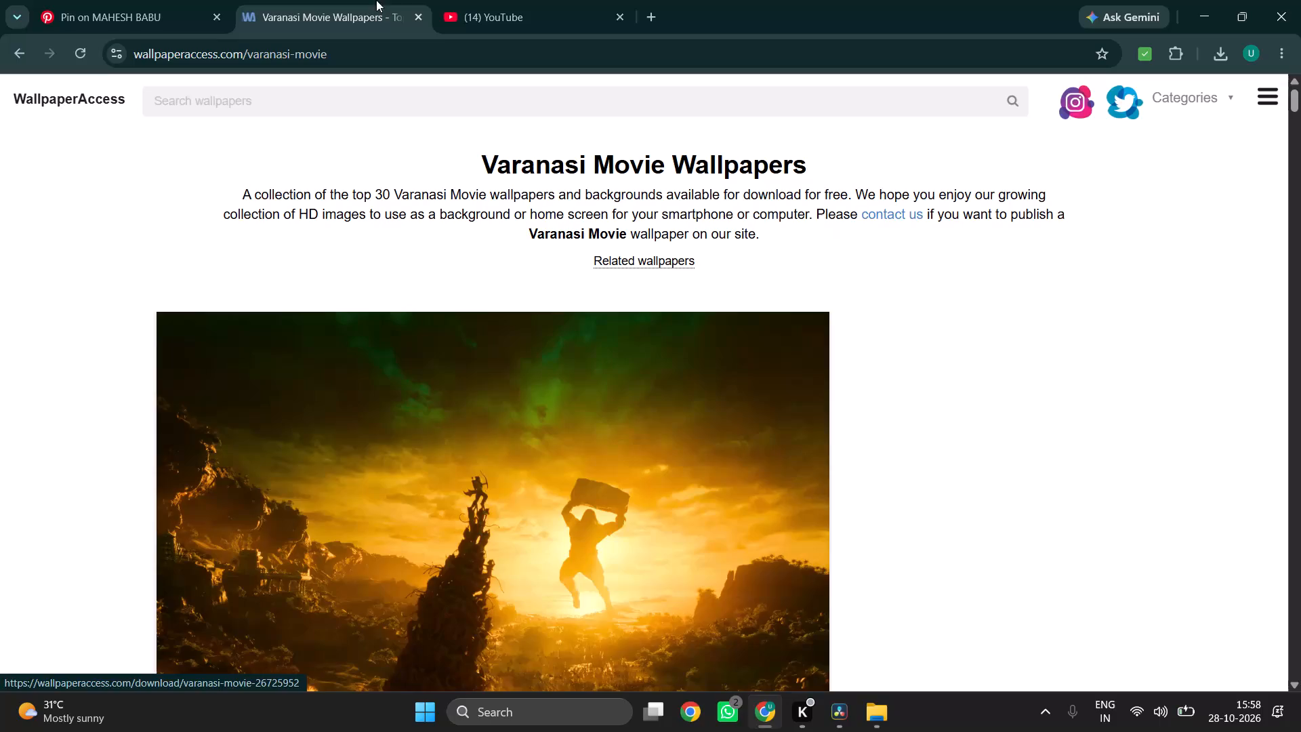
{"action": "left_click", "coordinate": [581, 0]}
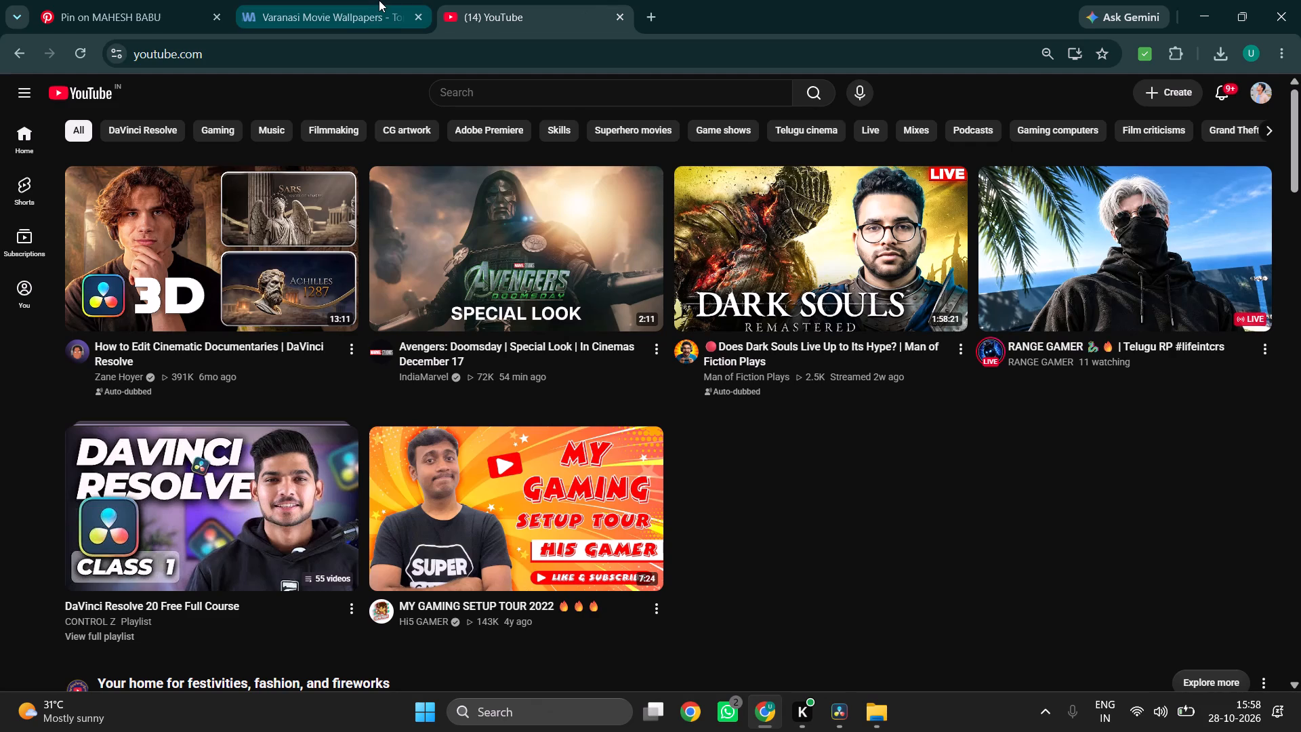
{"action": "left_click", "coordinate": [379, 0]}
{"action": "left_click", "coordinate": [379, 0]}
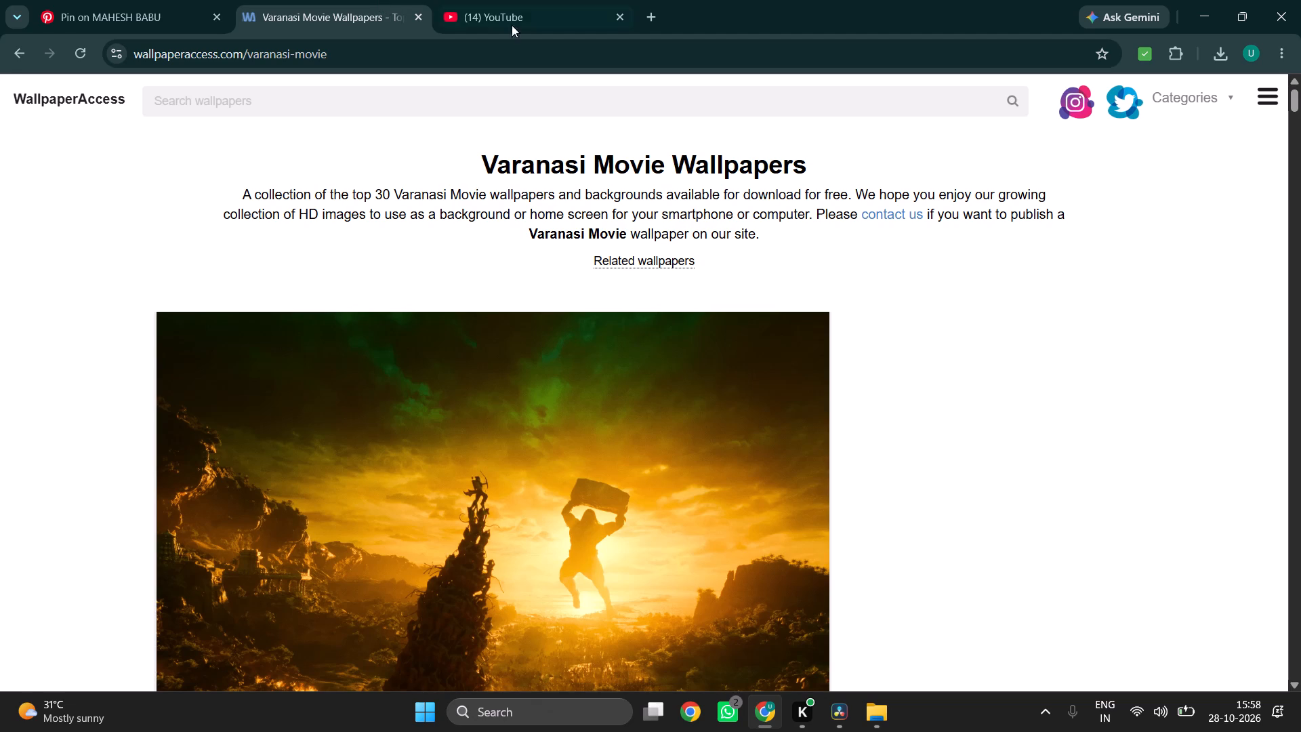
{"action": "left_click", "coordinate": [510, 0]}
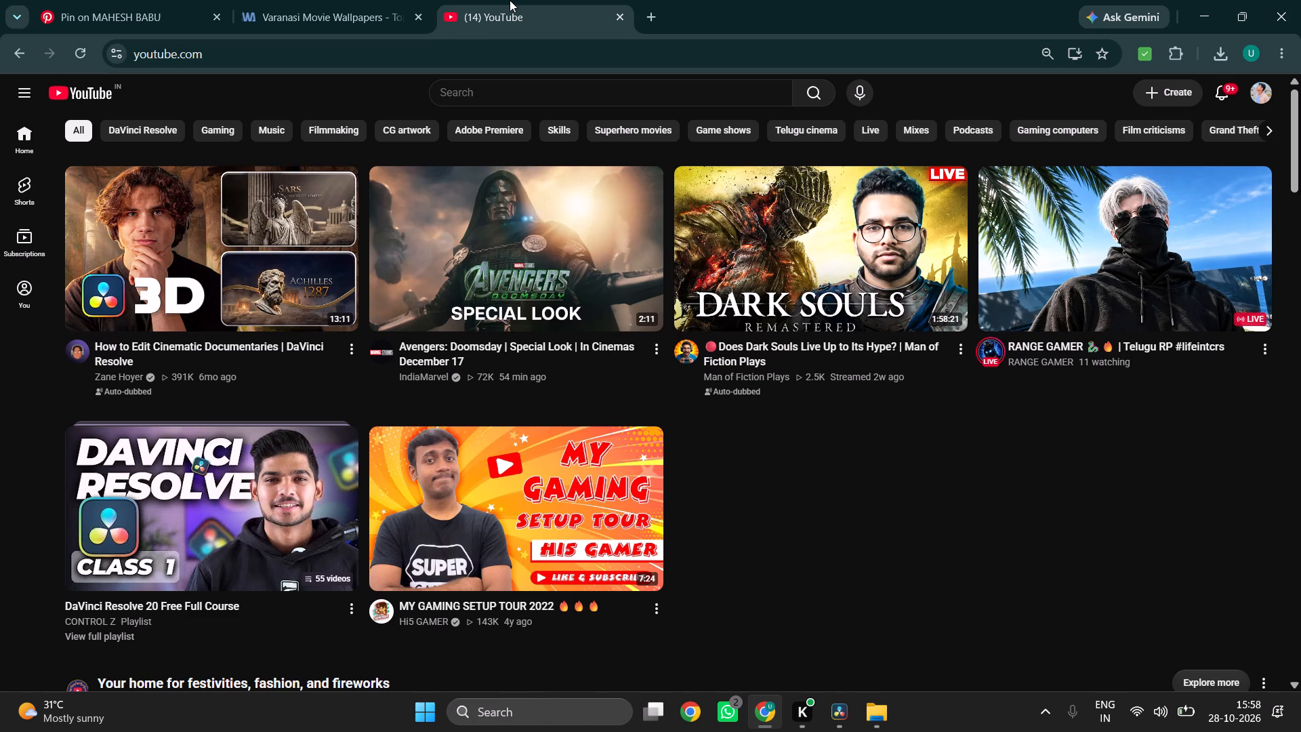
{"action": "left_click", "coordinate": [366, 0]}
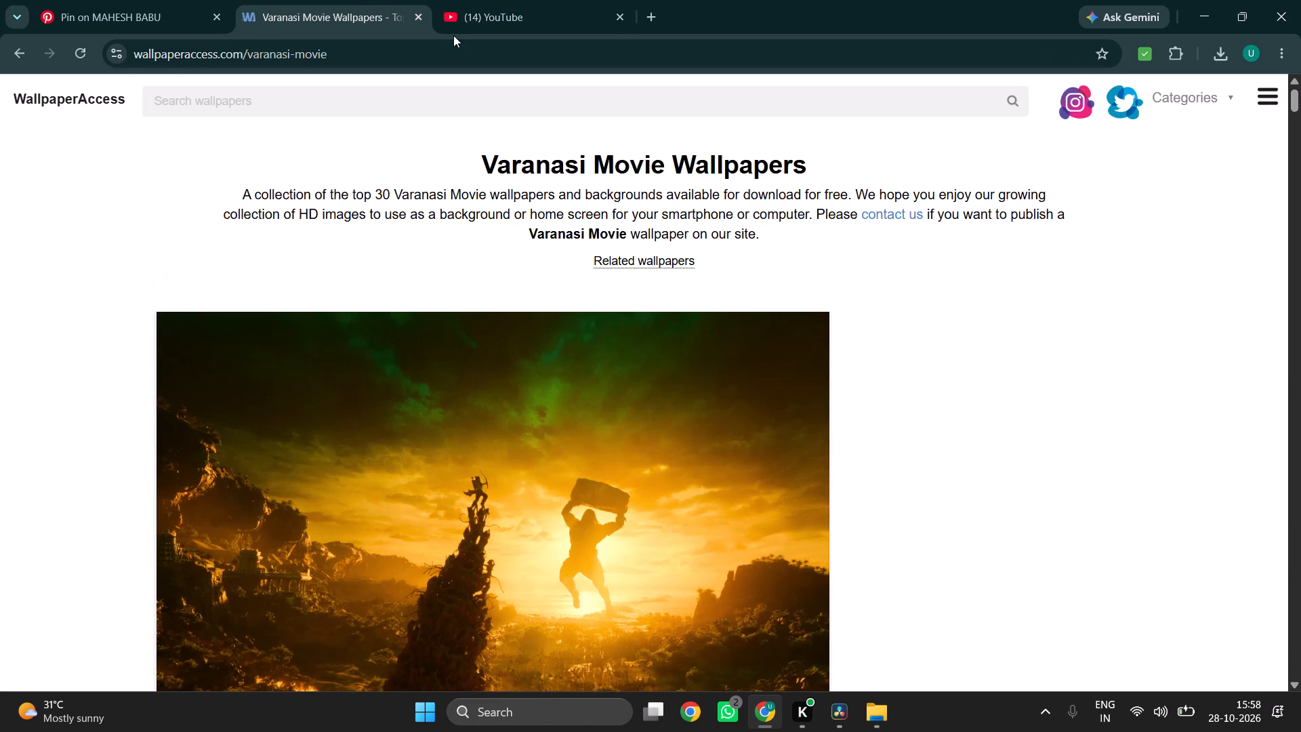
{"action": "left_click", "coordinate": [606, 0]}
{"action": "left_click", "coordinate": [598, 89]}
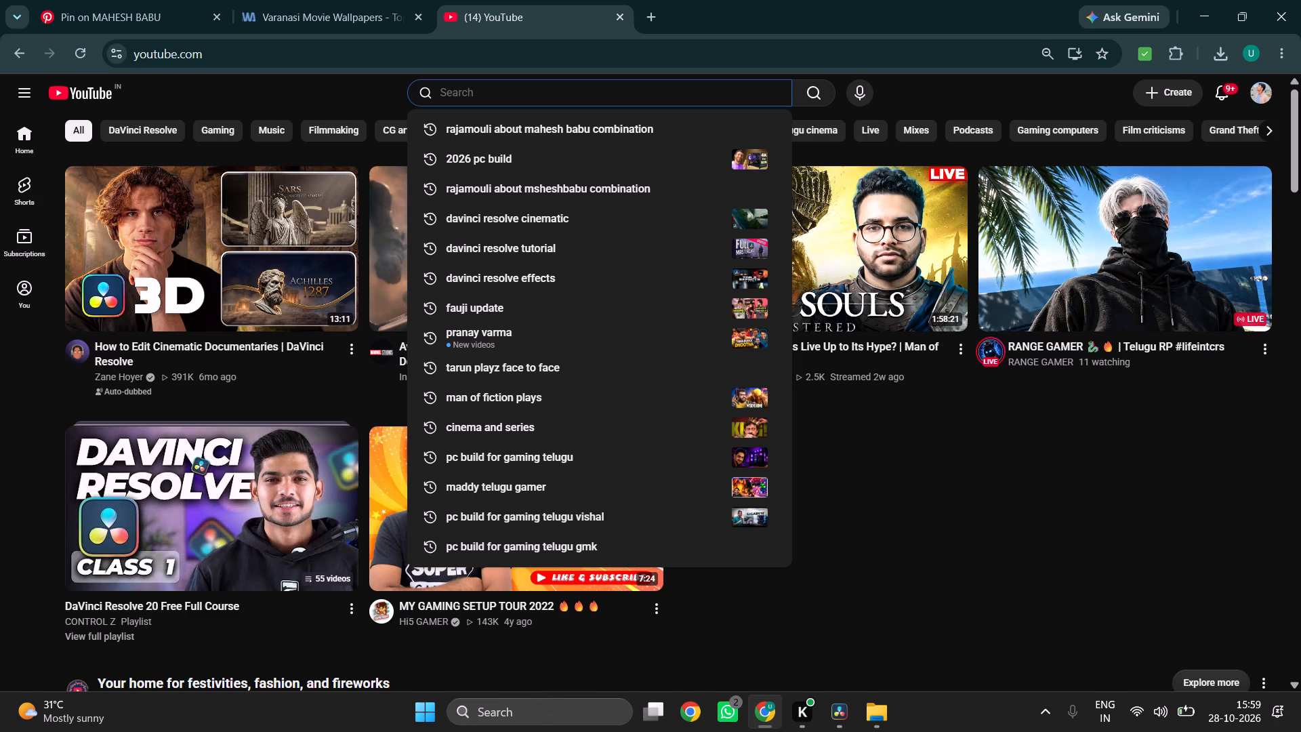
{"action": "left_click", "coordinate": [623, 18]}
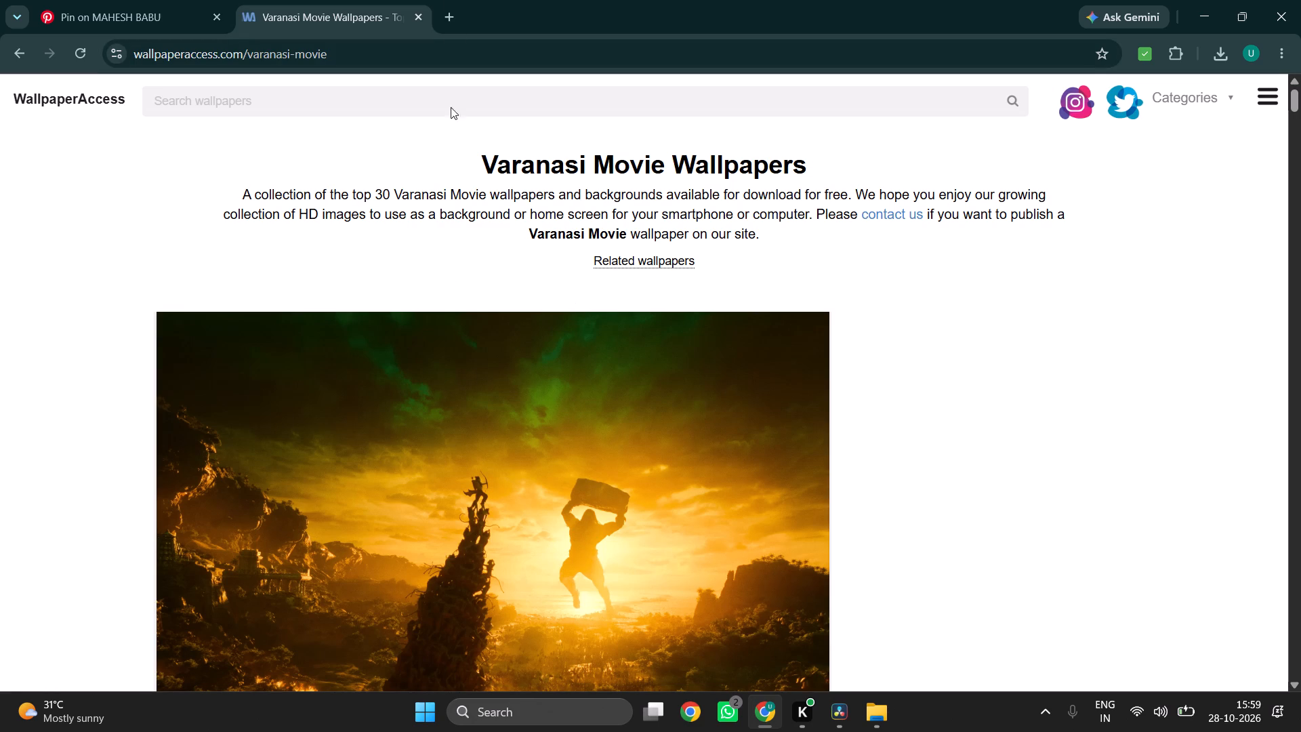
Open YouTube in a new browser tab, briefly watch the 3D Cinematic Animation Breakdown from Start to Finish video, and close it.
{"action": "left_click", "coordinate": [449, 17]}
{"action": "type", "text": "youtube"}
{"action": "key", "text": "Return"}
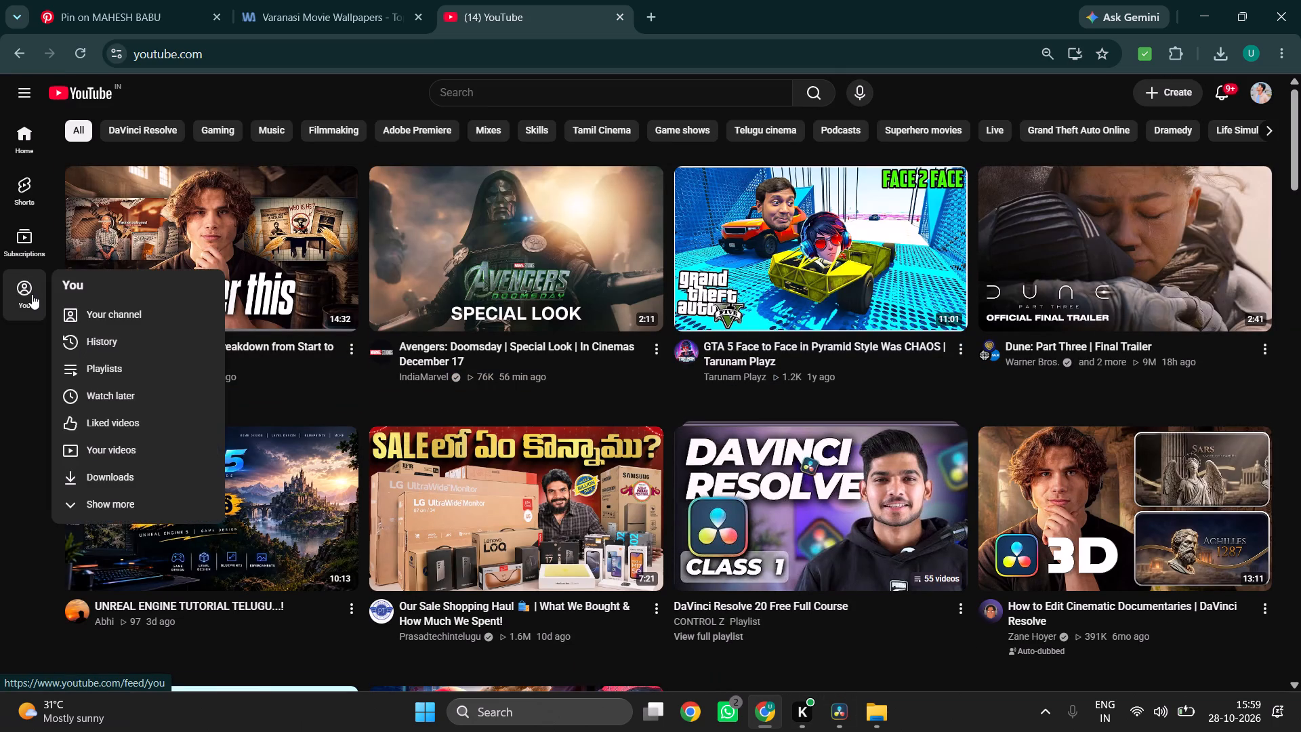
{"action": "left_click", "coordinate": [32, 294]}
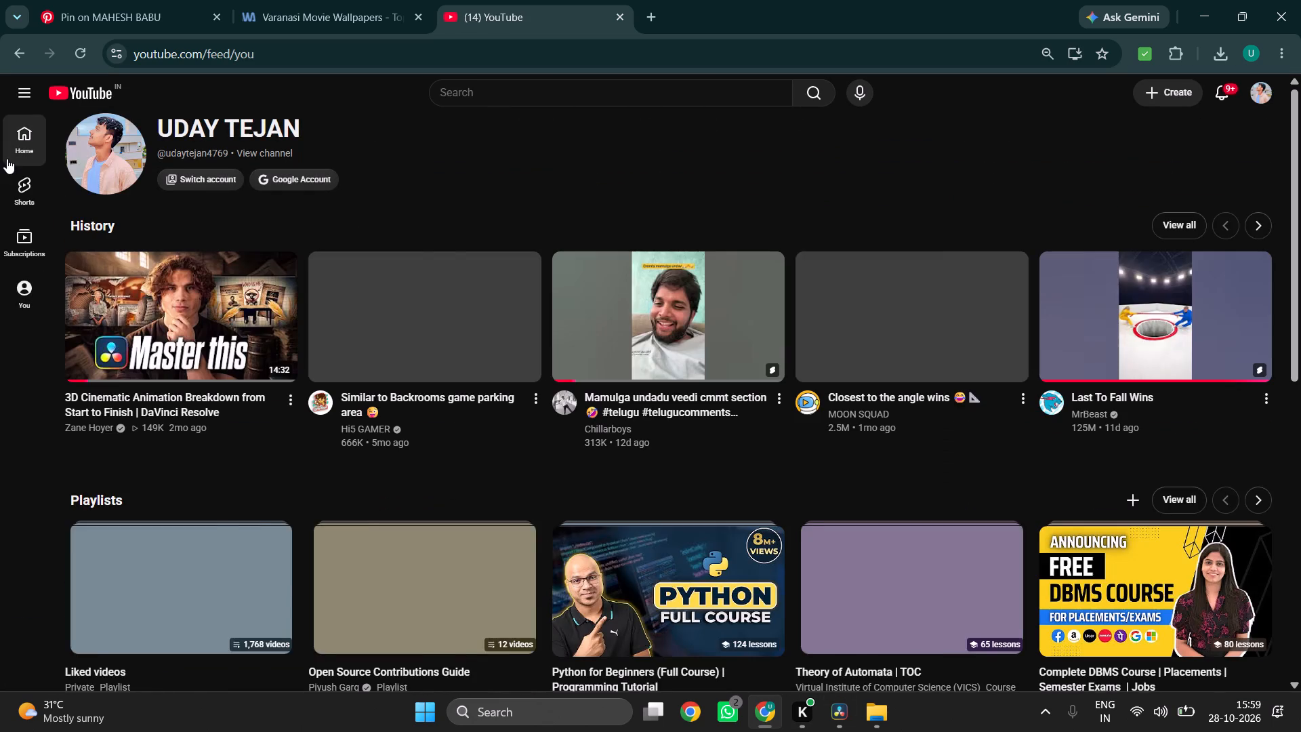
{"action": "left_click", "coordinate": [7, 159]}
{"action": "left_click", "coordinate": [188, 262]}
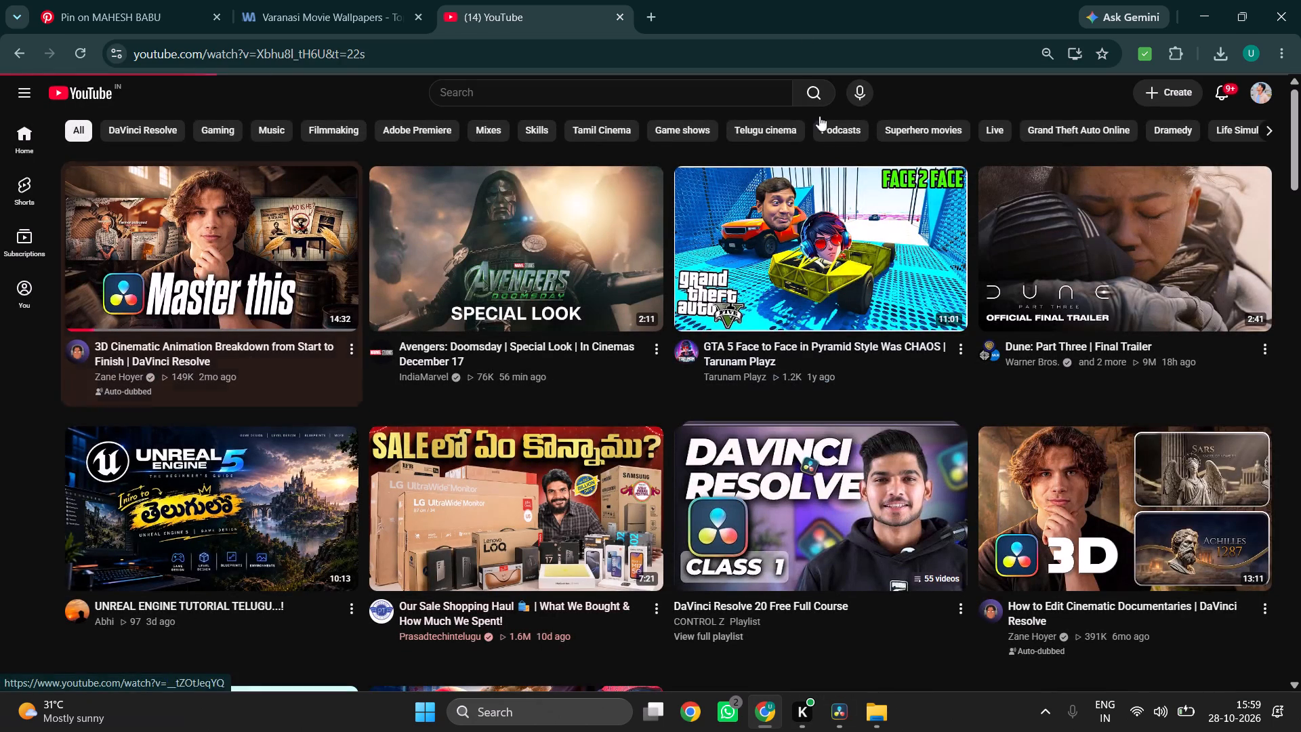
{"action": "left_click", "coordinate": [499, 429]}
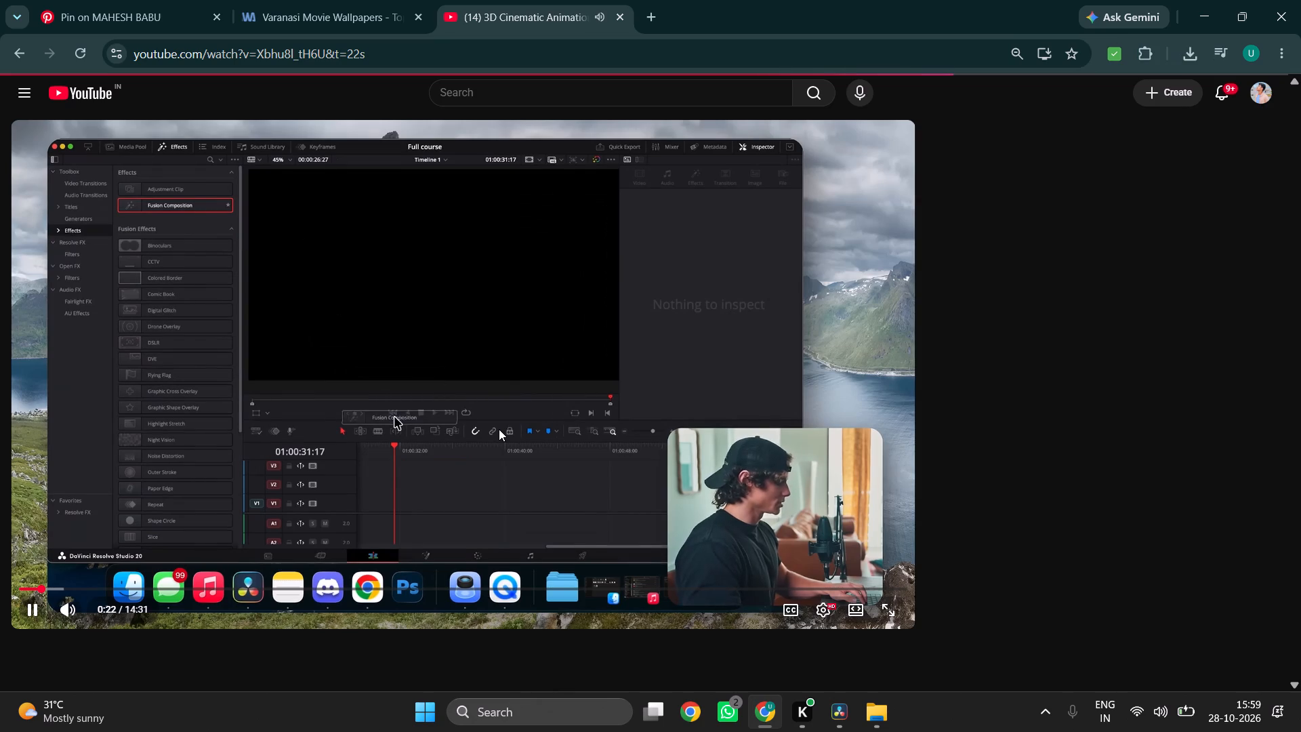
{"action": "left_click", "coordinate": [499, 429]}
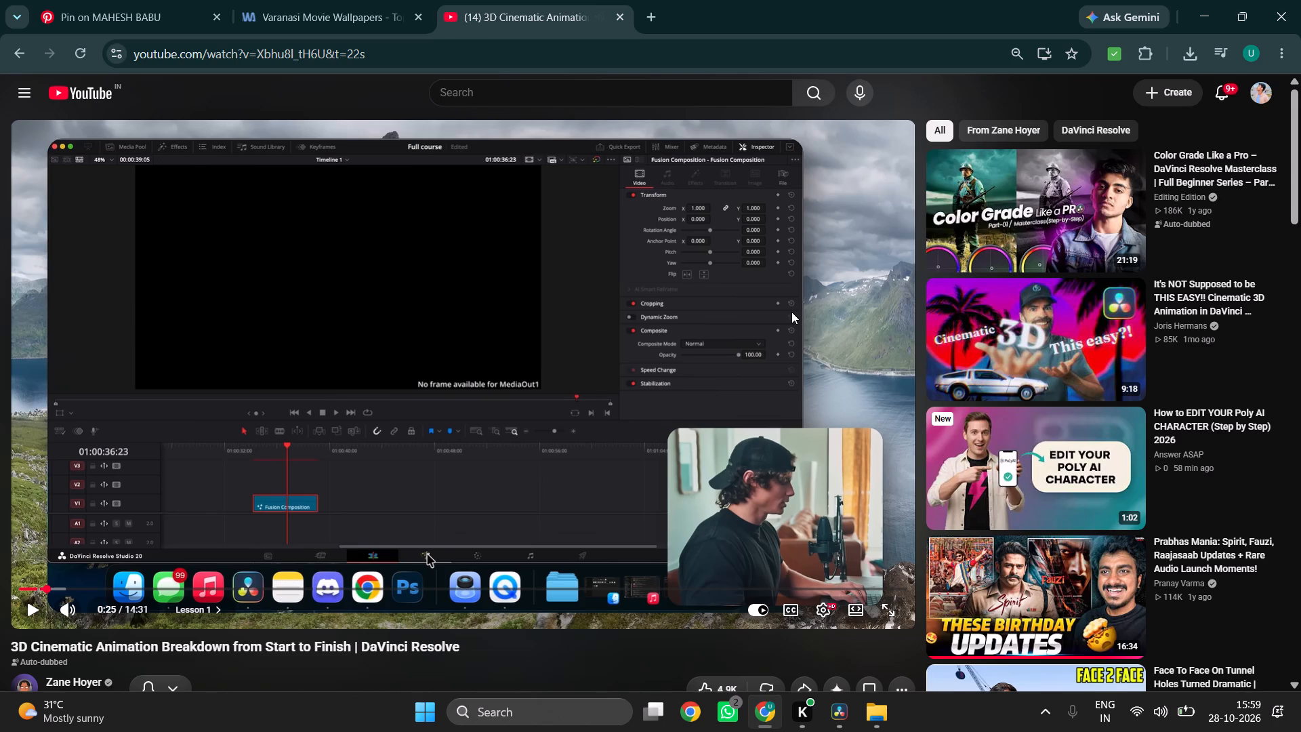
{"action": "left_click", "coordinate": [619, 20]}
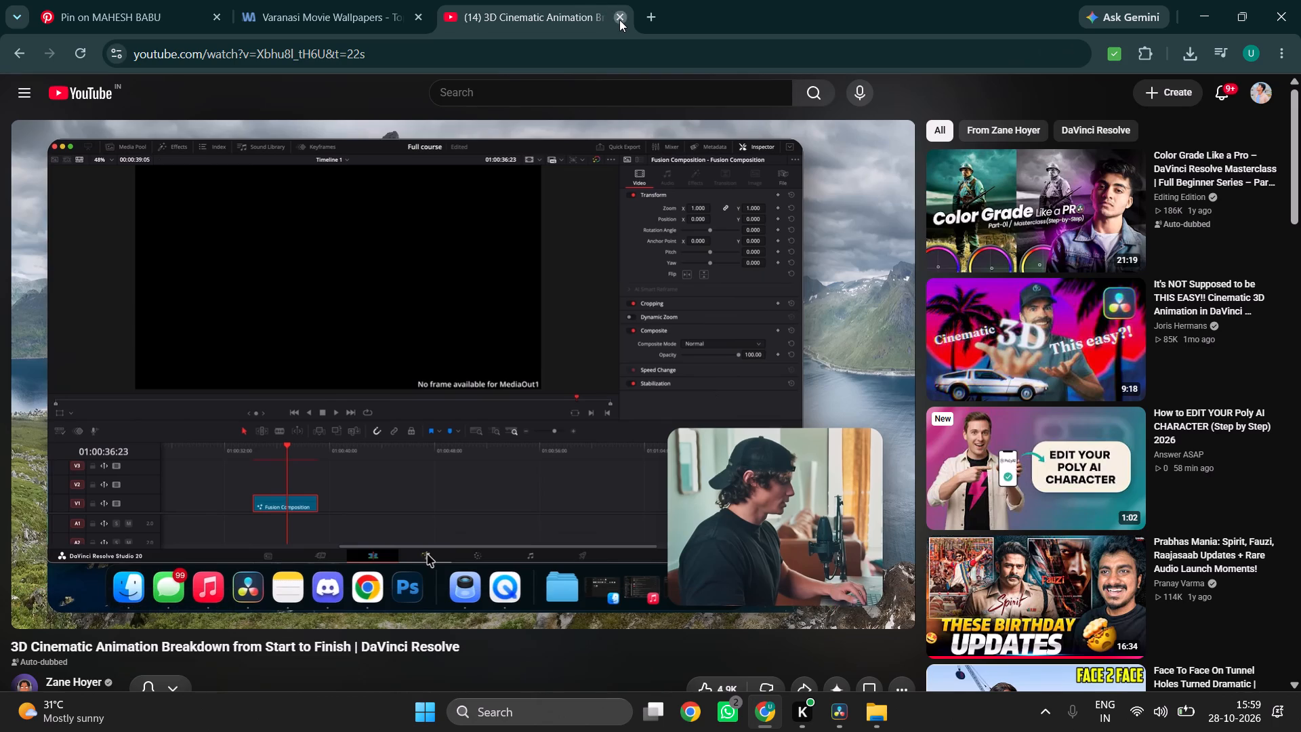
Switch to DaVinci Resolve and delete the DoomsDay Edit and Beginner-1 projects from the local project library.
{"action": "left_click", "coordinate": [835, 707]}
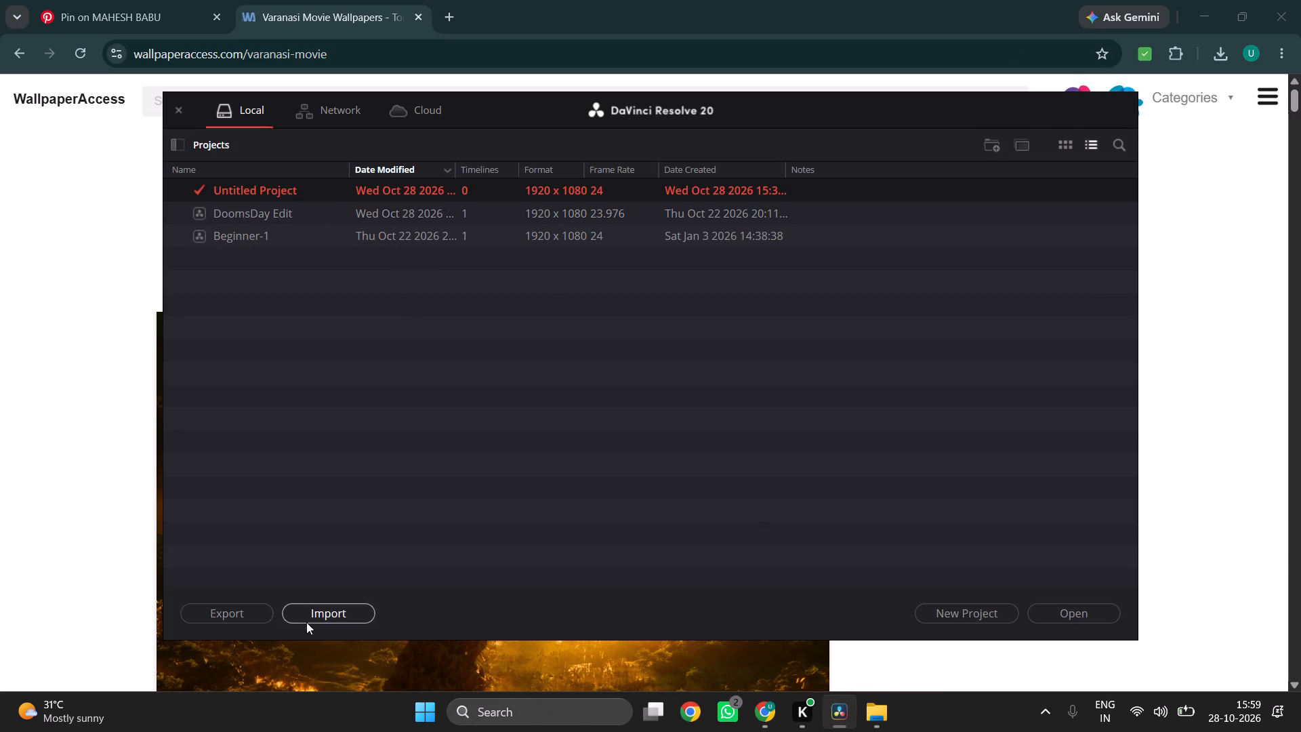
{"action": "left_click_drag", "start_coordinate": [696, 338], "coordinate": [321, 169]}
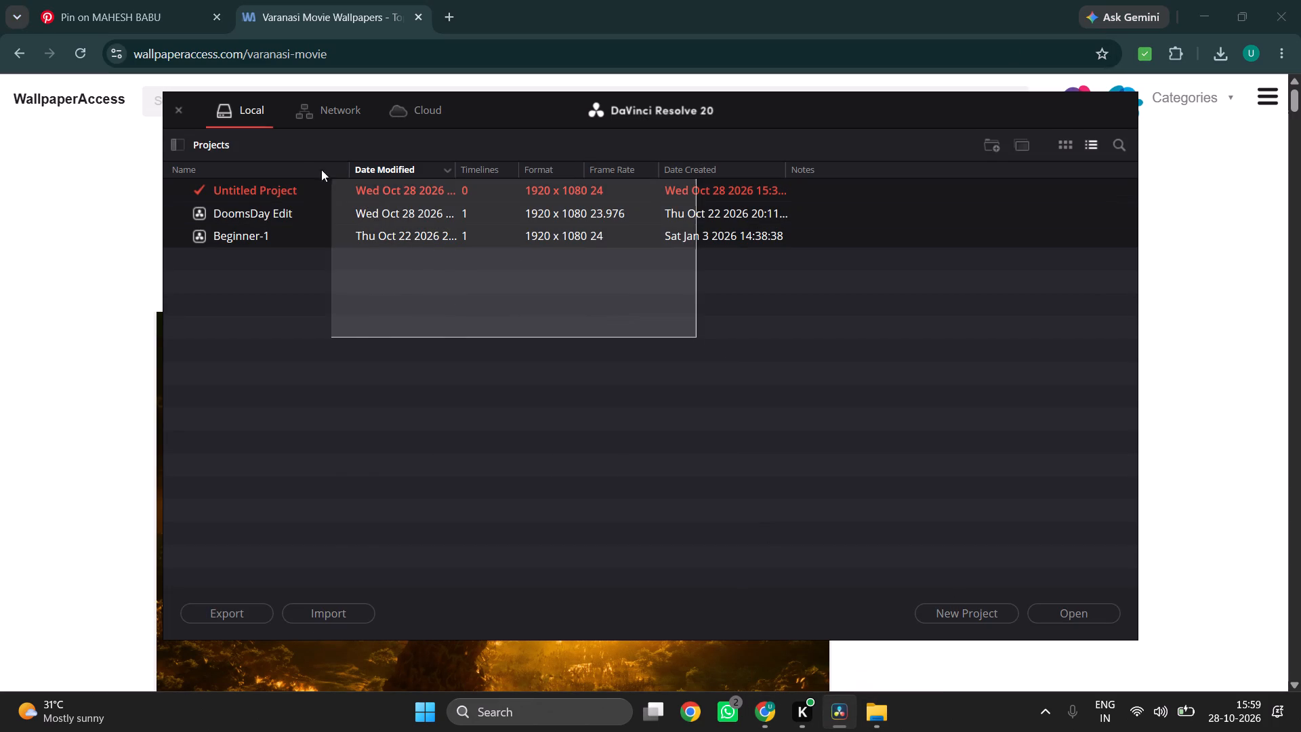
{"action": "left_click_drag", "start_coordinate": [321, 169], "coordinate": [297, 156]}
{"action": "key", "text": "Delete"}
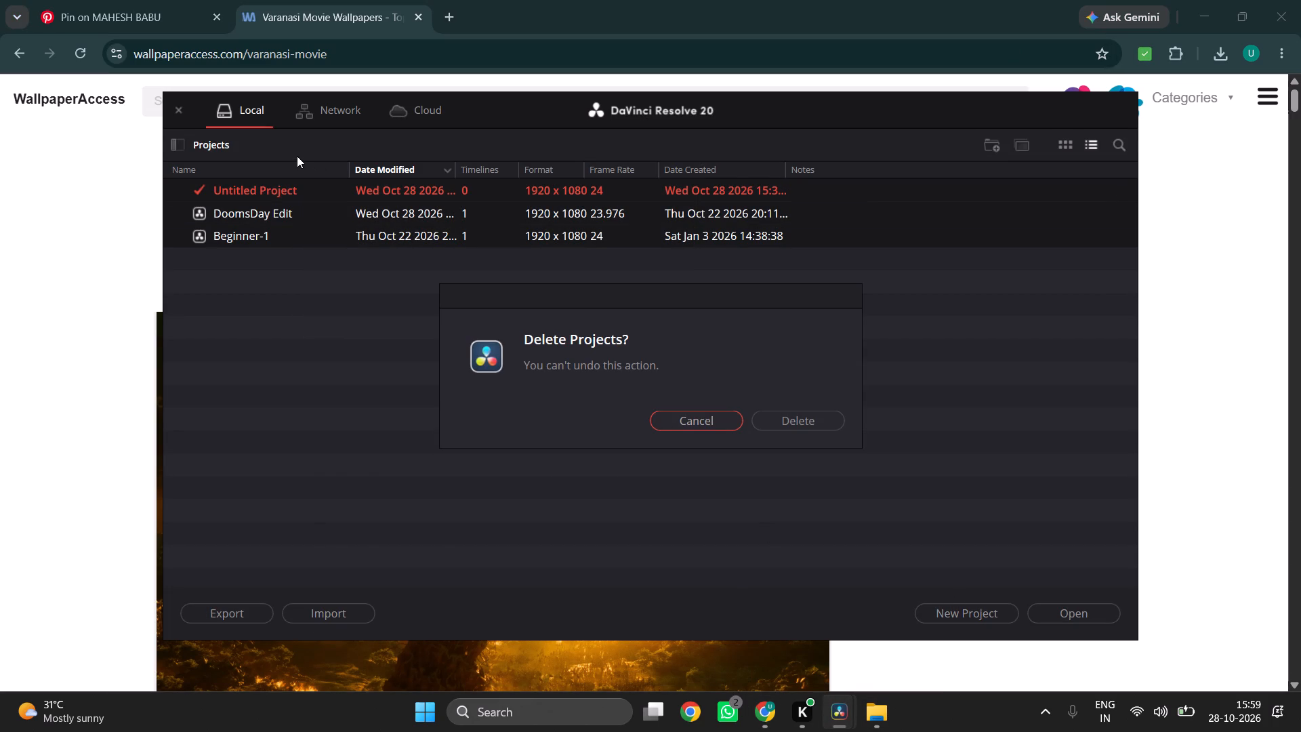
{"action": "left_click", "coordinate": [784, 422]}
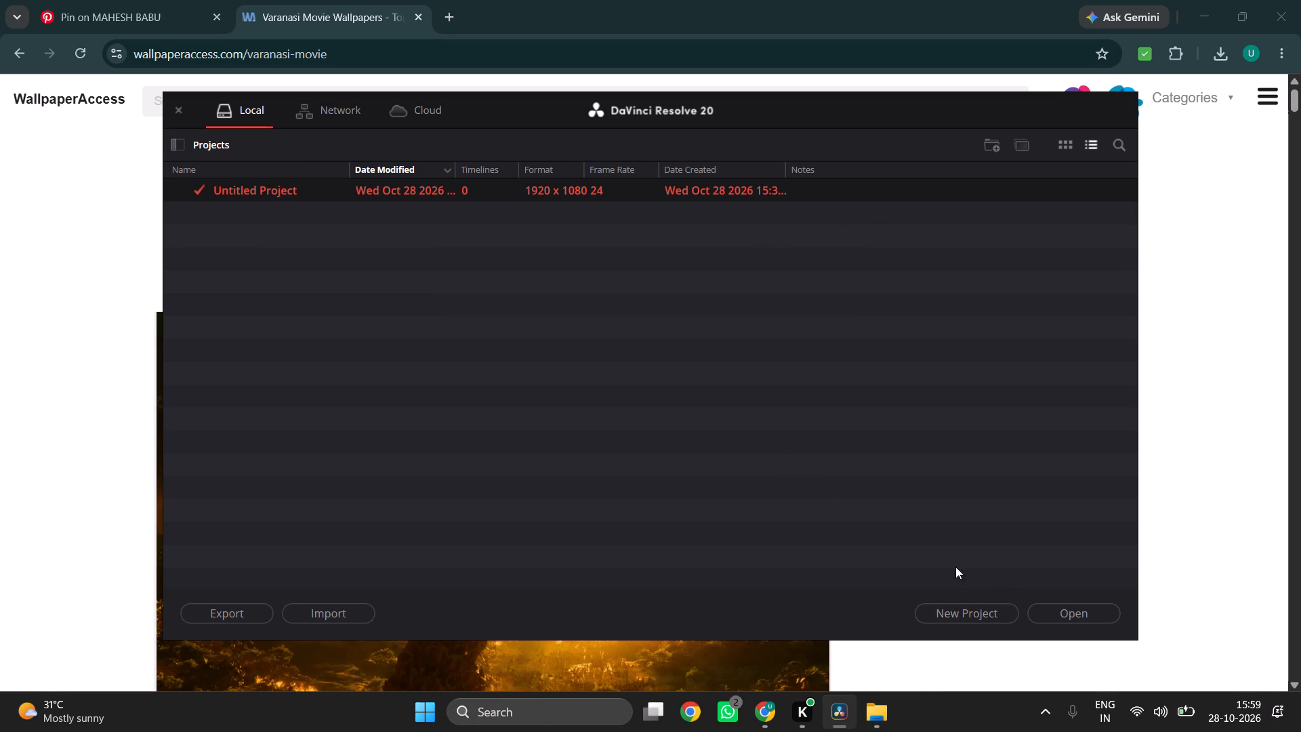
Create a new project named Varansi-Edit - 01.
{"action": "left_click", "coordinate": [970, 616]}
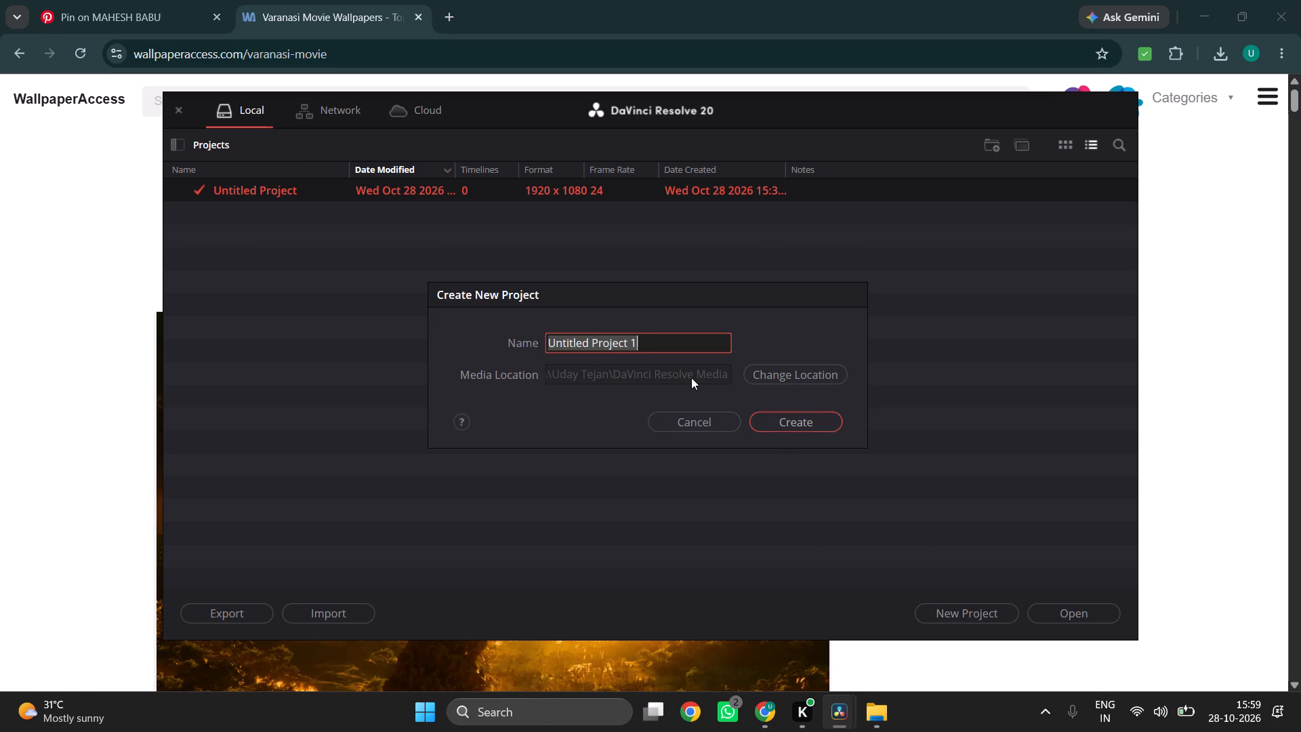
{"action": "key", "text": "BackSpace"}
{"action": "type", "text": "aransa"}
{"action": "key", "text": "BackSpace"}
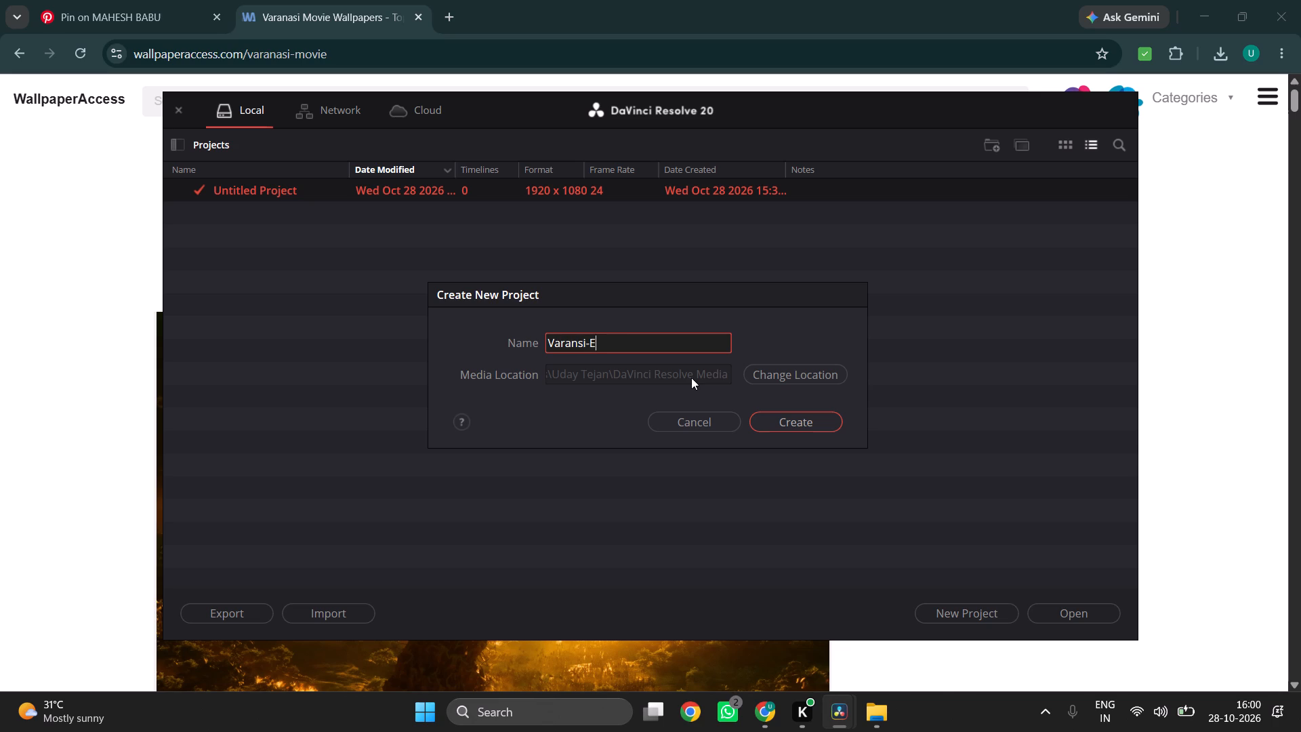
{"action": "key", "text": "space"}
{"action": "type", "text": "- 01"}
{"action": "key", "text": "Return"}
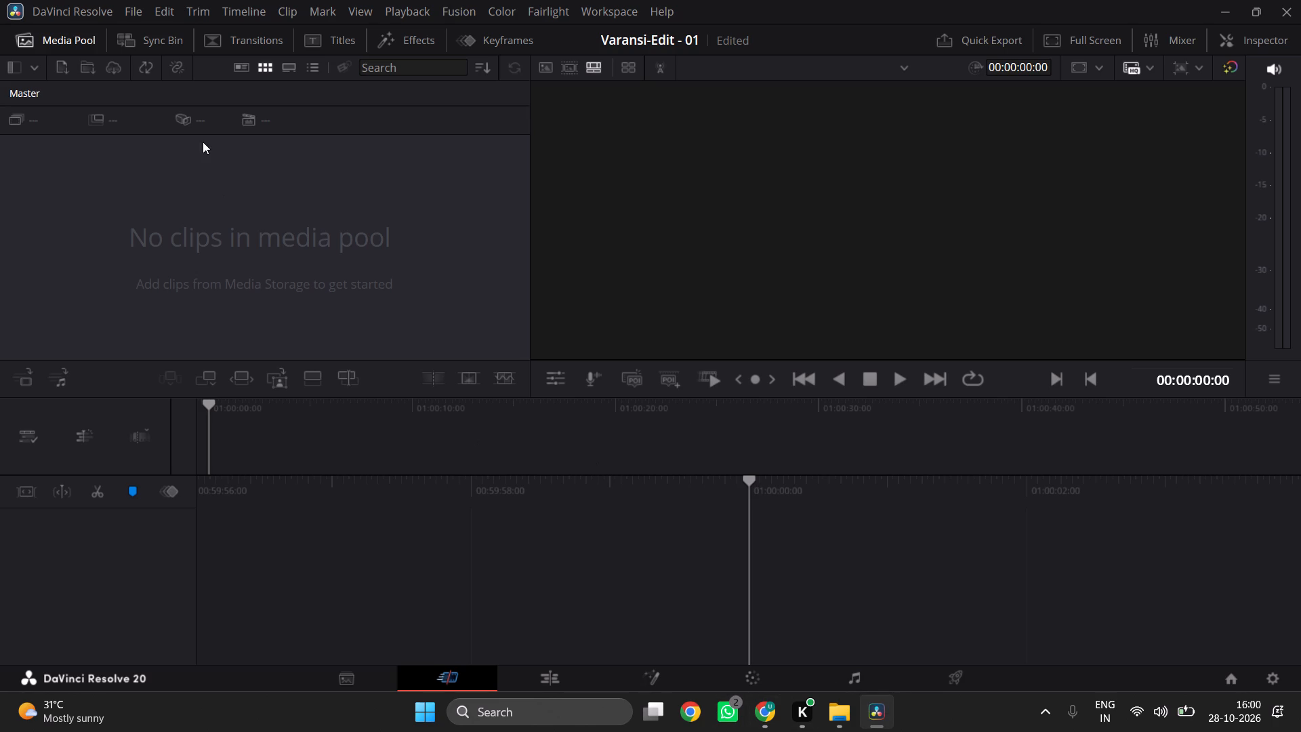
On the Edit page, show the effects library and search for "fus" in the video and audio transitions.
{"action": "scroll", "coordinate": [590, 696], "scroll_direction": "right", "scroll_amount": 1}
{"action": "left_click", "coordinate": [514, 680]}
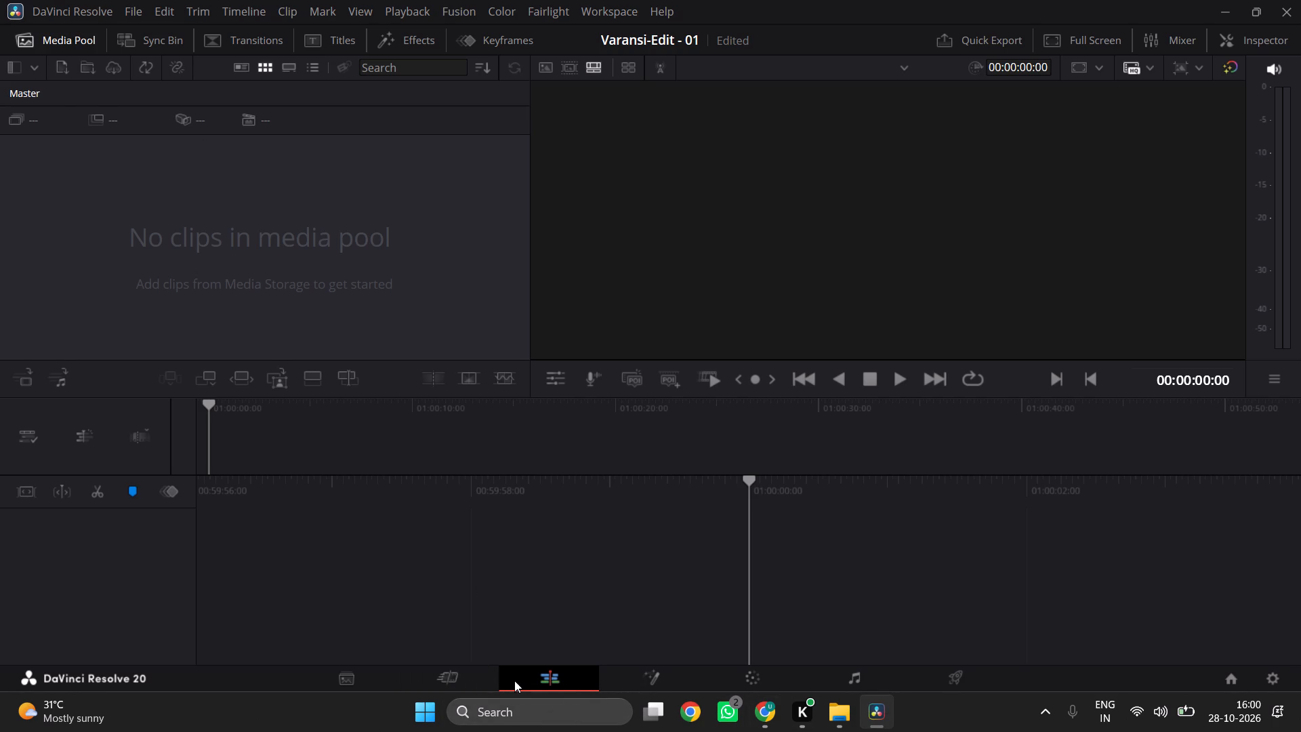
{"action": "left_click", "coordinate": [201, 33]}
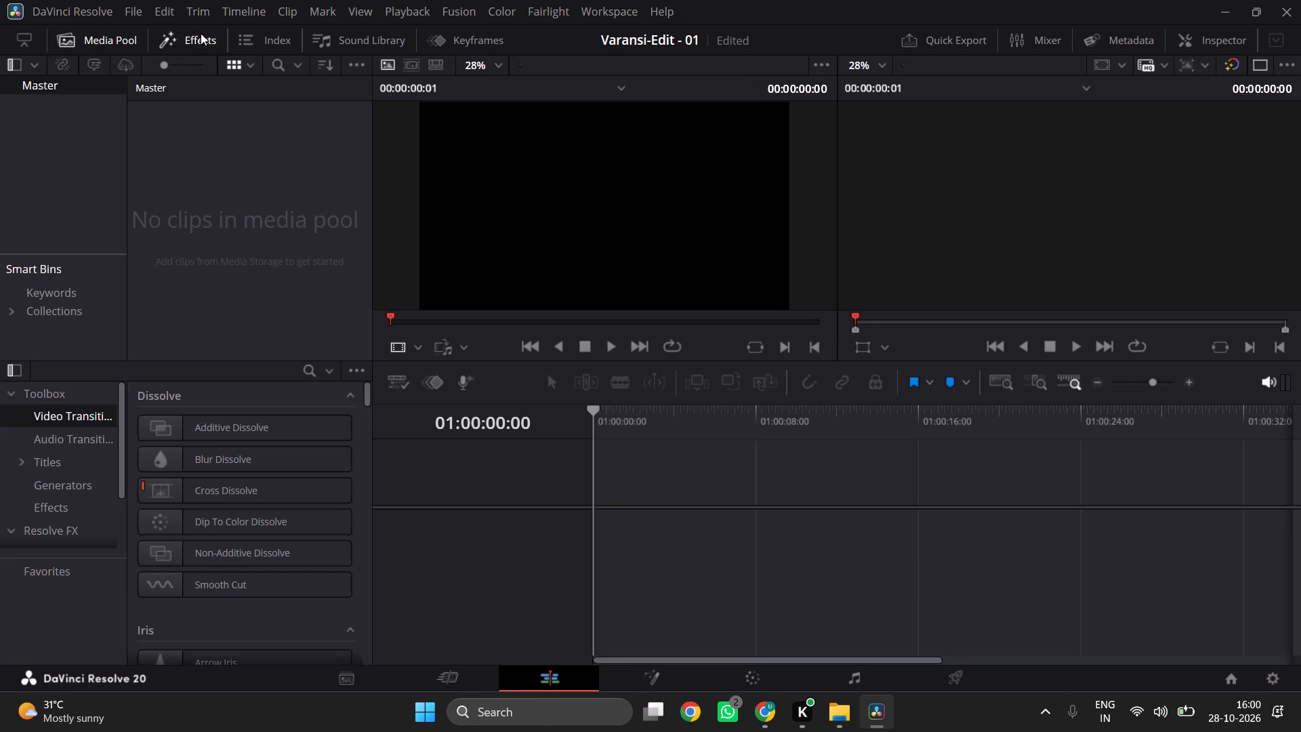
{"action": "scroll", "coordinate": [141, 457], "scroll_direction": "down", "scroll_amount": 1}
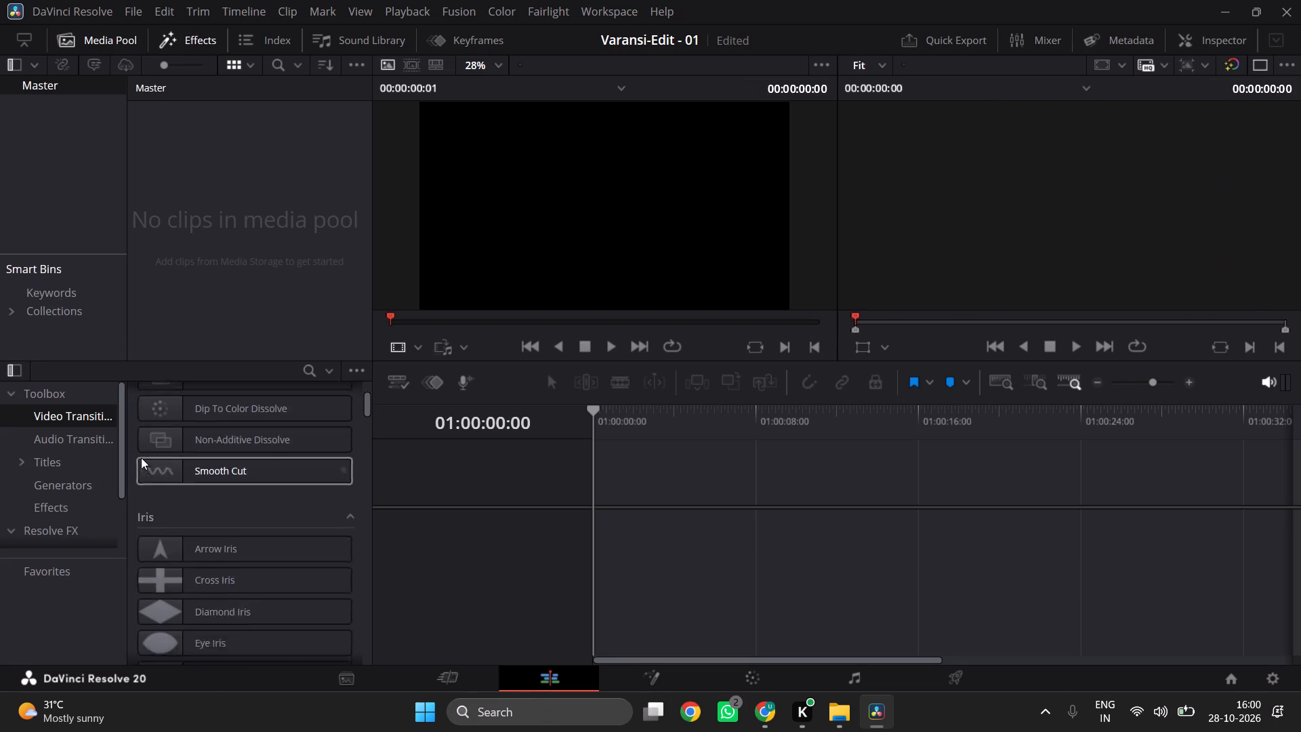
{"action": "scroll", "coordinate": [141, 457], "scroll_direction": "down", "scroll_amount": 1}
{"action": "scroll", "coordinate": [141, 457], "scroll_direction": "up", "scroll_amount": 7}
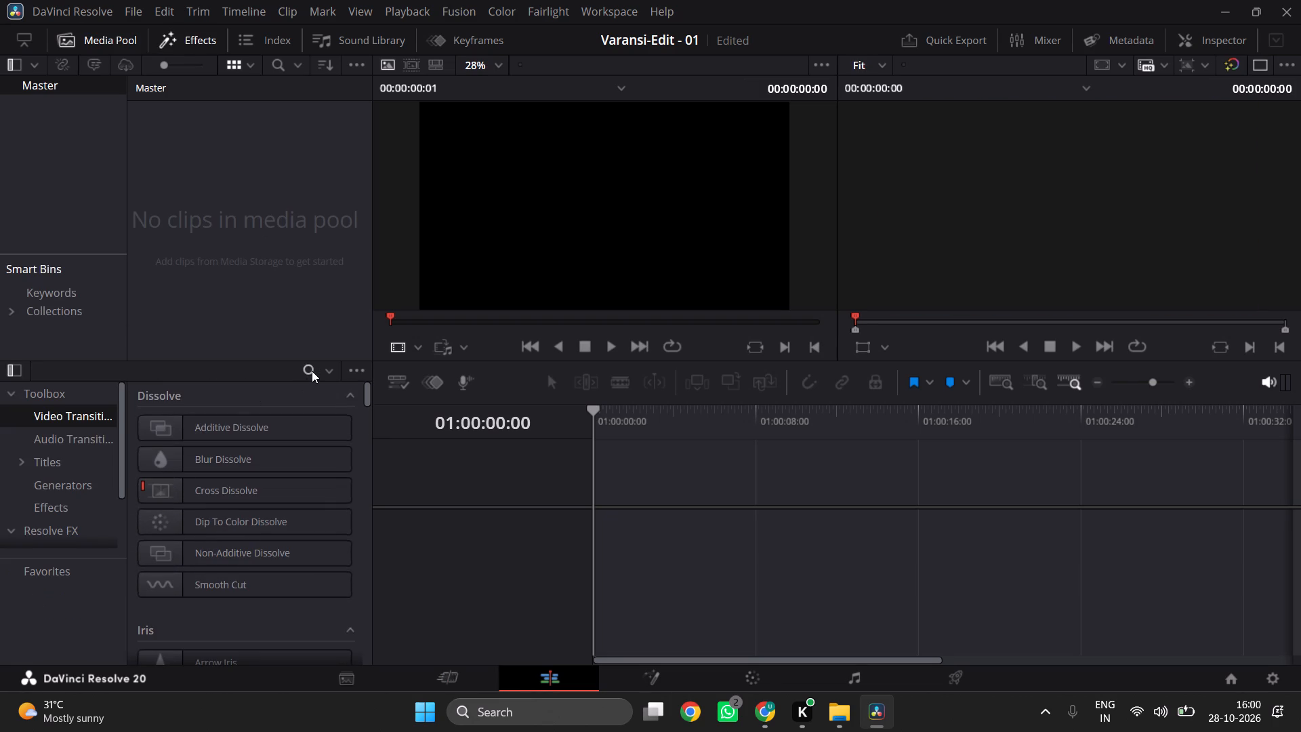
{"action": "left_click", "coordinate": [312, 371]}
{"action": "type", "text": "fus"}
{"action": "scroll", "coordinate": [247, 479], "scroll_direction": "down", "scroll_amount": 2}
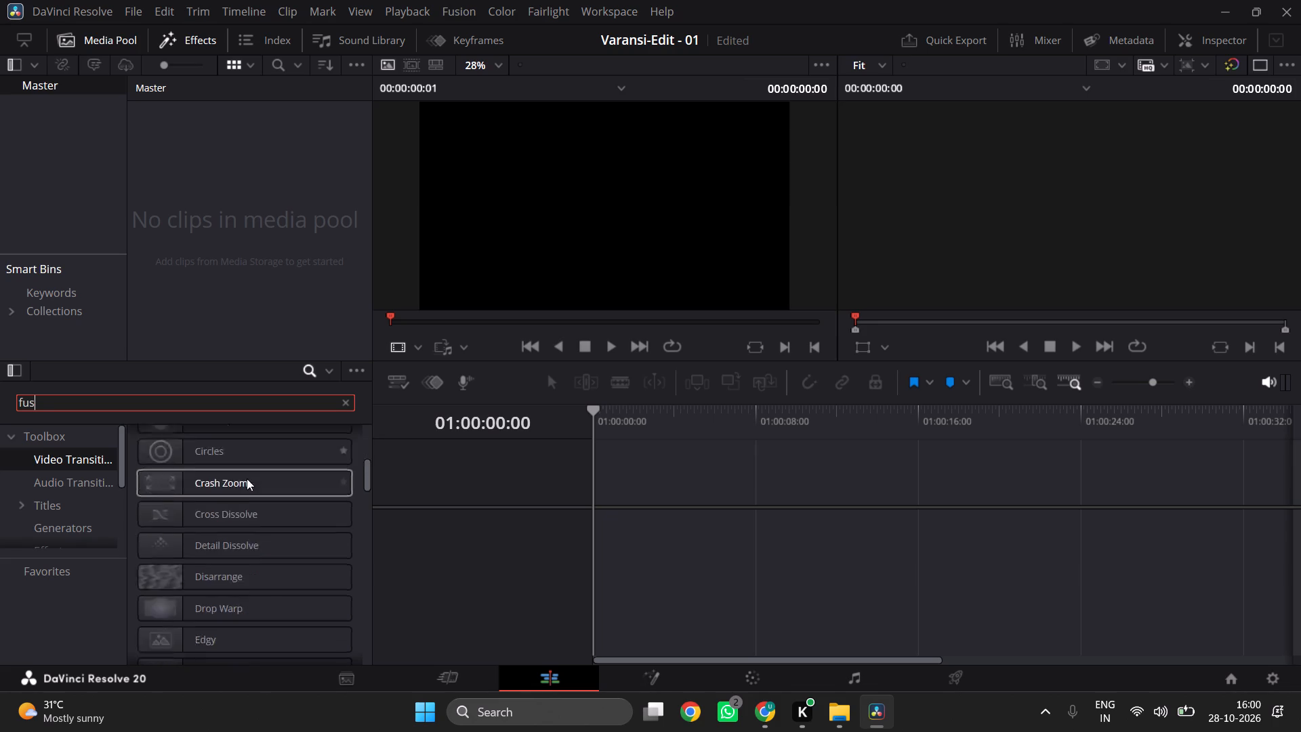
{"action": "scroll", "coordinate": [247, 479], "scroll_direction": "down", "scroll_amount": 12}
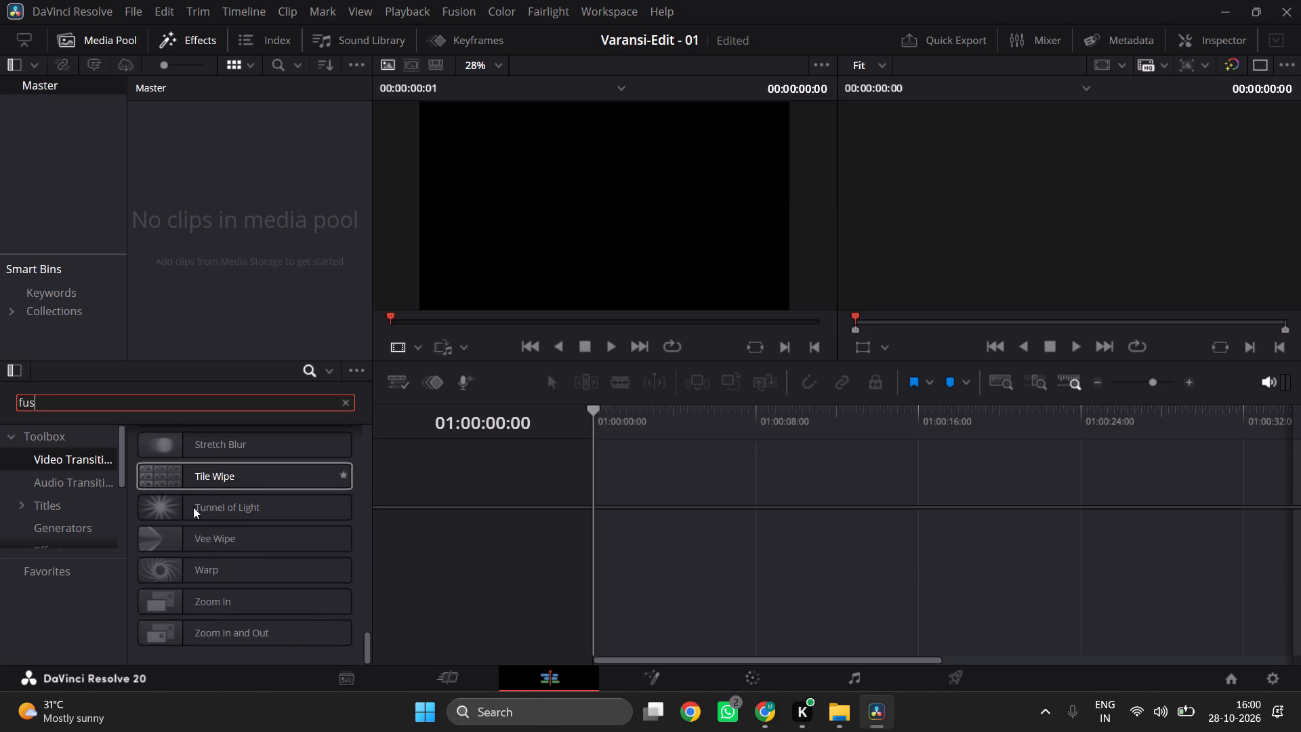
{"action": "left_click", "coordinate": [74, 479]}
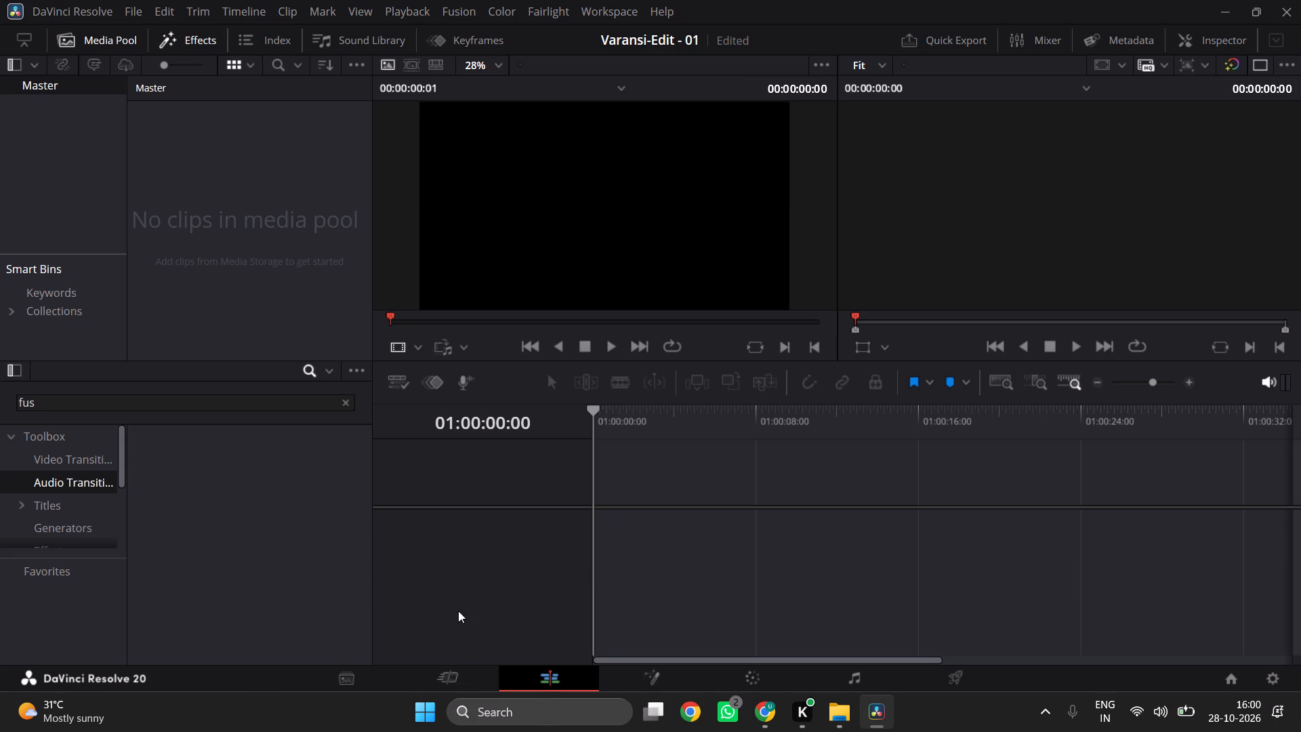
Browse the list of effects tools available on the Fusion page.
{"action": "left_click", "coordinate": [647, 682]}
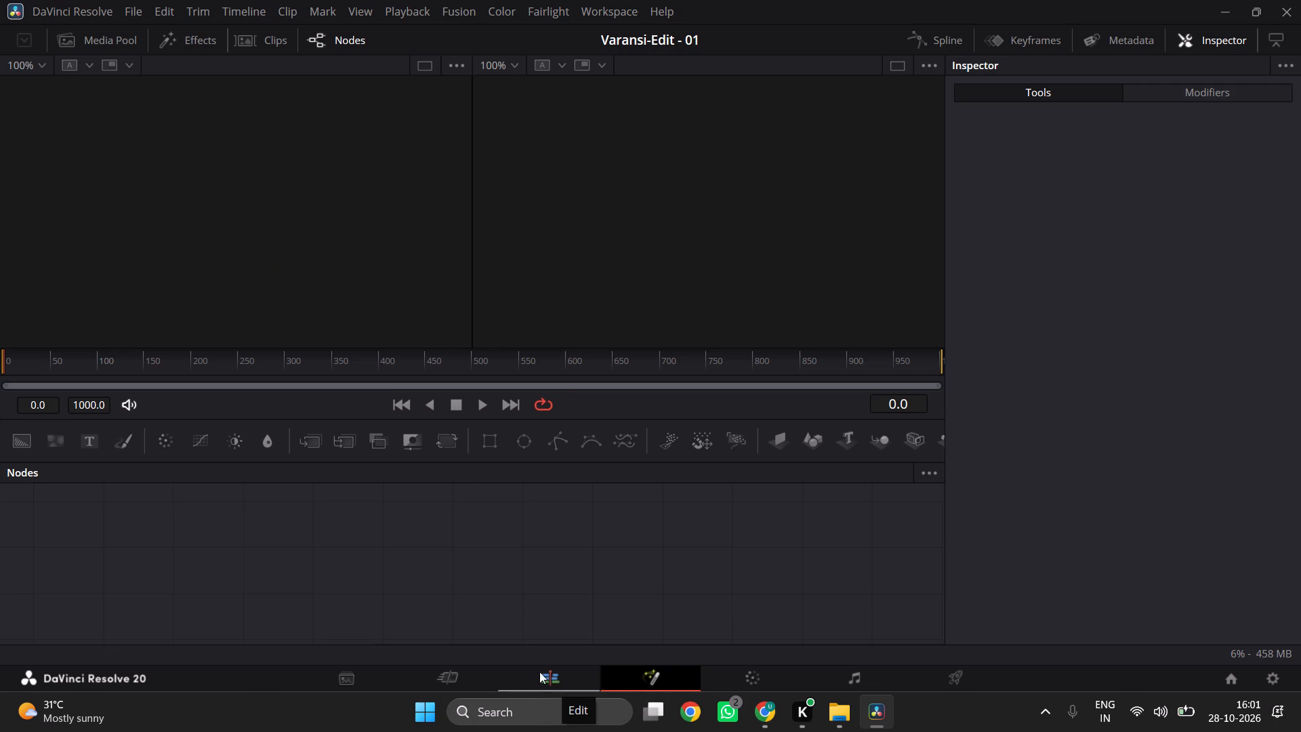
{"action": "left_click", "coordinate": [190, 48]}
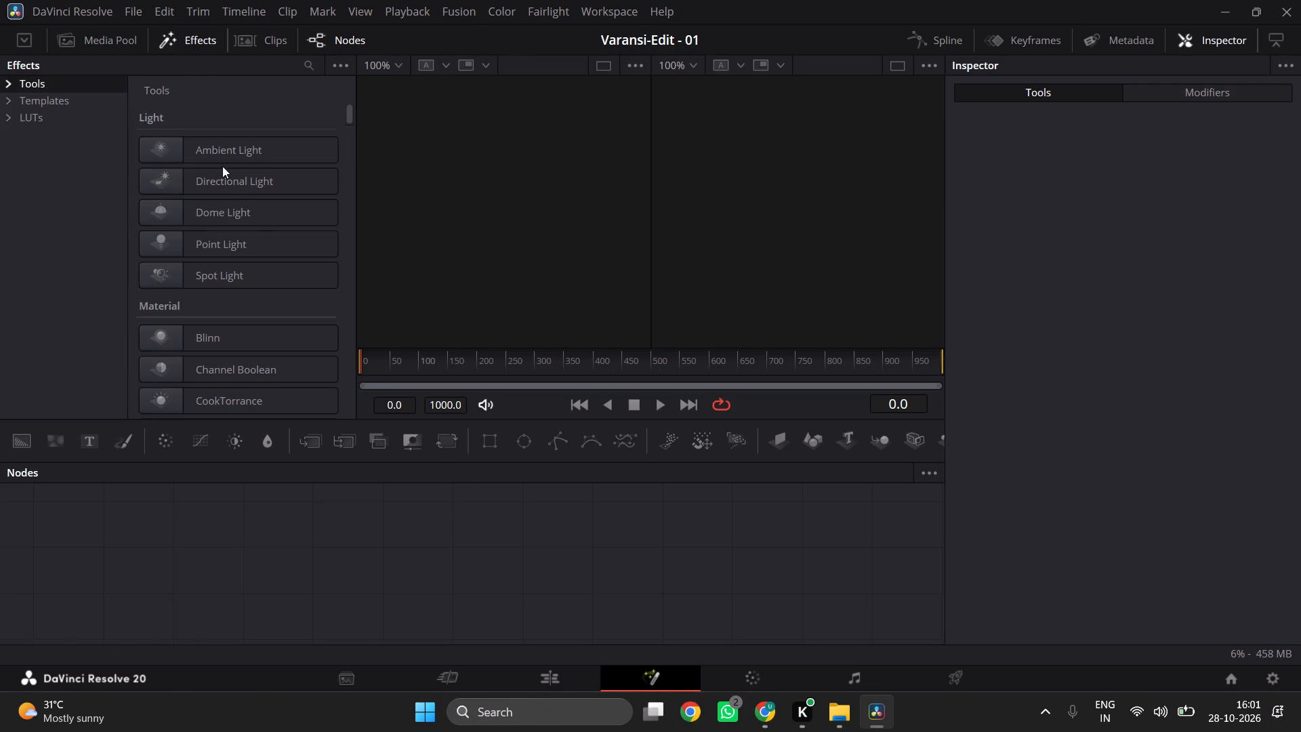
{"action": "scroll", "coordinate": [247, 263], "scroll_direction": "down", "scroll_amount": 15}
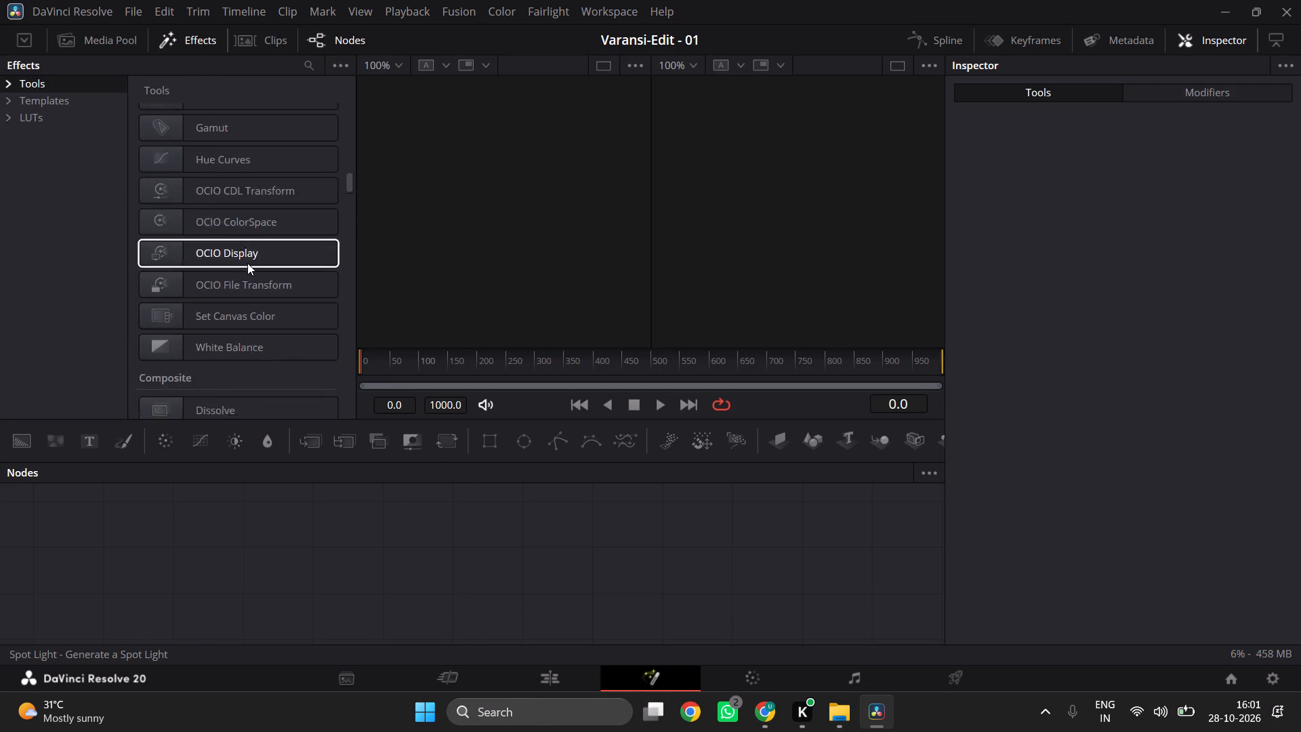
{"action": "scroll", "coordinate": [247, 263], "scroll_direction": "down", "scroll_amount": 13}
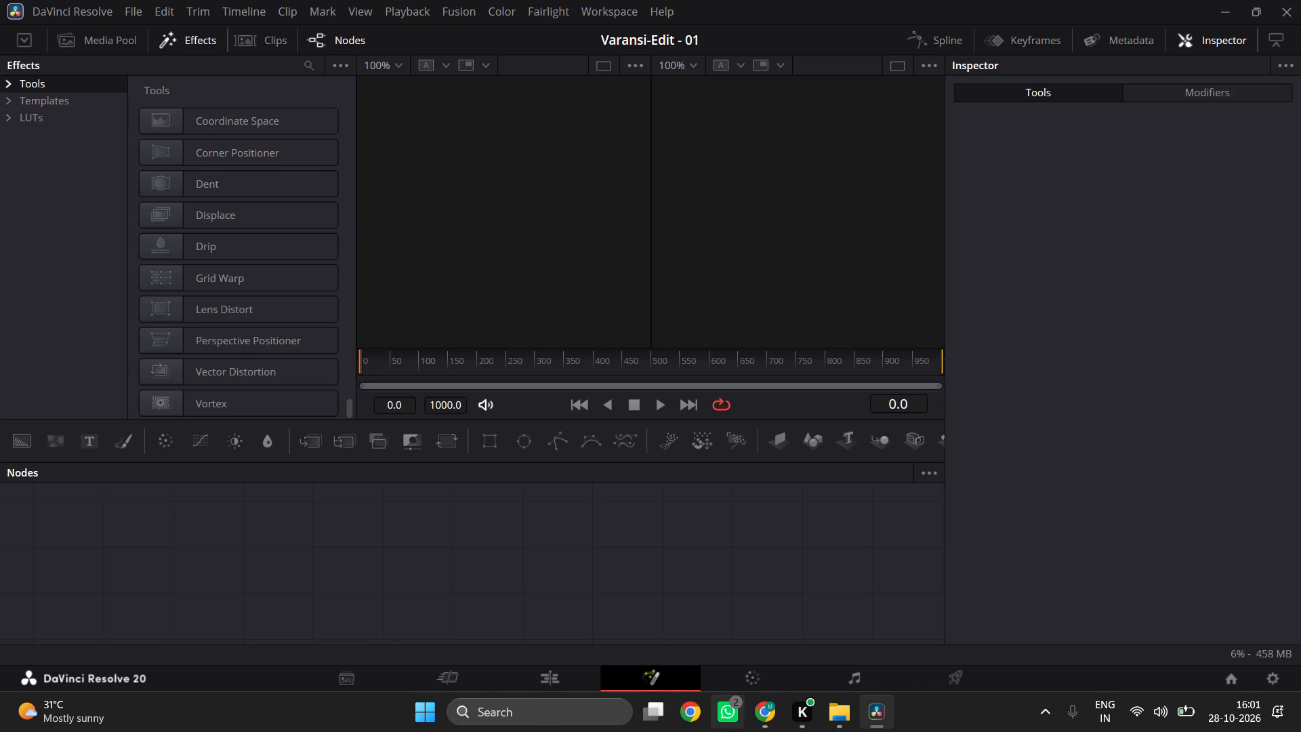
On the Edit page, search the effects library for "fusion com" and place a Fusion Composition at the start of the timeline.
{"action": "left_click", "coordinate": [537, 674]}
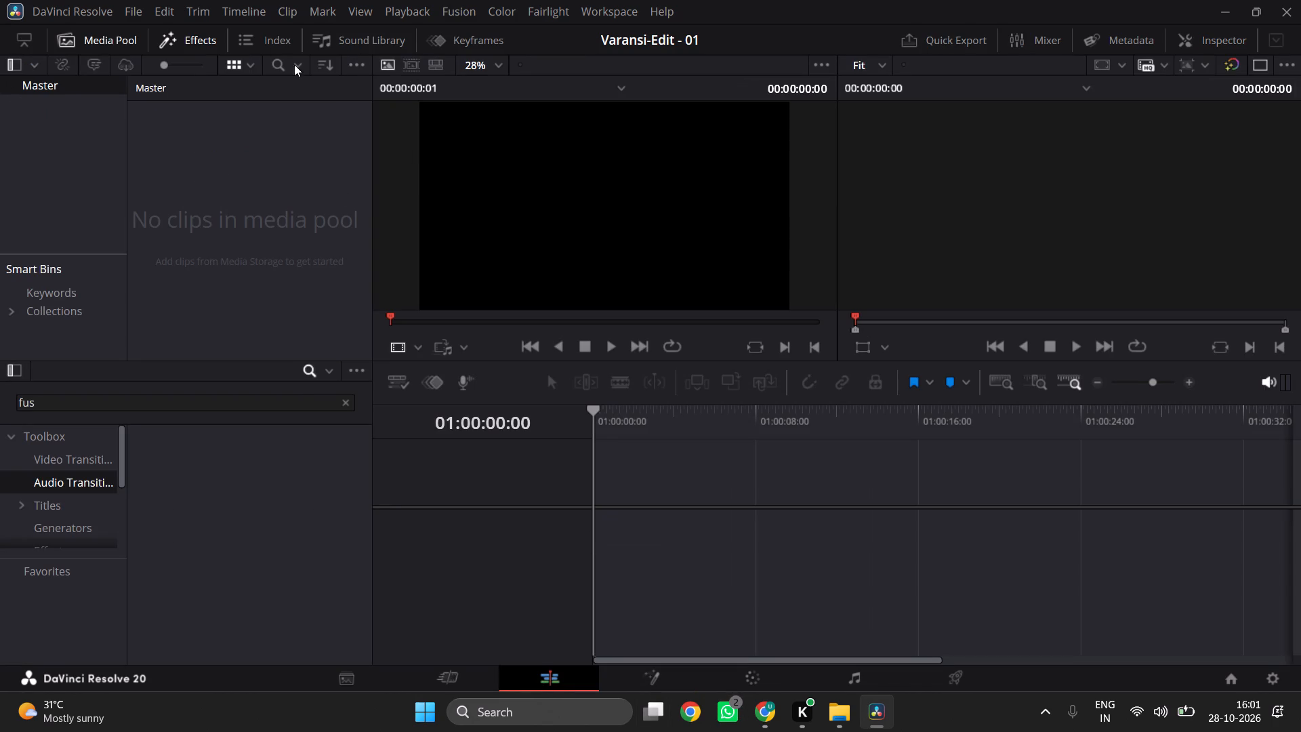
{"action": "left_click", "coordinate": [202, 37]}
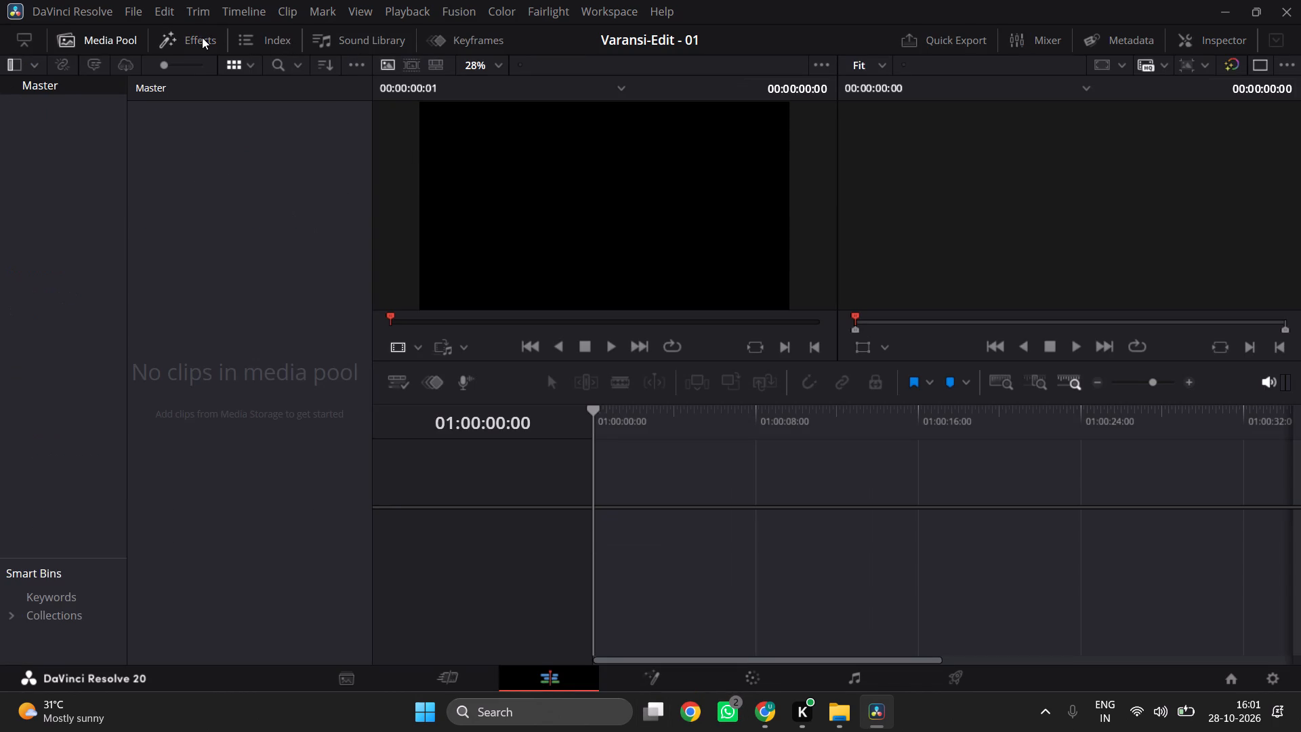
{"action": "left_click", "coordinate": [191, 45]}
{"action": "scroll", "coordinate": [129, 333], "scroll_direction": "down", "scroll_amount": 2}
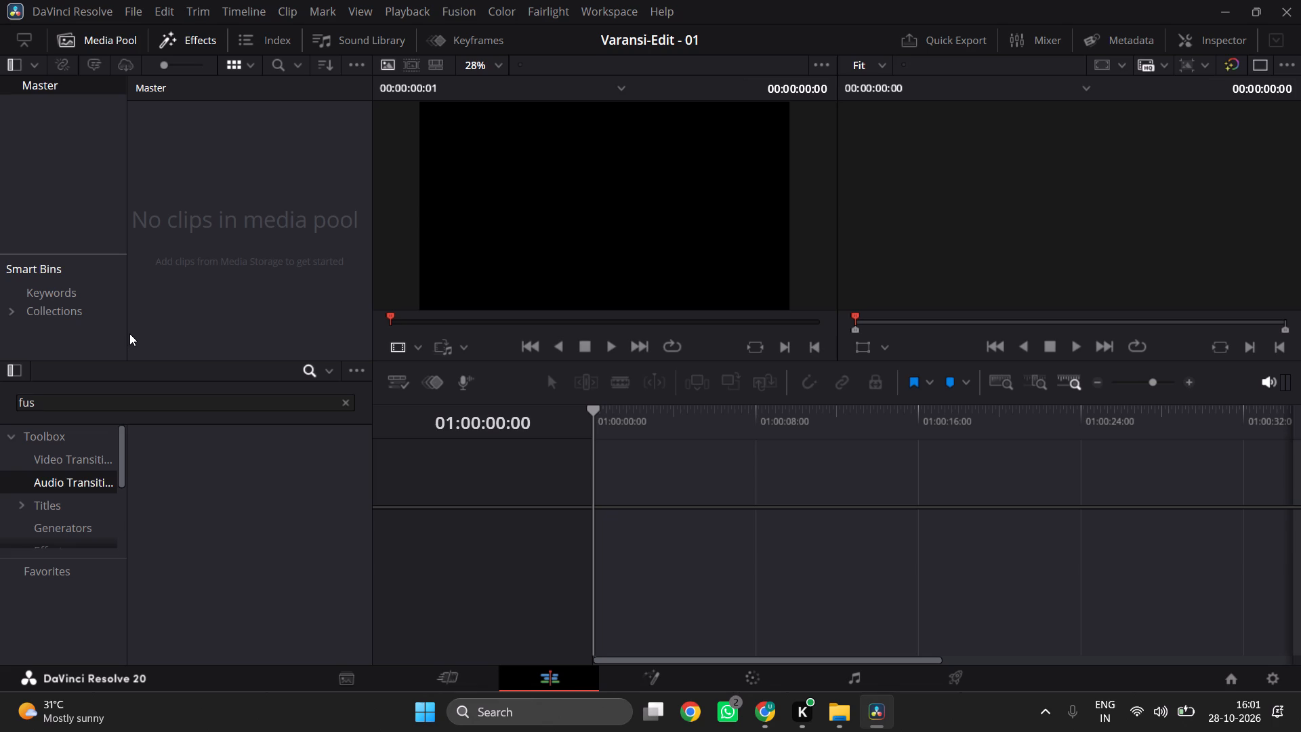
{"action": "left_click", "coordinate": [75, 403]}
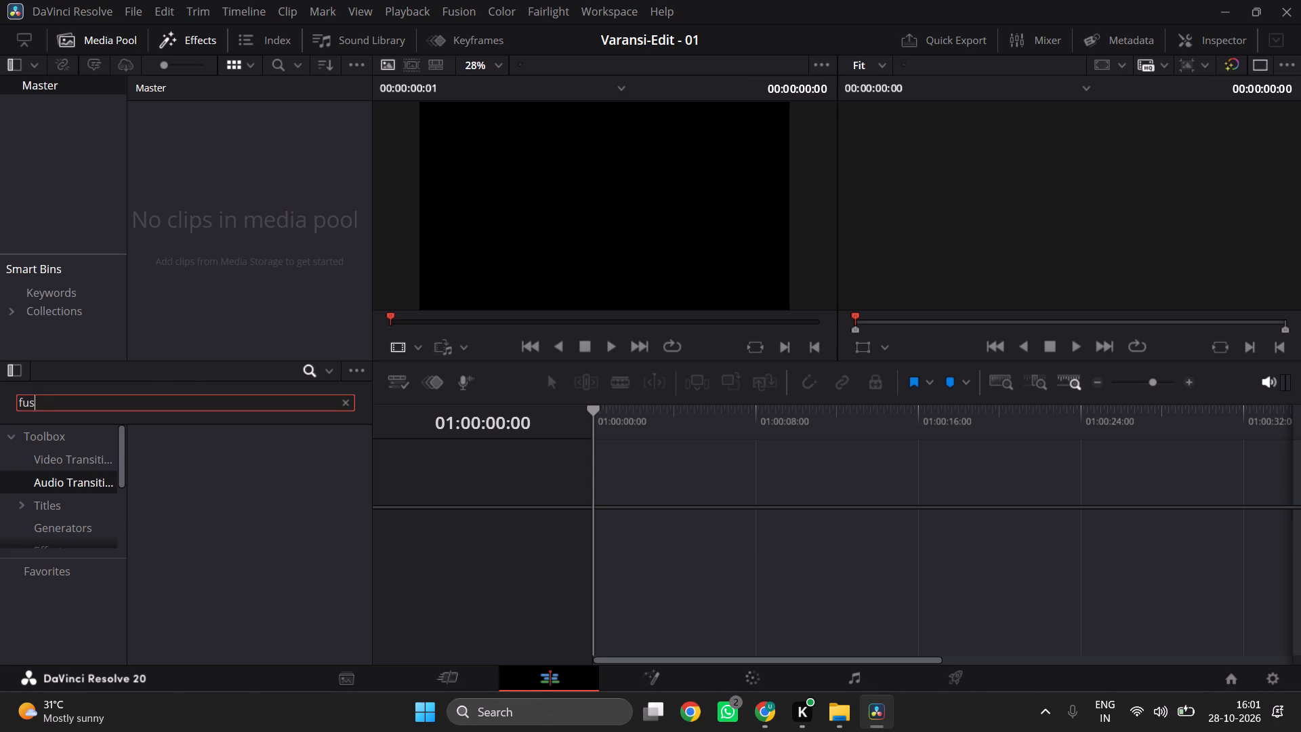
{"action": "type", "text": "ion"}
{"action": "left_click", "coordinate": [70, 479]}
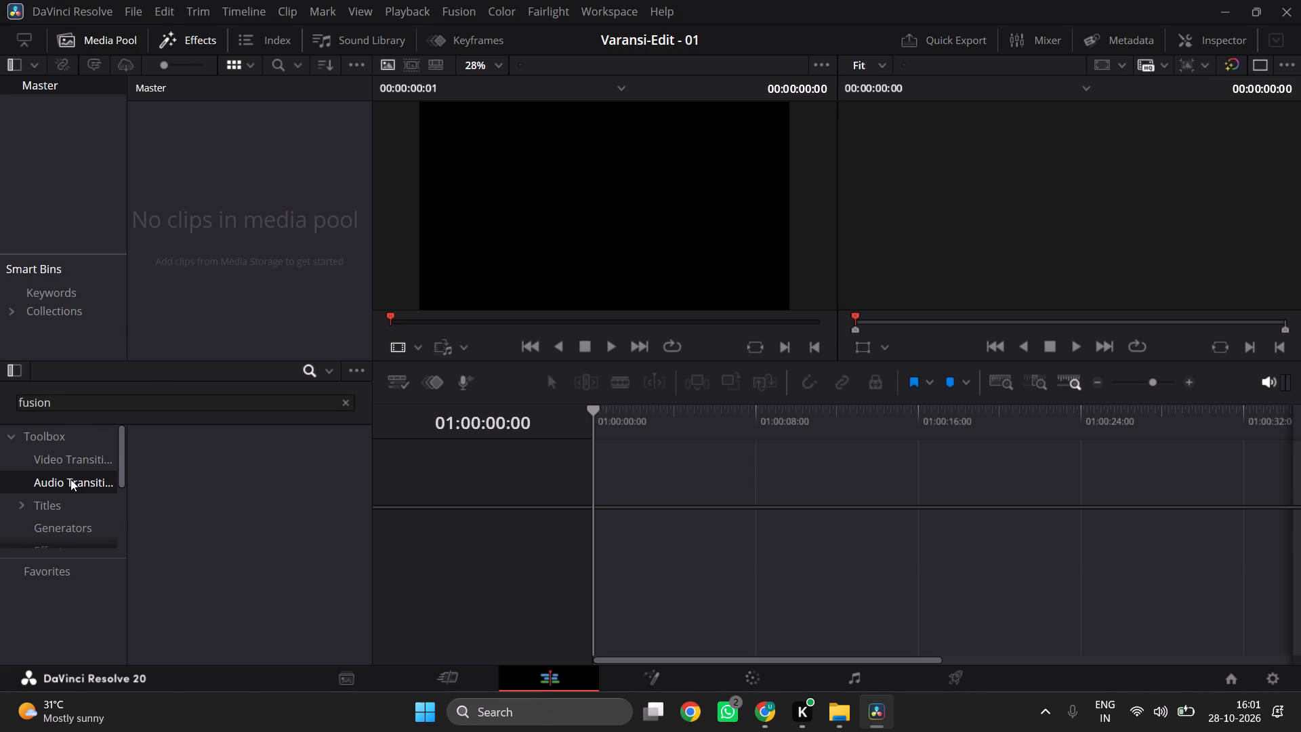
{"action": "left_click", "coordinate": [71, 455]}
{"action": "left_click", "coordinate": [66, 439]}
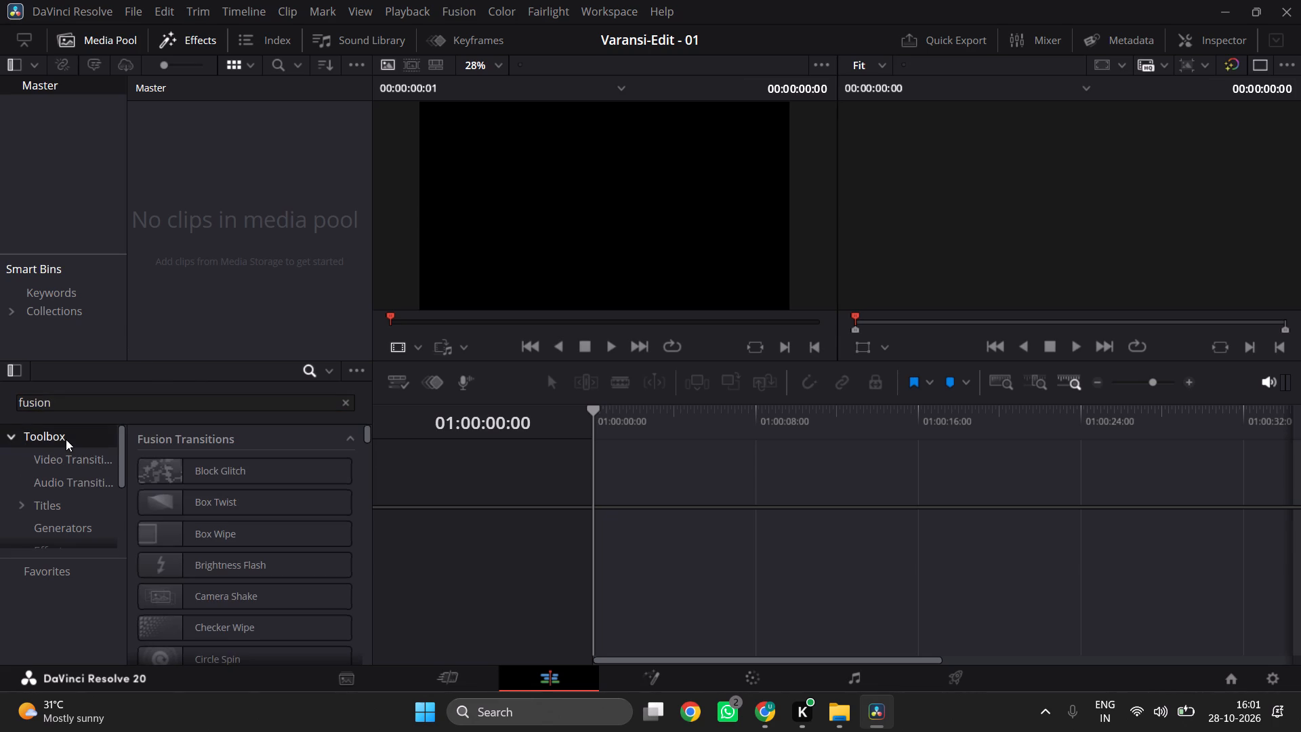
{"action": "scroll", "coordinate": [77, 496], "scroll_direction": "down", "scroll_amount": 5}
{"action": "left_click", "coordinate": [86, 408]}
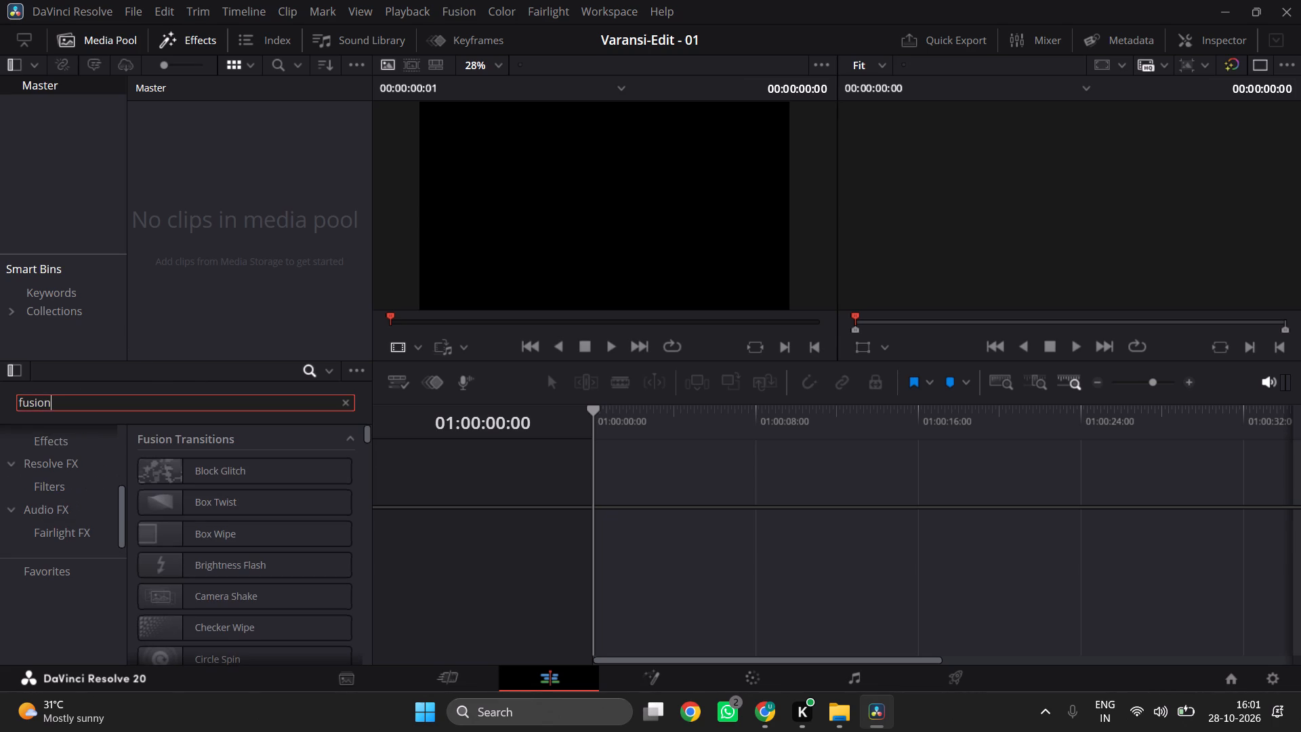
{"action": "key", "text": "space"}
{"action": "type", "text": "com"}
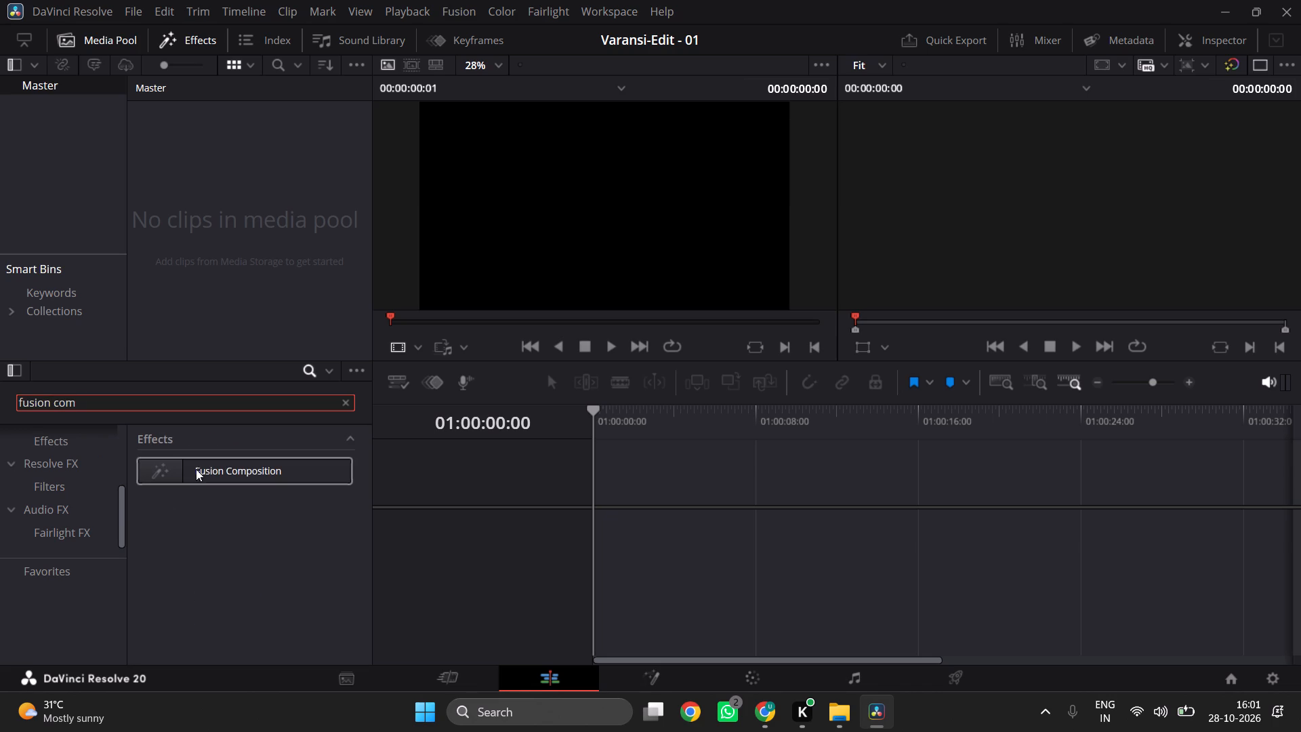
{"action": "left_click_drag", "start_coordinate": [222, 469], "coordinate": [745, 531]}
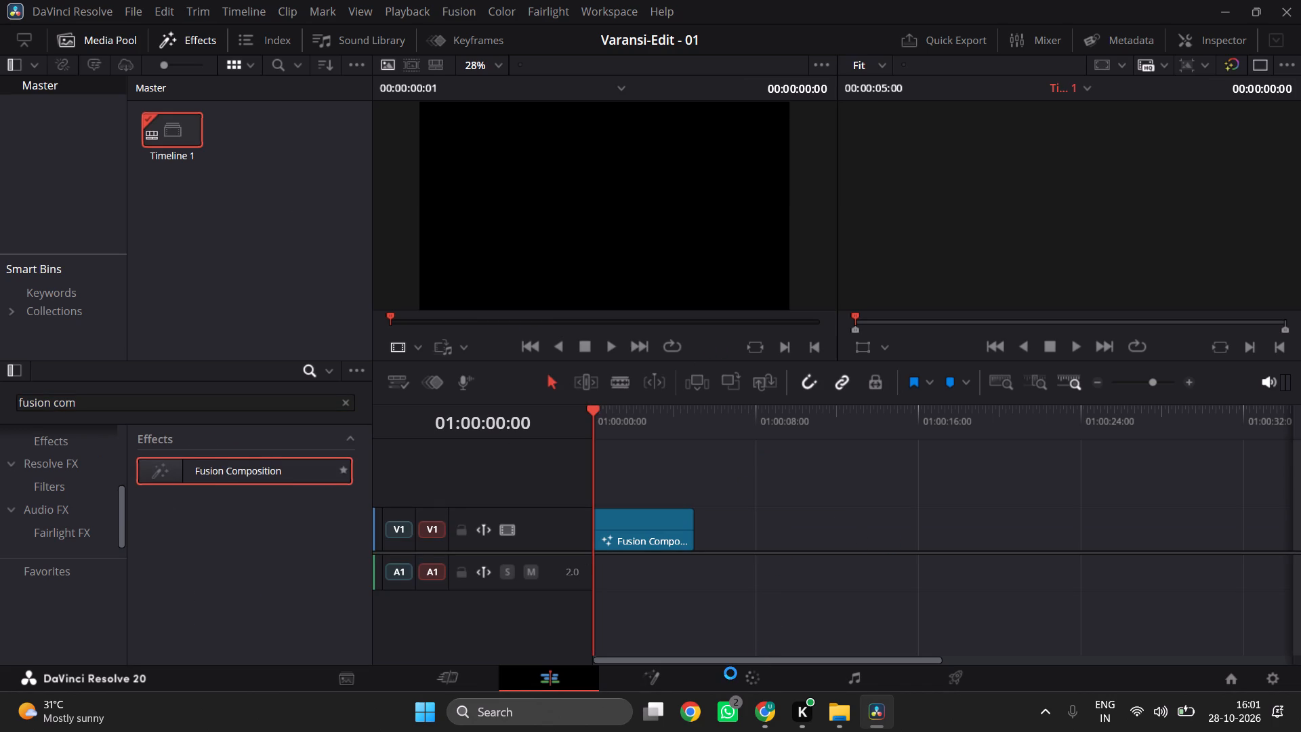
Open the composition on the Fusion page and select its MediaOut1 node.
{"action": "left_click", "coordinate": [661, 680]}
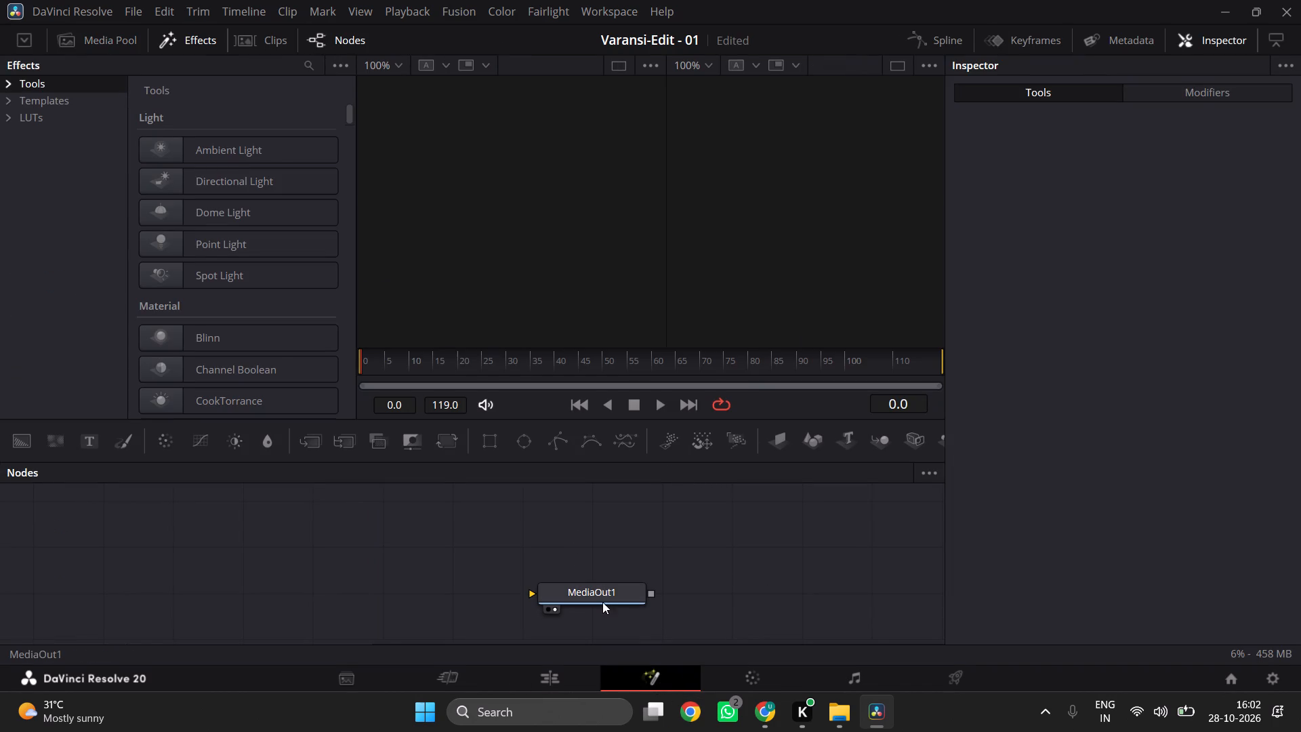
{"action": "left_click", "coordinate": [594, 594]}
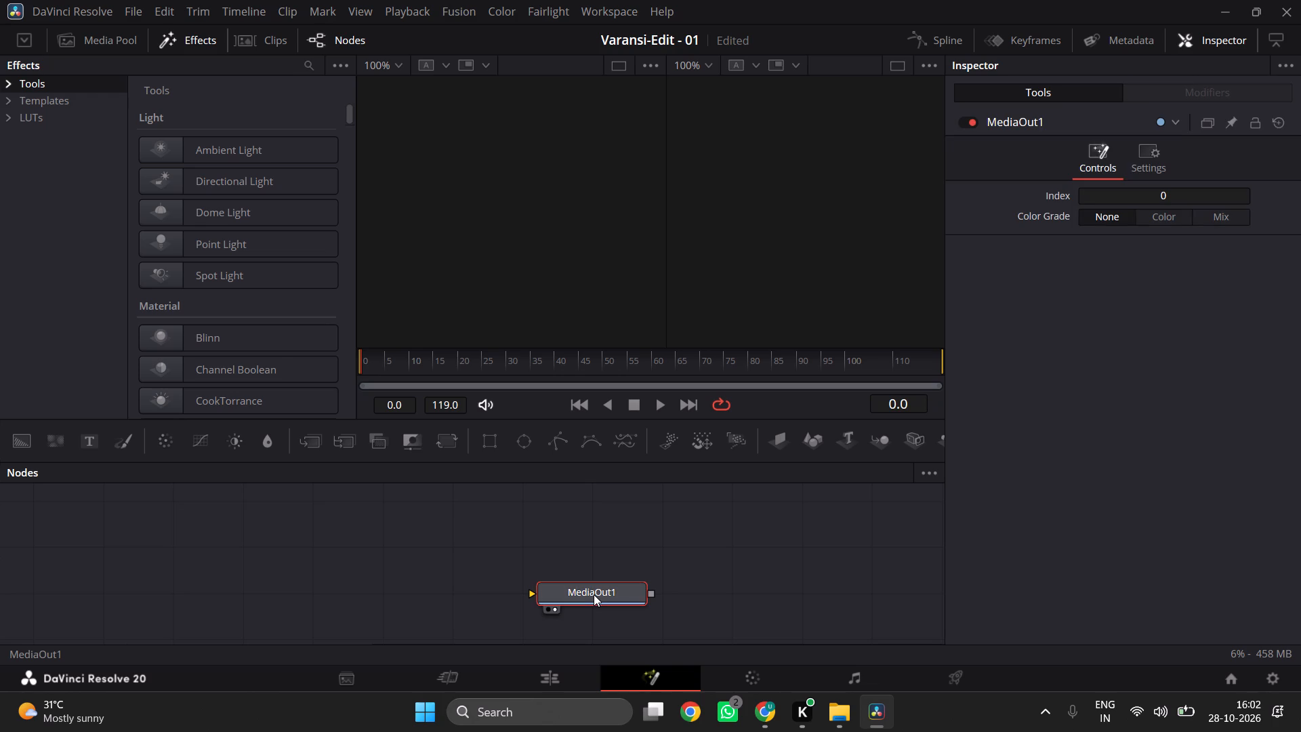
{"action": "left_click", "coordinate": [533, 594]}
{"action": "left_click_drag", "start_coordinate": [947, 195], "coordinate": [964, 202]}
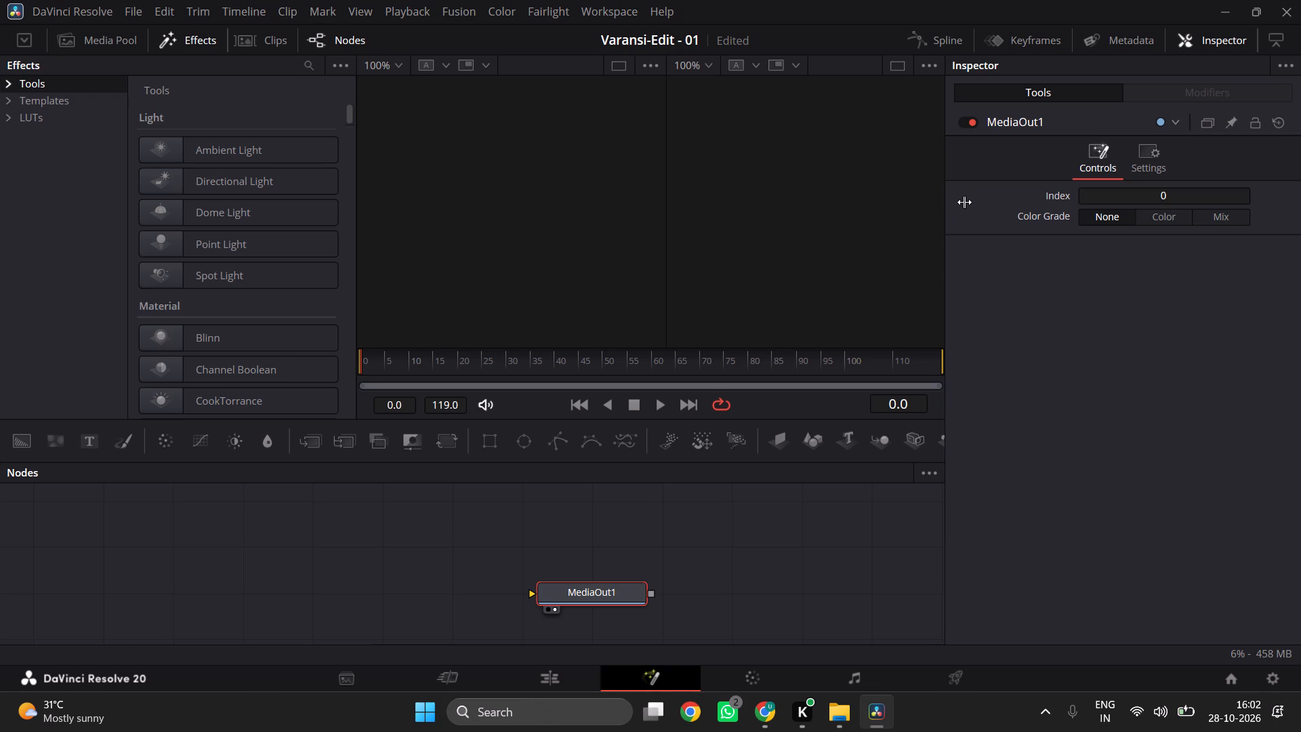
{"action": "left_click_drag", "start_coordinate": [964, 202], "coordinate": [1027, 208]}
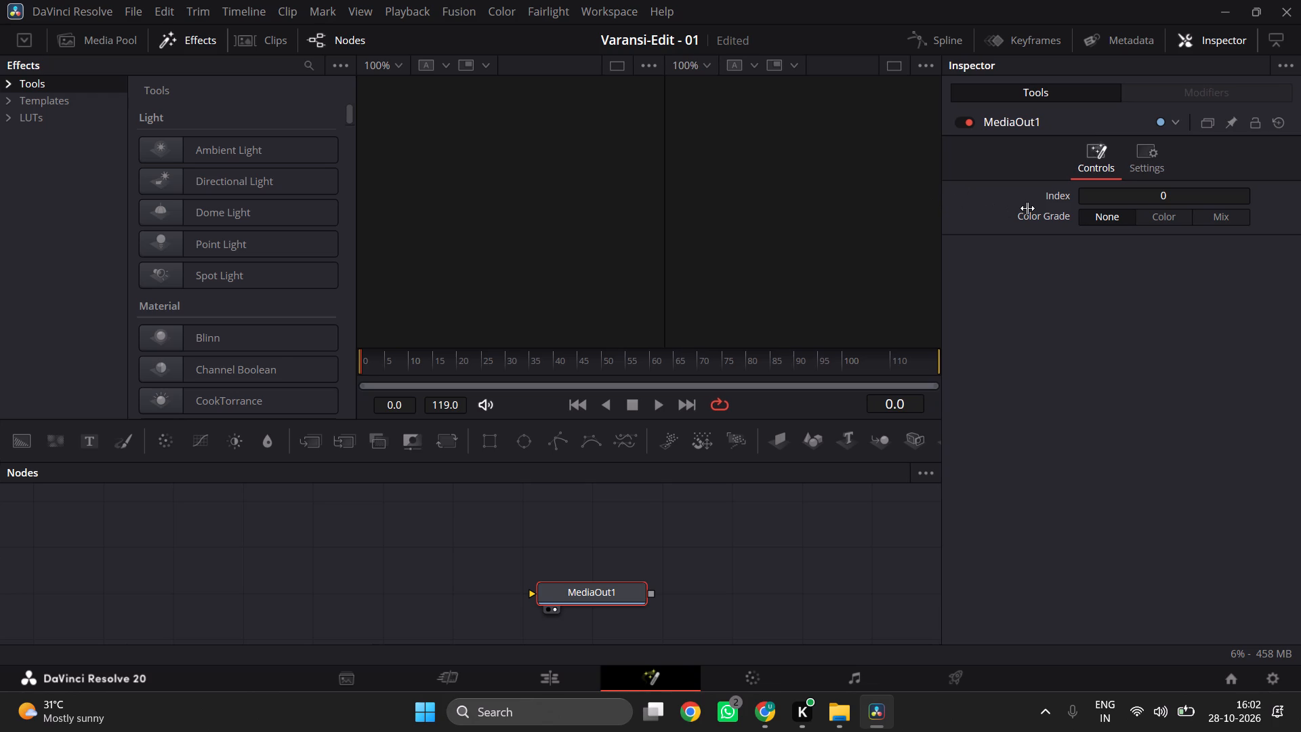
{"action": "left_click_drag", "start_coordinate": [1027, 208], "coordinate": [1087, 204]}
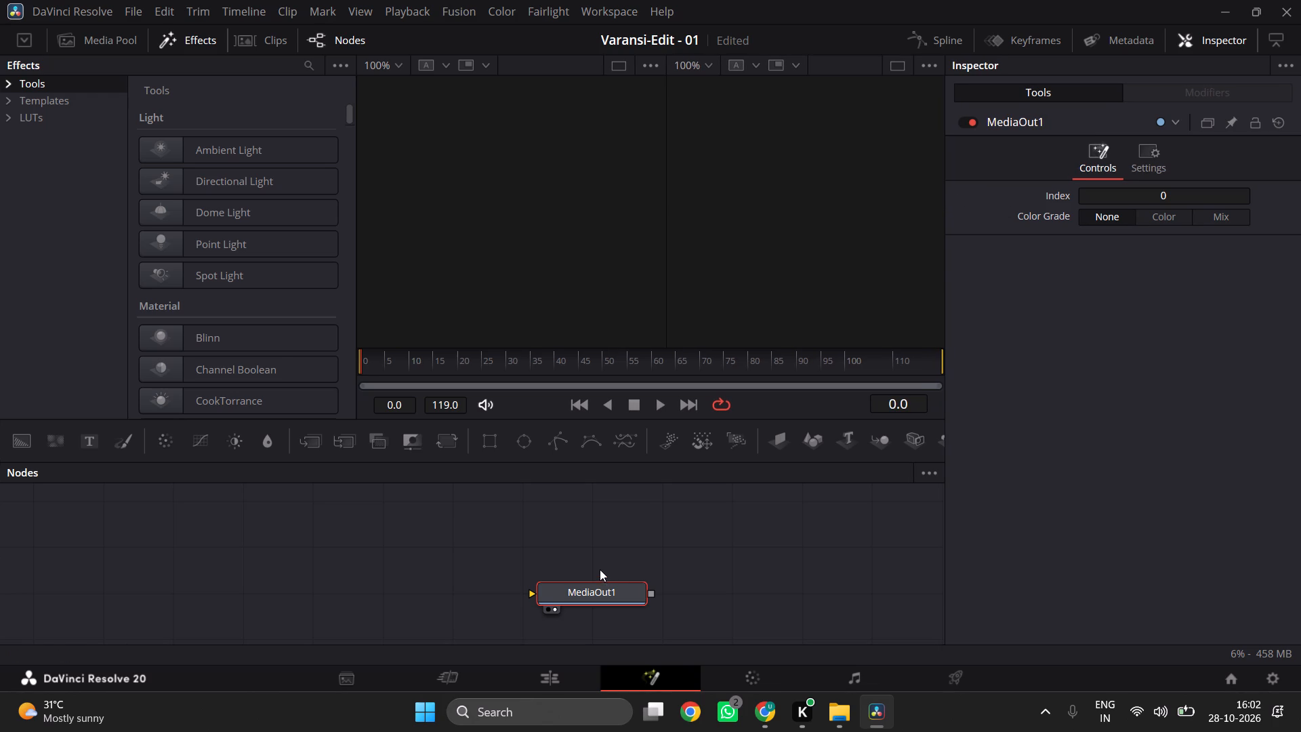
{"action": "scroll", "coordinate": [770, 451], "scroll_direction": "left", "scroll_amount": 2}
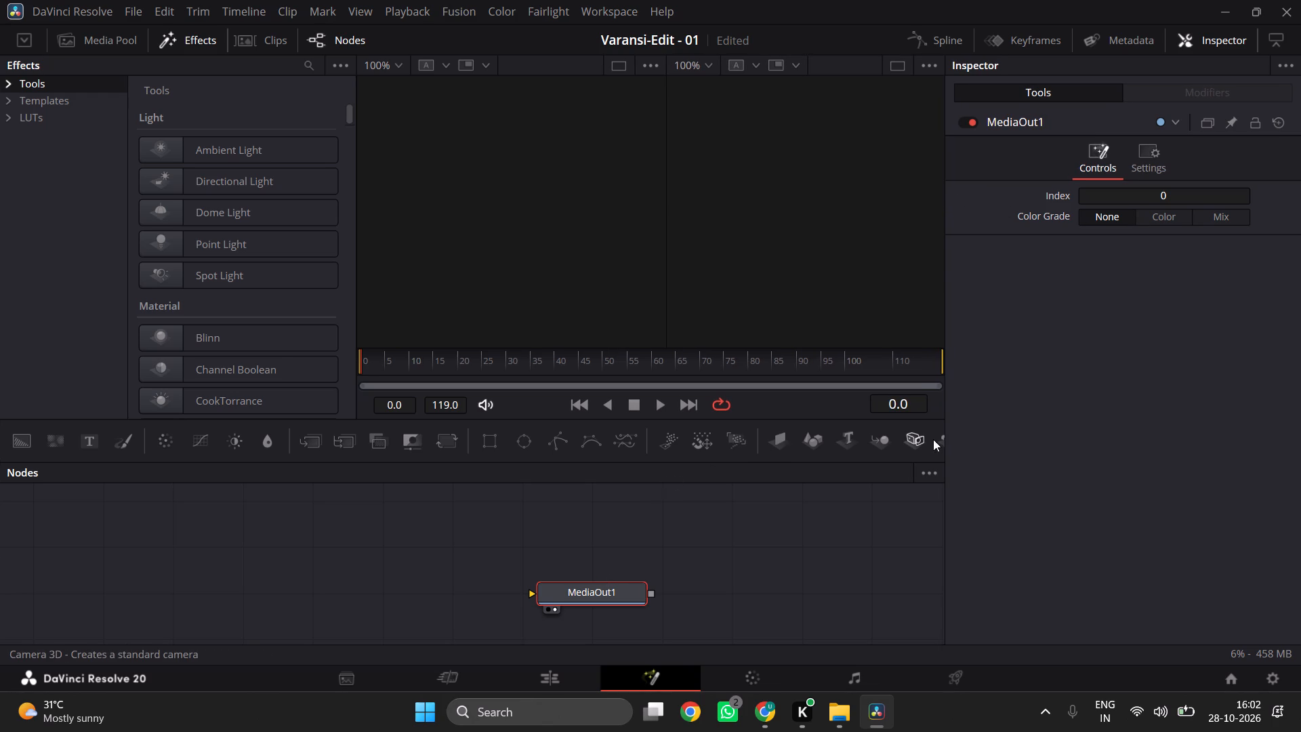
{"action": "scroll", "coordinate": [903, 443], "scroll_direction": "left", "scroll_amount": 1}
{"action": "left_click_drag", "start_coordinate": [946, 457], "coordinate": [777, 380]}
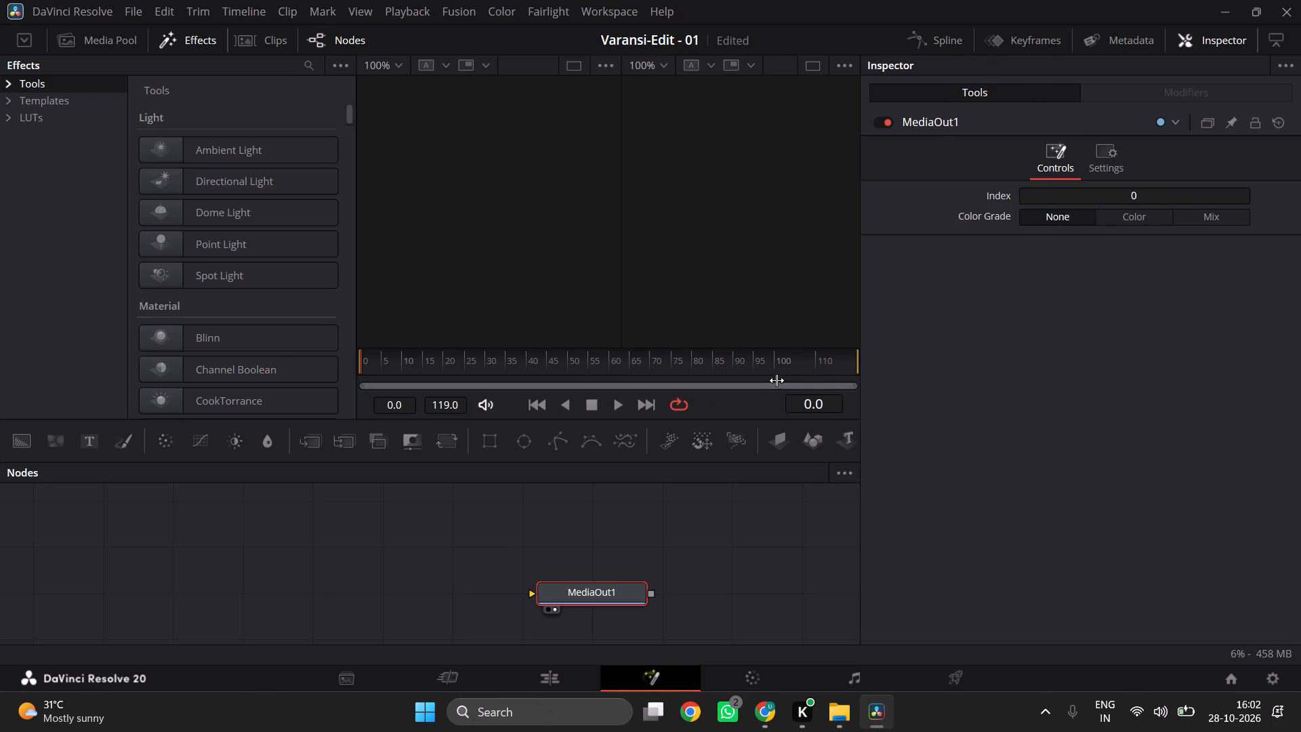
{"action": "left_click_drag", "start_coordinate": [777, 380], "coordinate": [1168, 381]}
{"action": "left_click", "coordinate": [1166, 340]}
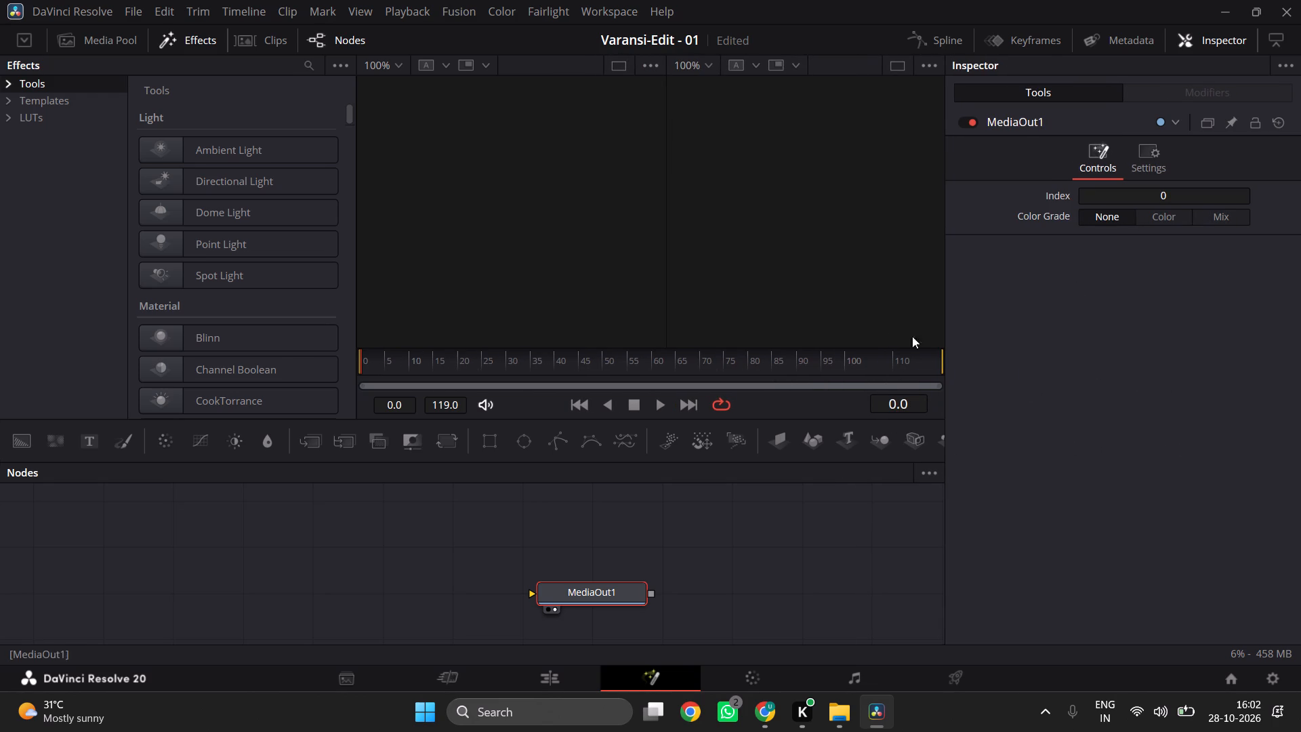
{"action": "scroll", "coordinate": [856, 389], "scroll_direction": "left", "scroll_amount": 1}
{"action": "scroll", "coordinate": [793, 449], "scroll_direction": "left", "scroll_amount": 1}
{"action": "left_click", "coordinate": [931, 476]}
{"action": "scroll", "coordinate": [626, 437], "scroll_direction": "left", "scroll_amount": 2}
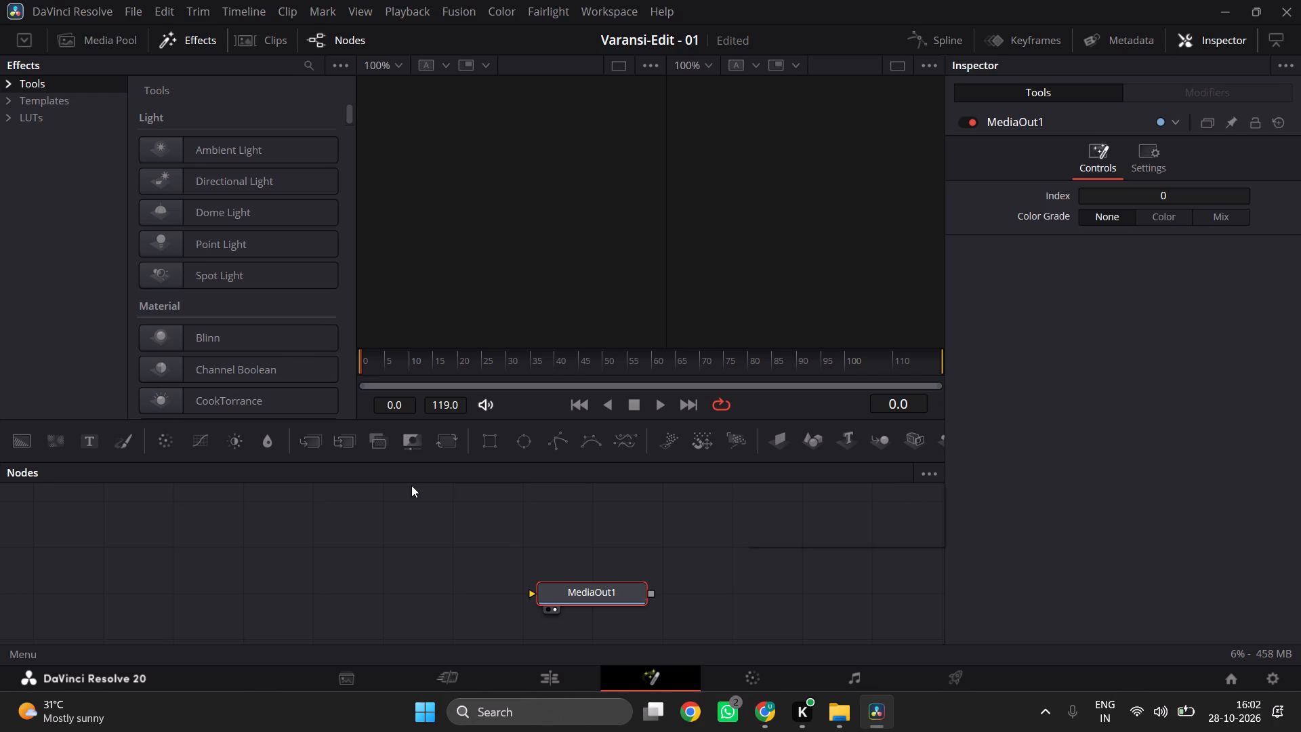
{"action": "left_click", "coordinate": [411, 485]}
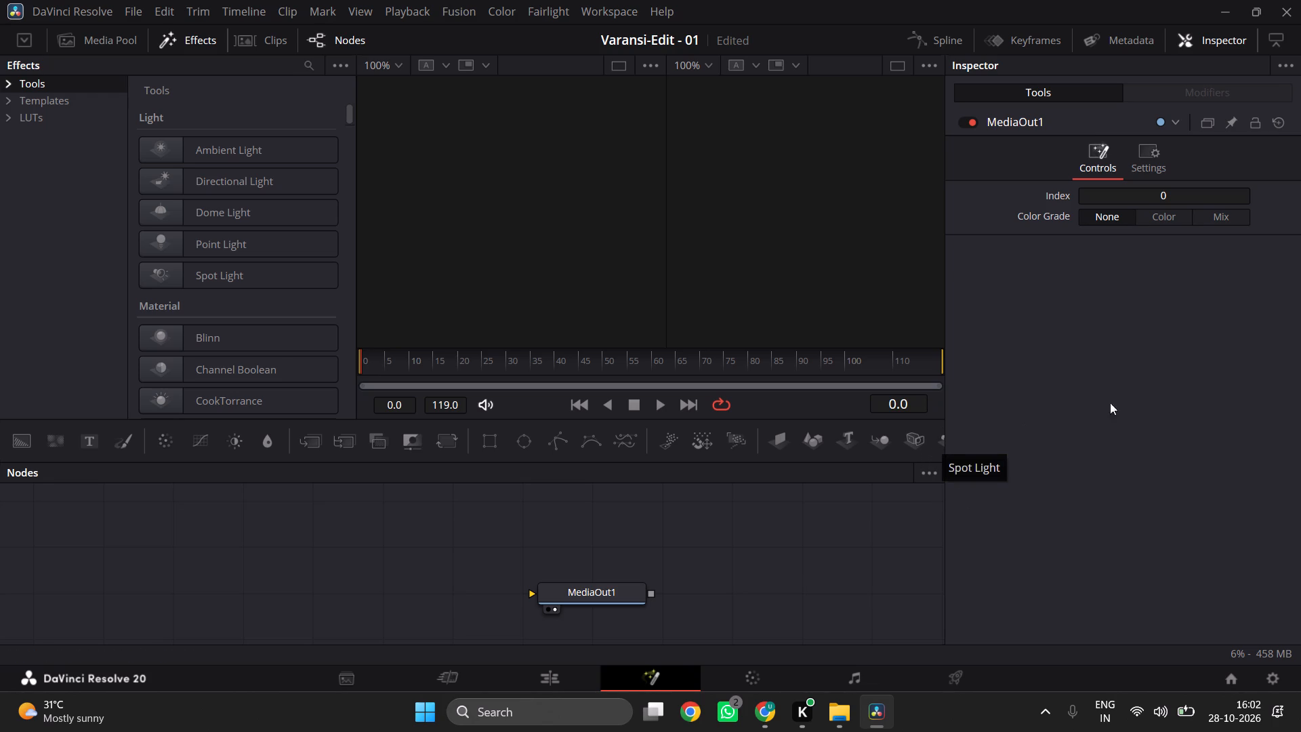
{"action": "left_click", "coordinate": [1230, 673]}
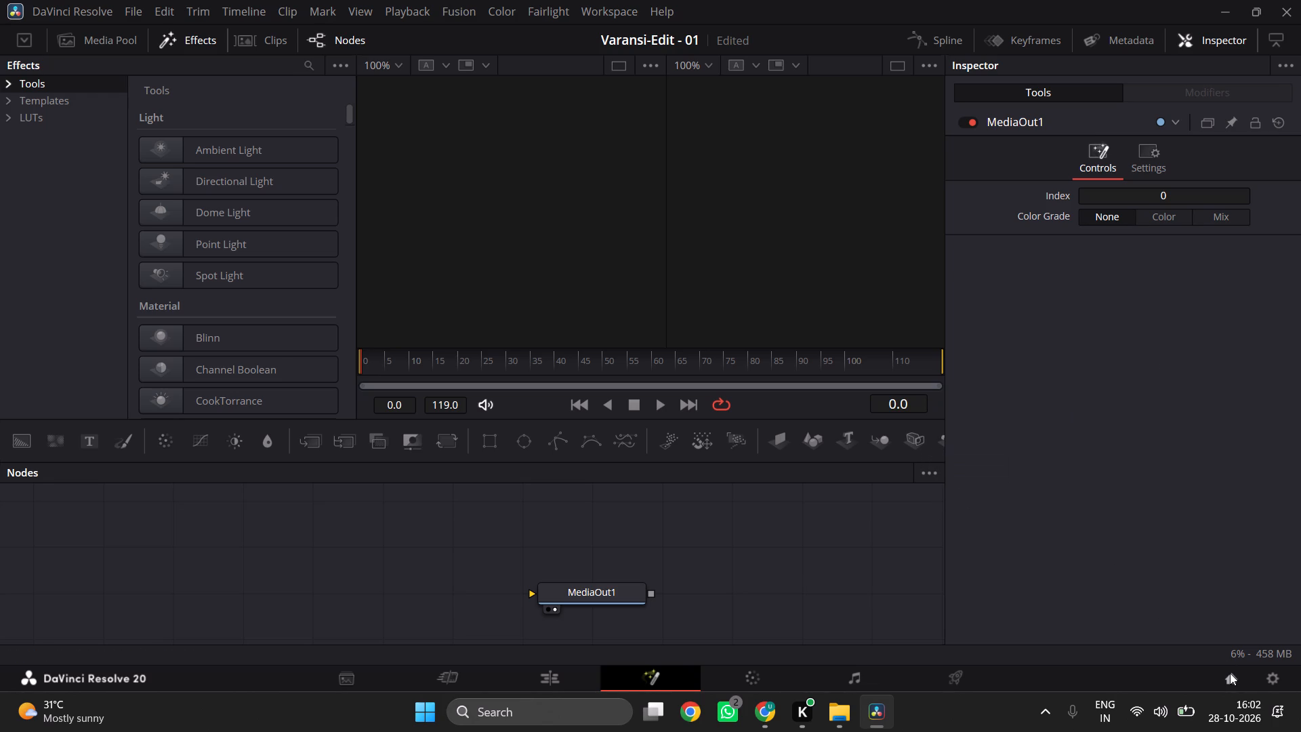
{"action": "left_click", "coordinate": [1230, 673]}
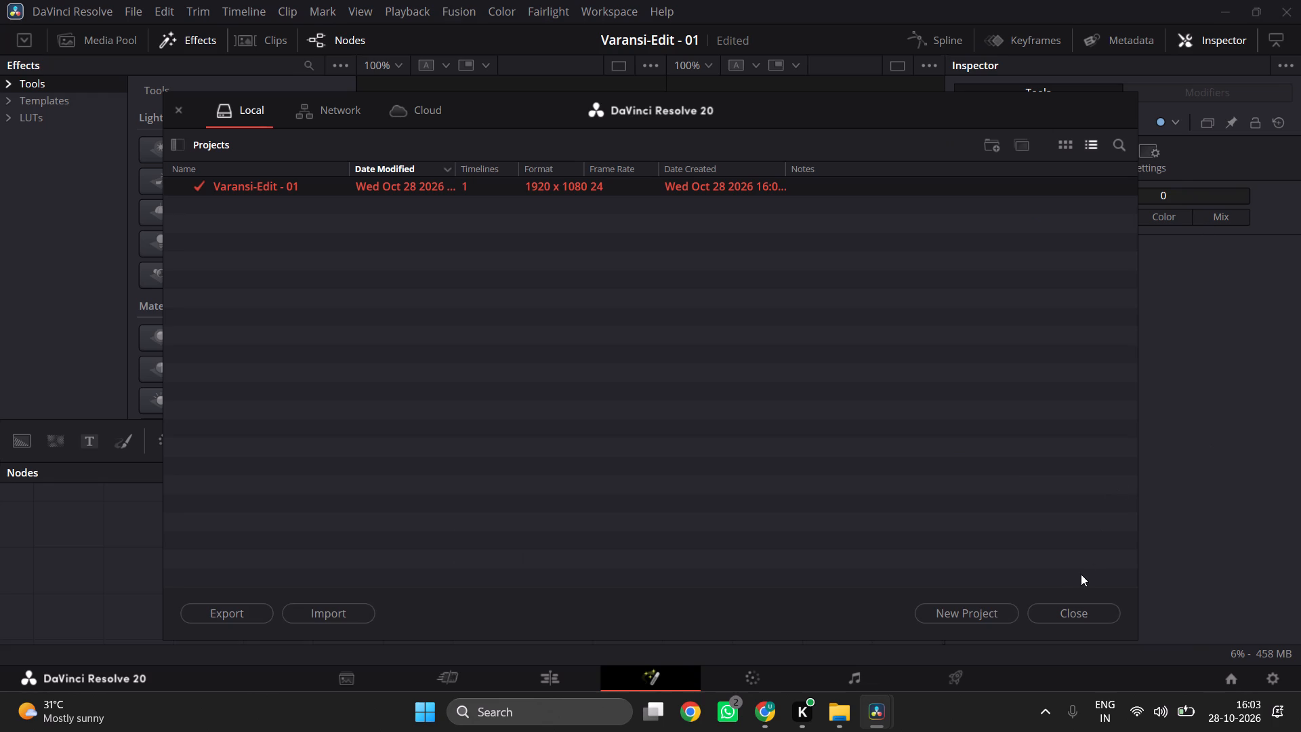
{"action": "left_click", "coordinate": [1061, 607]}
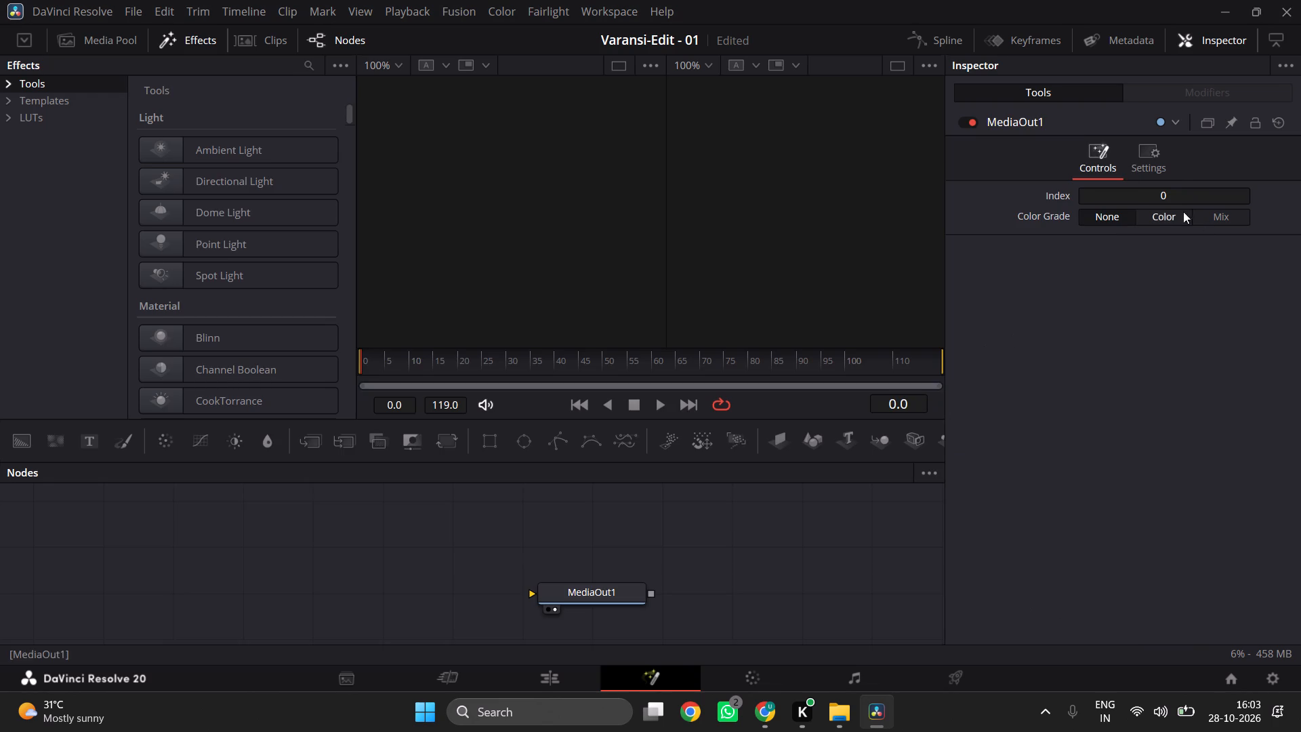
Set the MediaOut1 node's Color Grade option to Color.
{"action": "left_click", "coordinate": [1147, 221]}
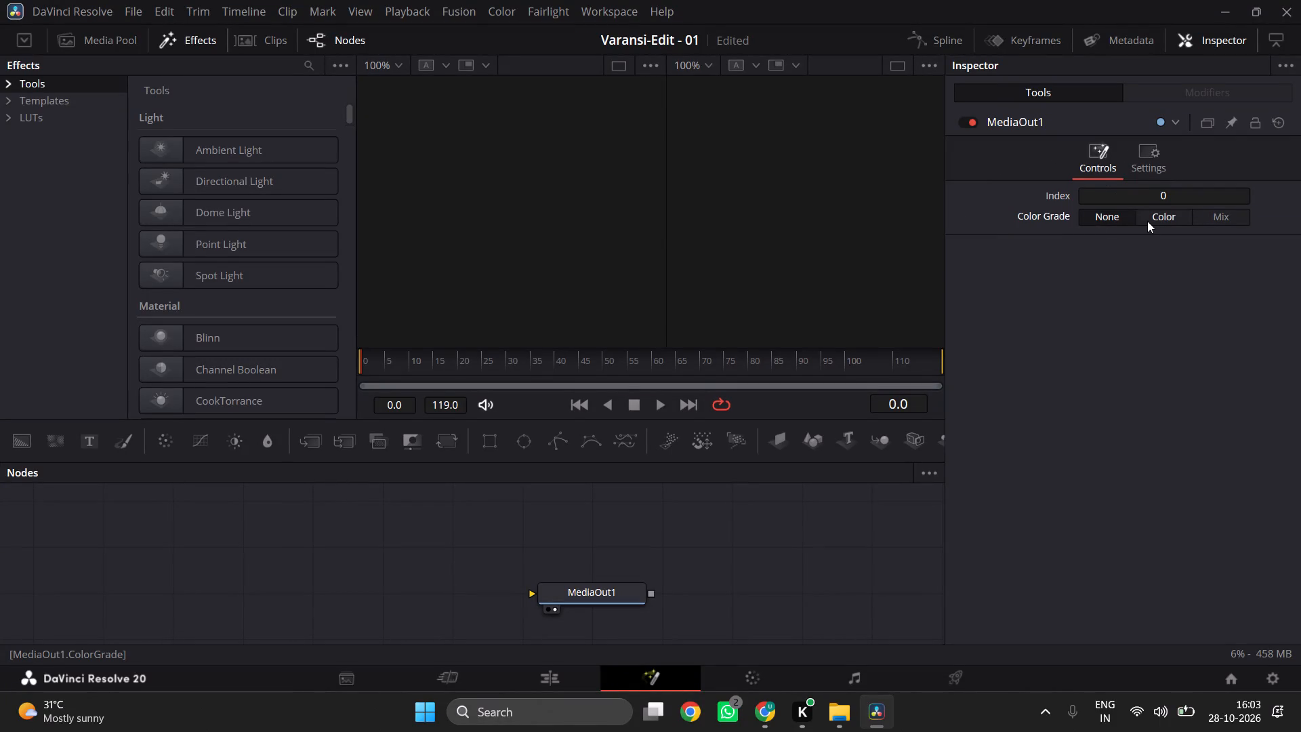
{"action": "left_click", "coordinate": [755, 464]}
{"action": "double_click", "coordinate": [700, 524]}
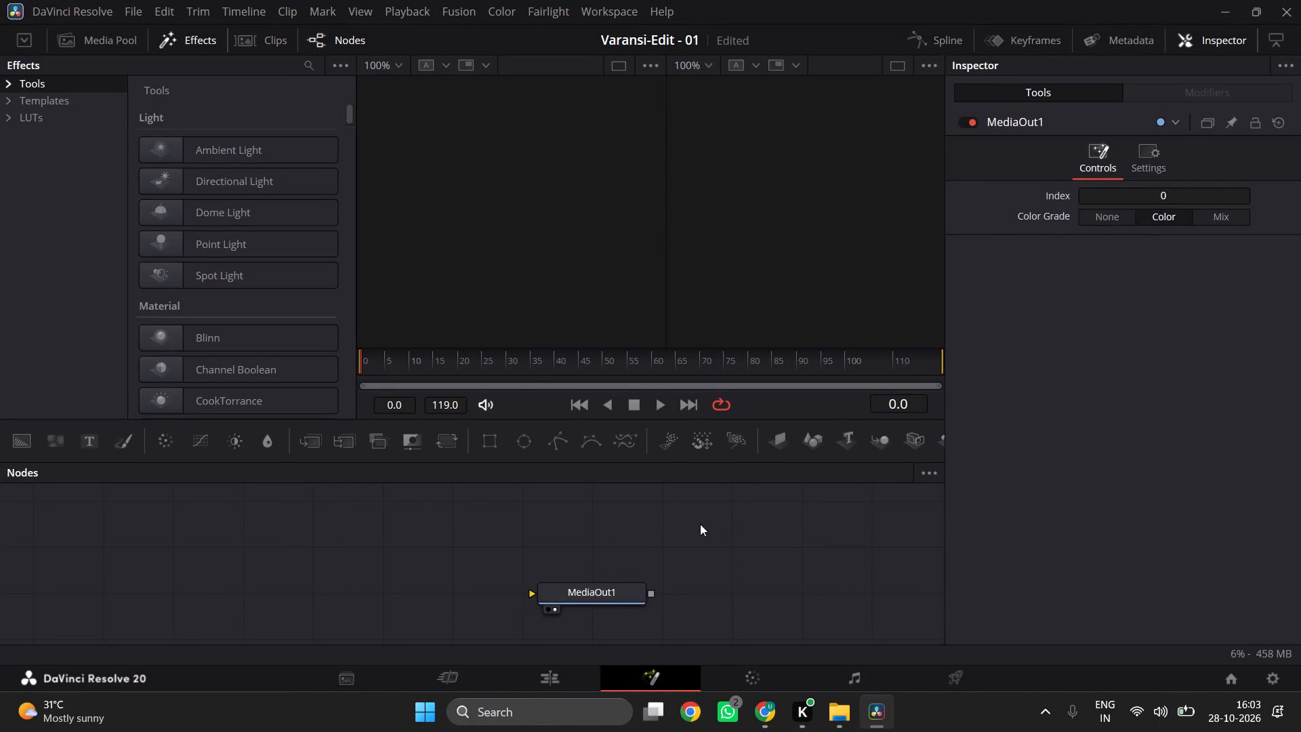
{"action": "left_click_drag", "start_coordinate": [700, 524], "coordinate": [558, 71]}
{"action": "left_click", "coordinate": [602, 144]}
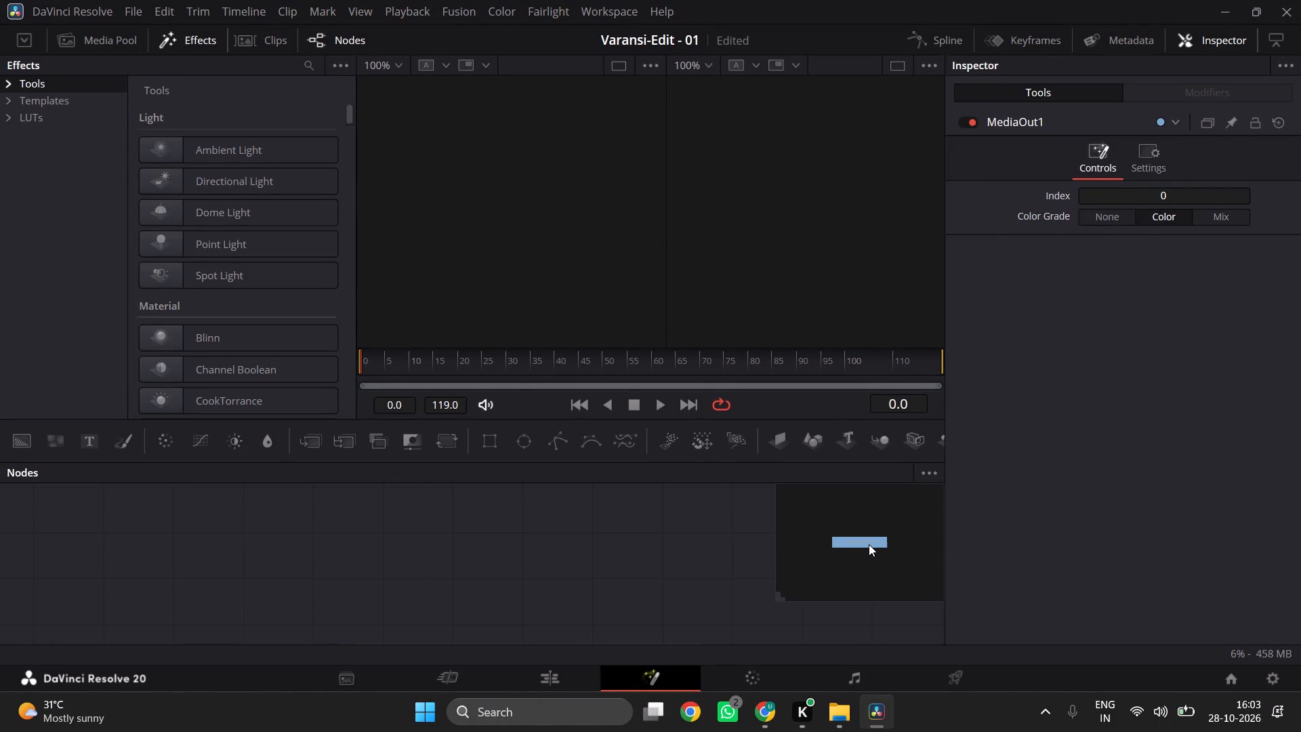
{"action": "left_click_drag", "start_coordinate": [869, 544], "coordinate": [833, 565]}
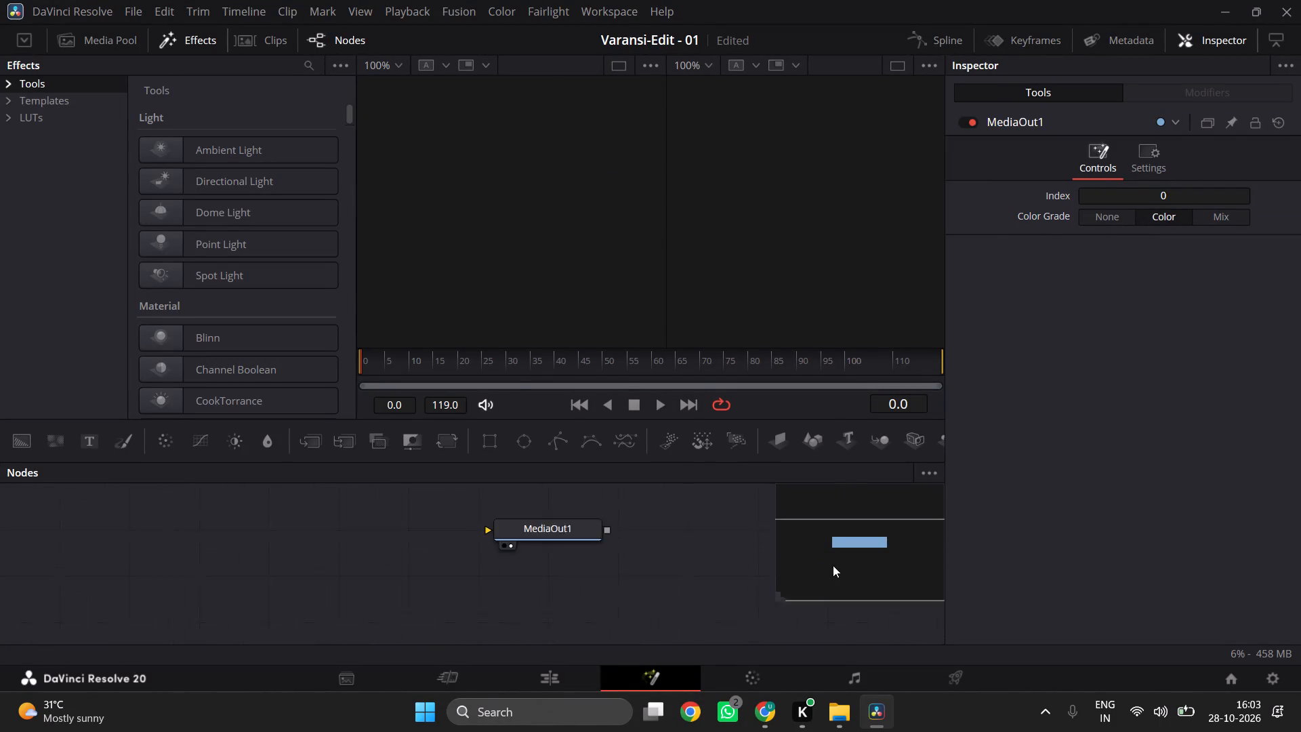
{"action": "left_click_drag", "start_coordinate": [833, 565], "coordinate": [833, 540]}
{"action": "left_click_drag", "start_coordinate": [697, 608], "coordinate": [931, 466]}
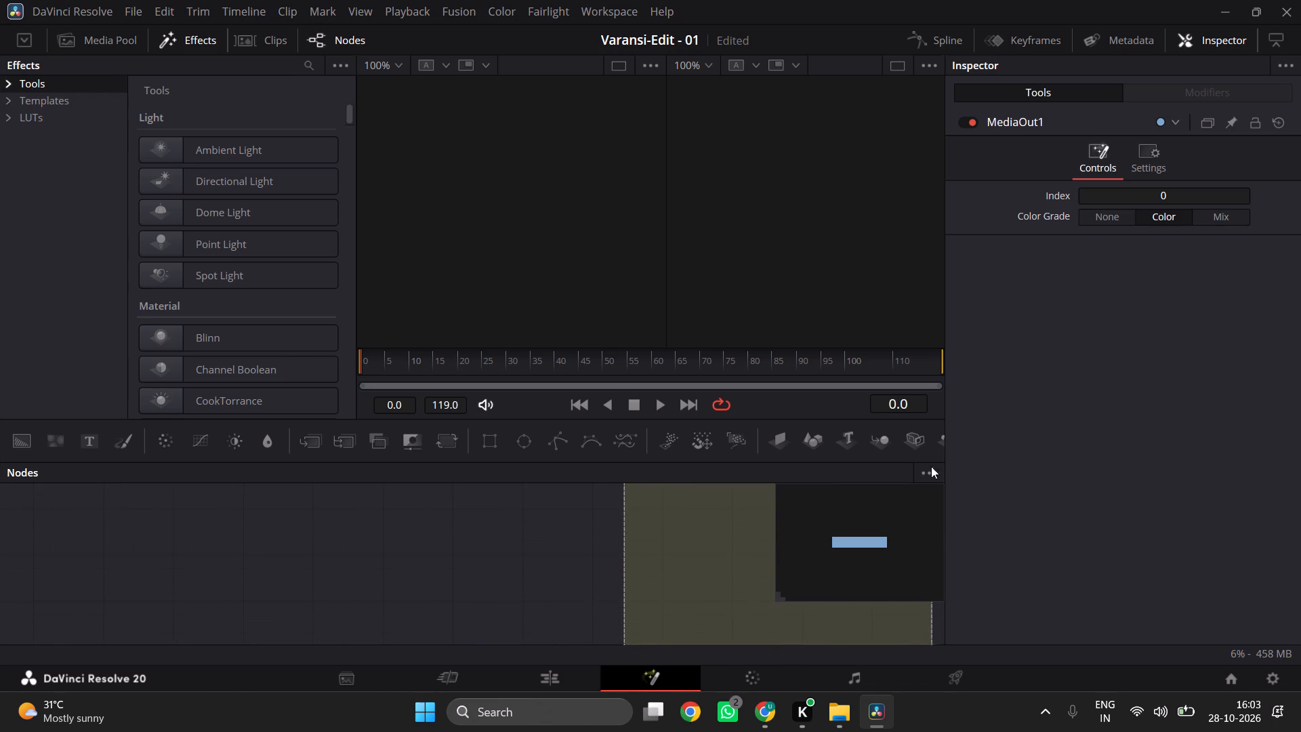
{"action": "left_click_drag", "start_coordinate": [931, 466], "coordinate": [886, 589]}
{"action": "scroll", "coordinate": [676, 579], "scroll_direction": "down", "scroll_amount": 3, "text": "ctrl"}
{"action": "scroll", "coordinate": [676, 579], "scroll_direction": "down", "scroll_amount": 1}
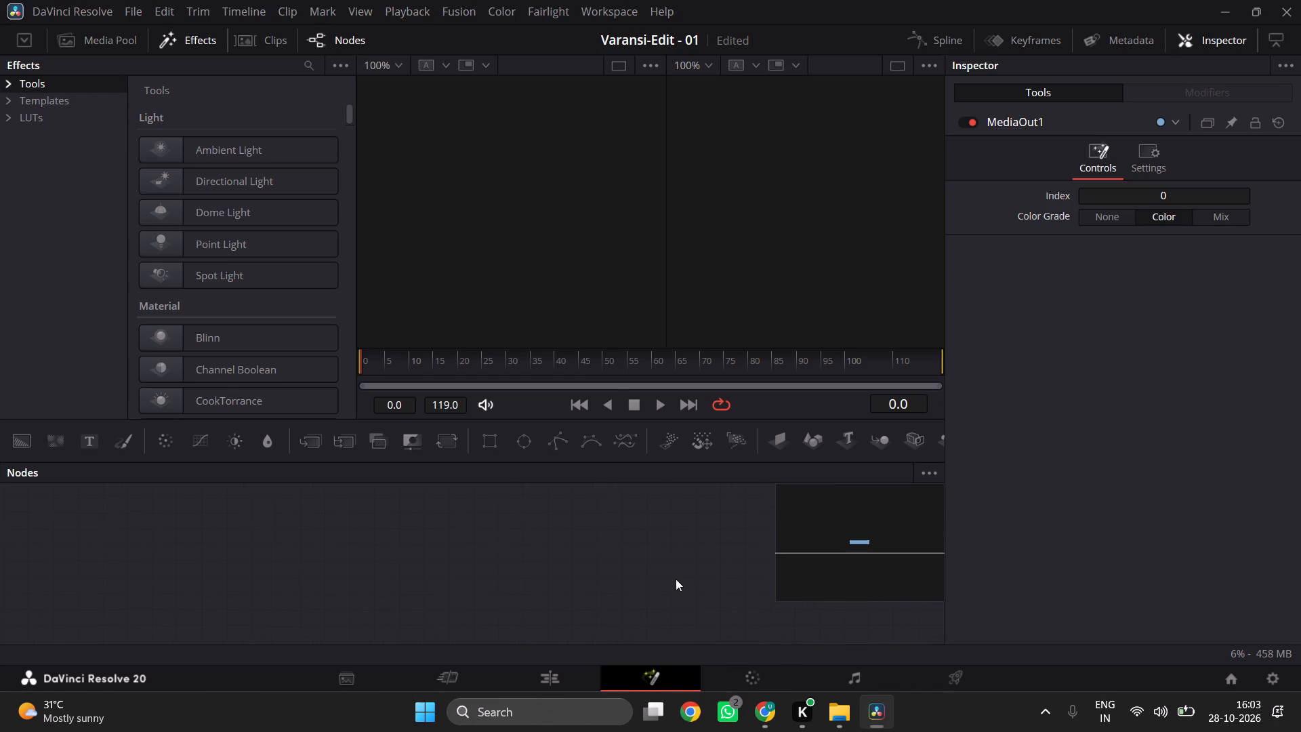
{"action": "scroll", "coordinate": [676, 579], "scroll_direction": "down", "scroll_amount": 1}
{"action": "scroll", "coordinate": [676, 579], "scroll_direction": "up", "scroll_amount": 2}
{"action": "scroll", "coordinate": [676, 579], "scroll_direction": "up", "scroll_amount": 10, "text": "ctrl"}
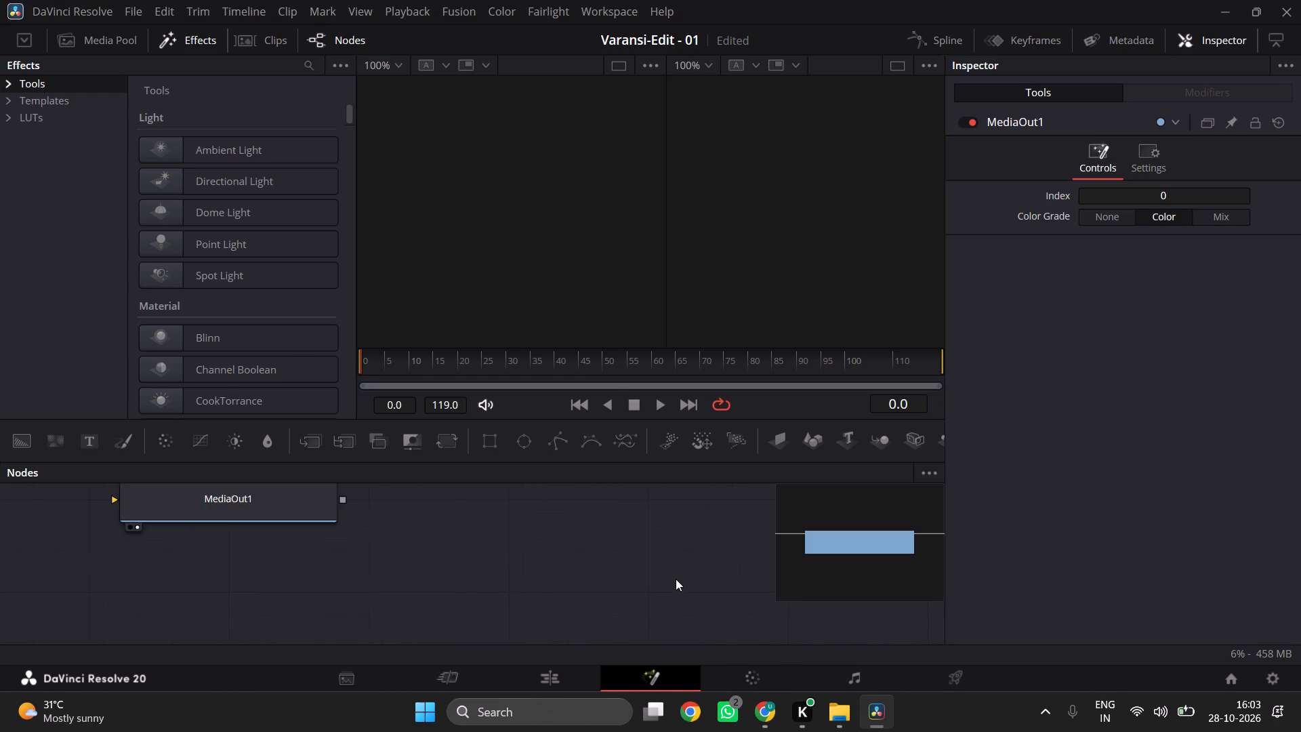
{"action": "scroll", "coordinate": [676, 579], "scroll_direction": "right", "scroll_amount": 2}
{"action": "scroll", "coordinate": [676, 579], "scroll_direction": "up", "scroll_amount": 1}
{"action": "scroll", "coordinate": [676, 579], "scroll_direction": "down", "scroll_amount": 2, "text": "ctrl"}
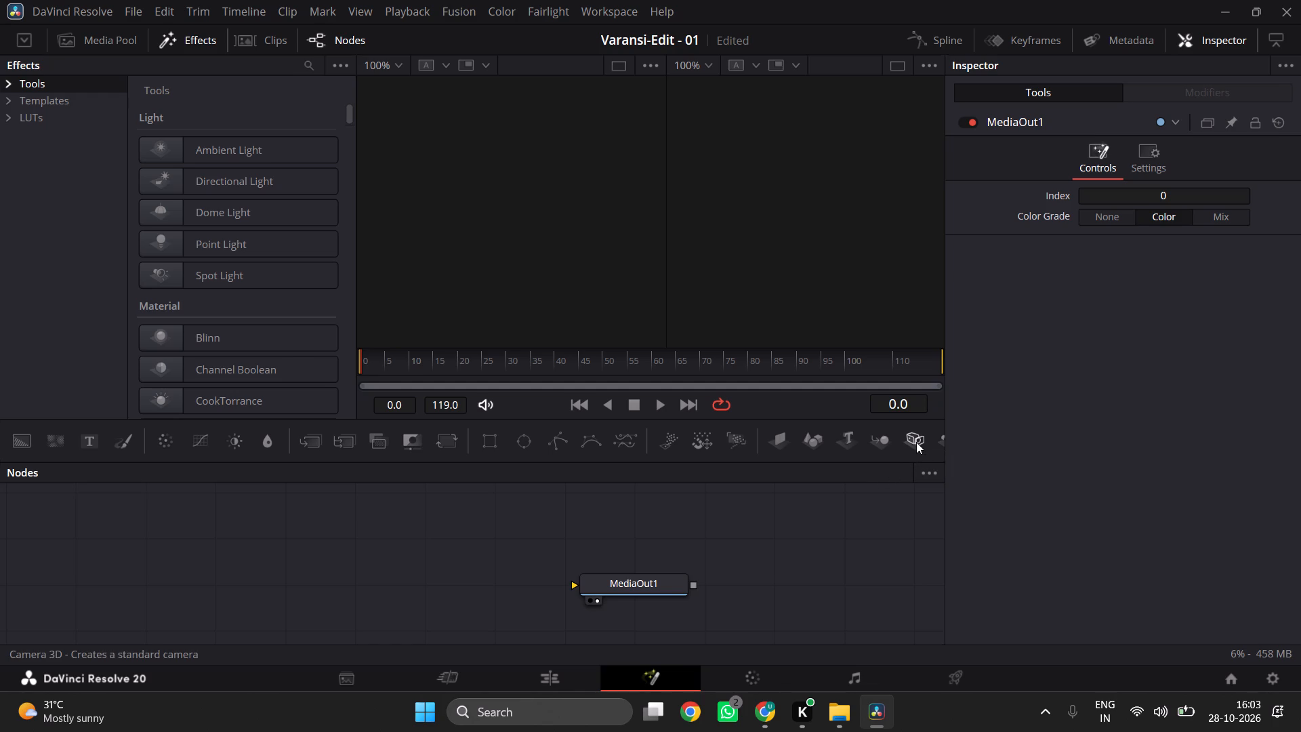
Add a Camera 3D node to the node graph, up and to the left of MediaOut1.
{"action": "left_click_drag", "start_coordinate": [916, 442], "coordinate": [426, 512]}
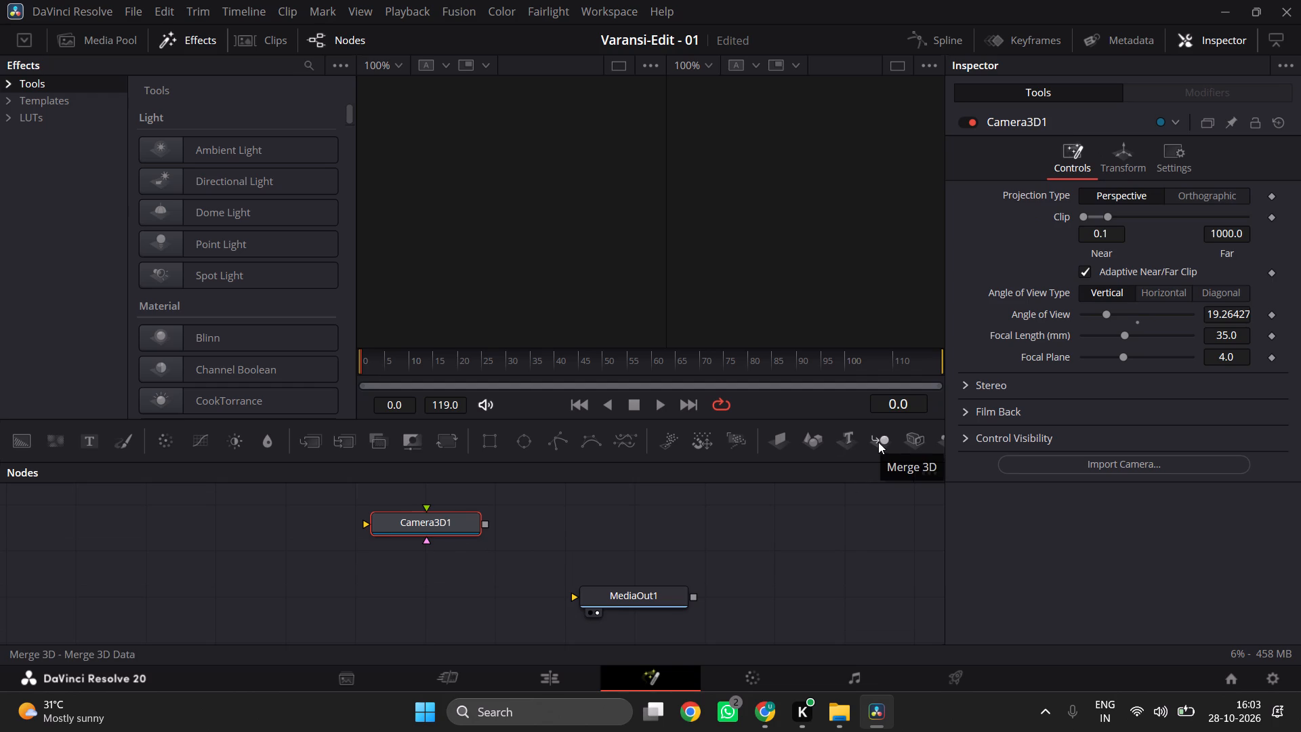
{"action": "scroll", "coordinate": [855, 466], "scroll_direction": "left", "scroll_amount": 1}
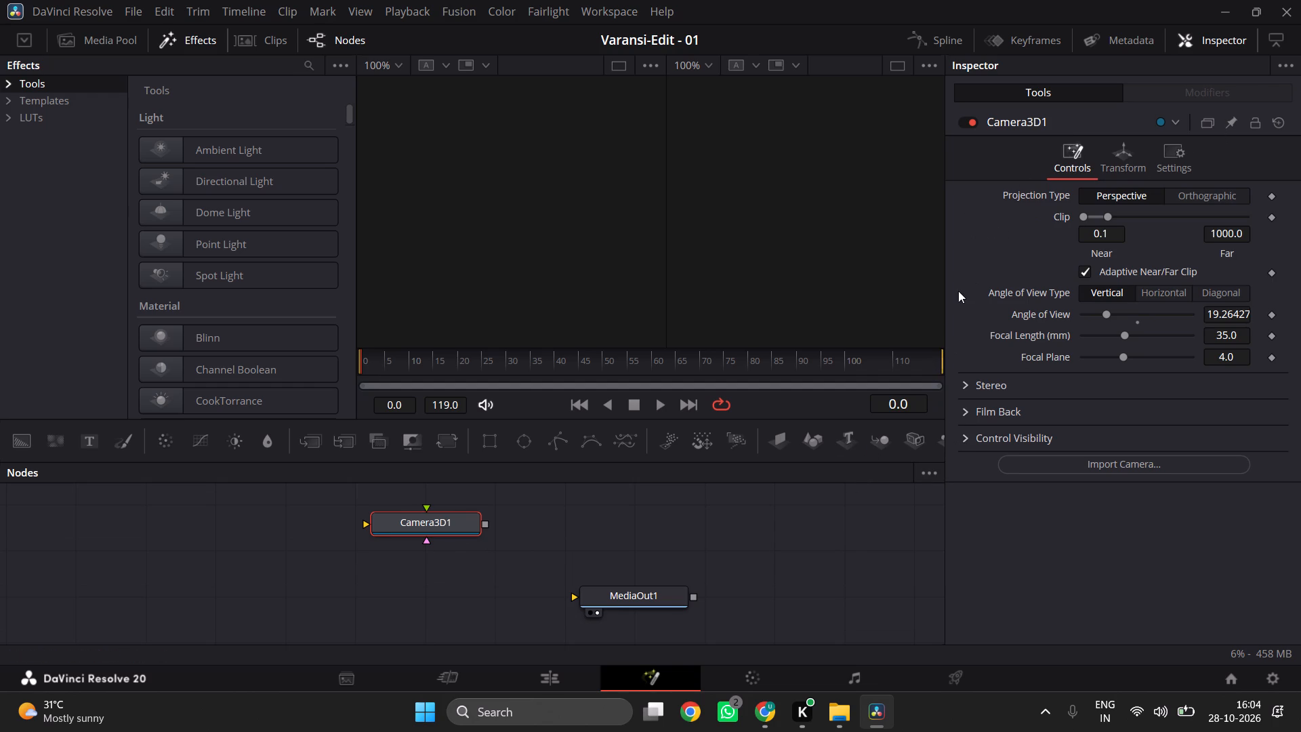
Add a Spot Light node to the node graph, just below and slightly left of Camera3D1.
{"action": "scroll", "coordinate": [903, 372], "scroll_direction": "left", "scroll_amount": 1}
{"action": "left_click_drag", "start_coordinate": [941, 442], "coordinate": [914, 461]}
{"action": "left_click_drag", "start_coordinate": [914, 461], "coordinate": [916, 490]}
{"action": "left_click_drag", "start_coordinate": [916, 490], "coordinate": [442, 590]}
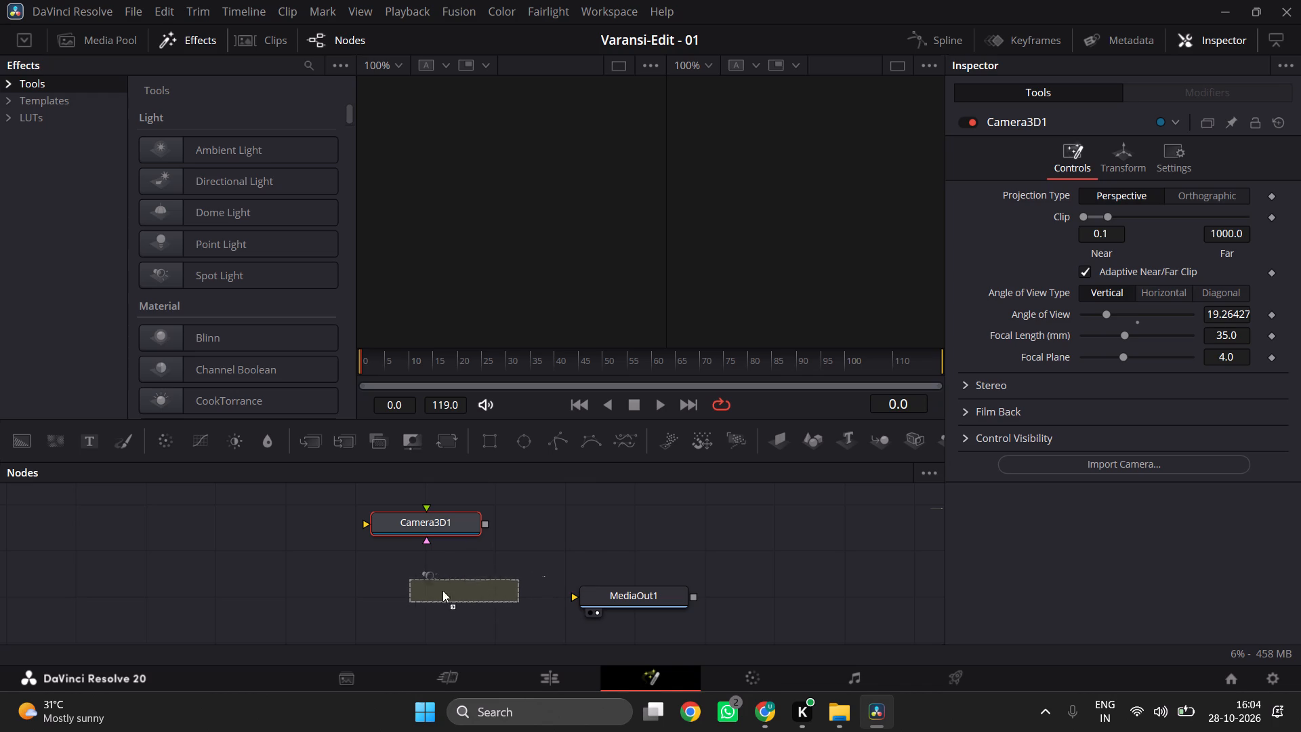
{"action": "left_click_drag", "start_coordinate": [442, 590], "coordinate": [373, 587]}
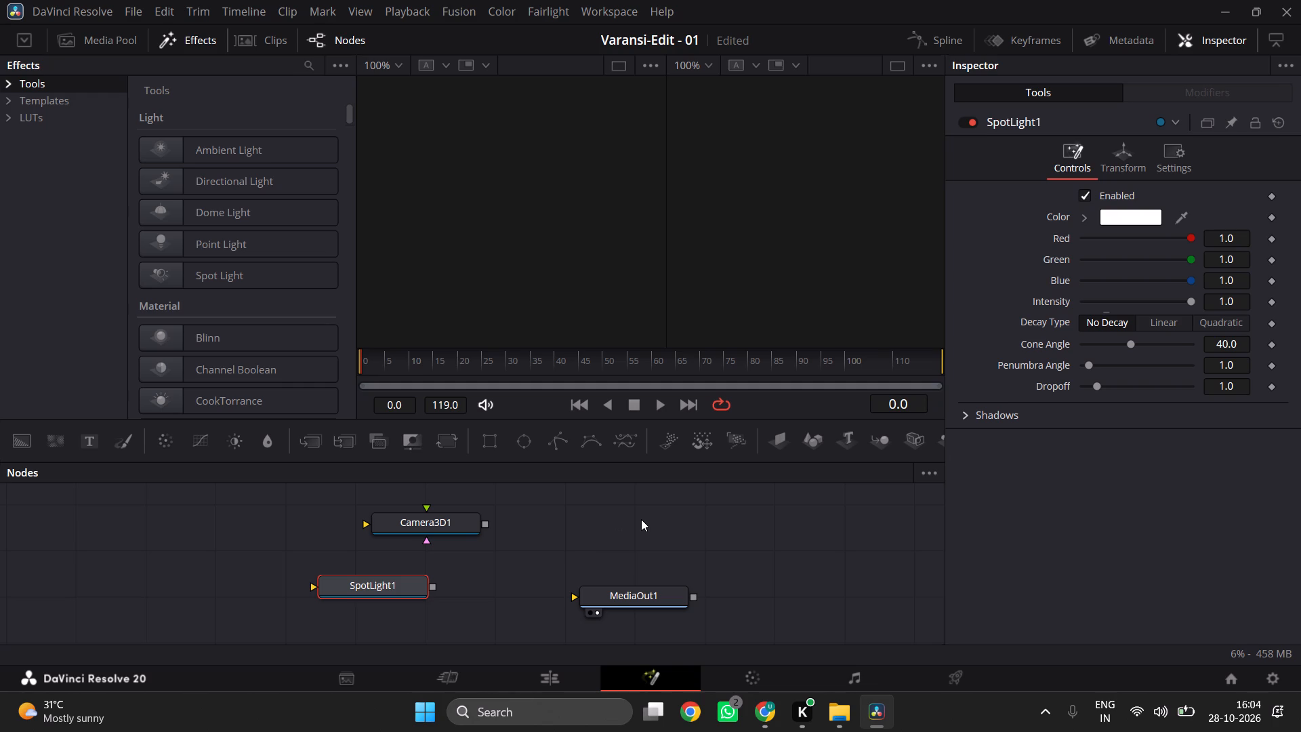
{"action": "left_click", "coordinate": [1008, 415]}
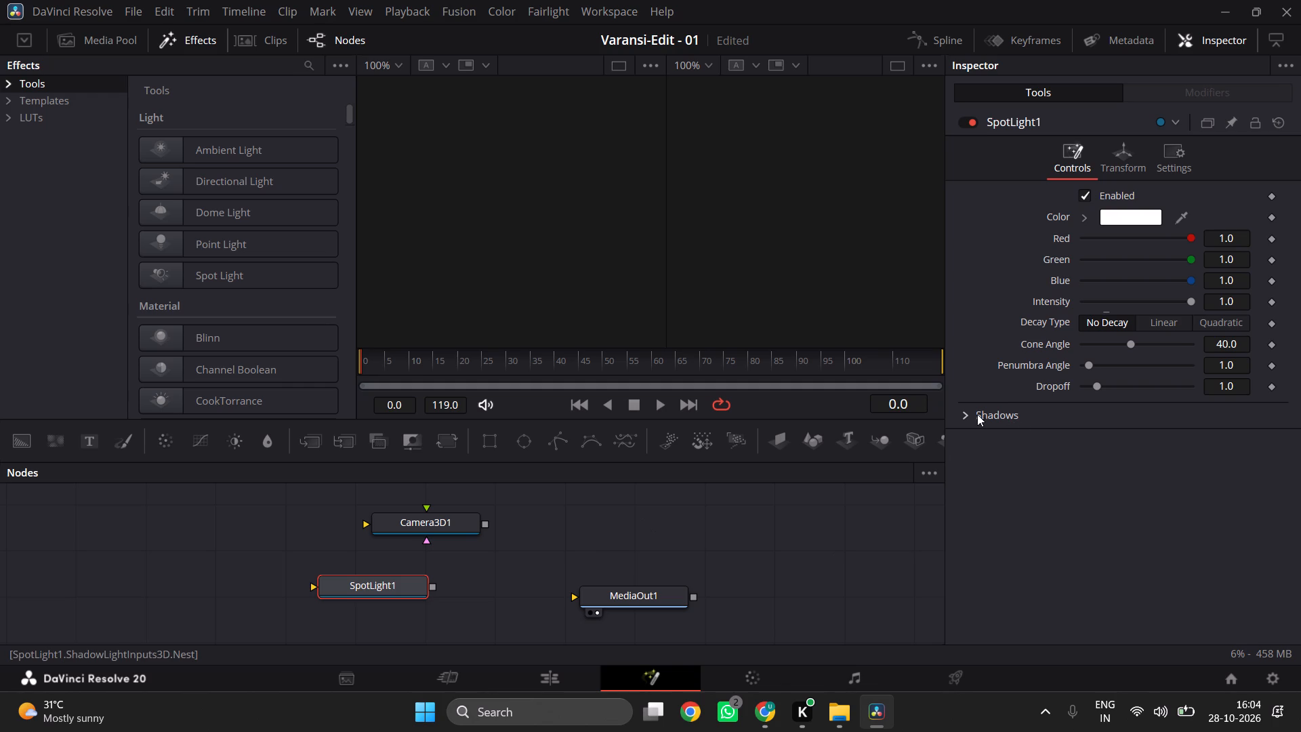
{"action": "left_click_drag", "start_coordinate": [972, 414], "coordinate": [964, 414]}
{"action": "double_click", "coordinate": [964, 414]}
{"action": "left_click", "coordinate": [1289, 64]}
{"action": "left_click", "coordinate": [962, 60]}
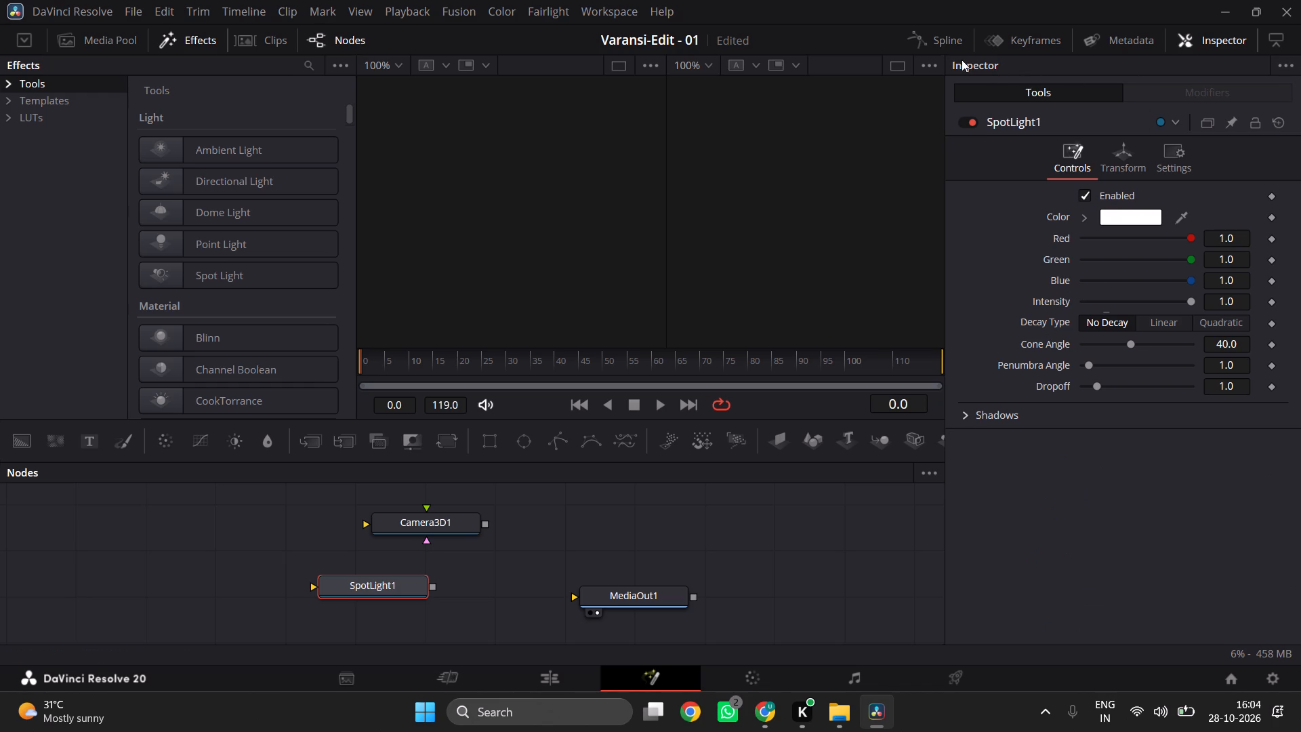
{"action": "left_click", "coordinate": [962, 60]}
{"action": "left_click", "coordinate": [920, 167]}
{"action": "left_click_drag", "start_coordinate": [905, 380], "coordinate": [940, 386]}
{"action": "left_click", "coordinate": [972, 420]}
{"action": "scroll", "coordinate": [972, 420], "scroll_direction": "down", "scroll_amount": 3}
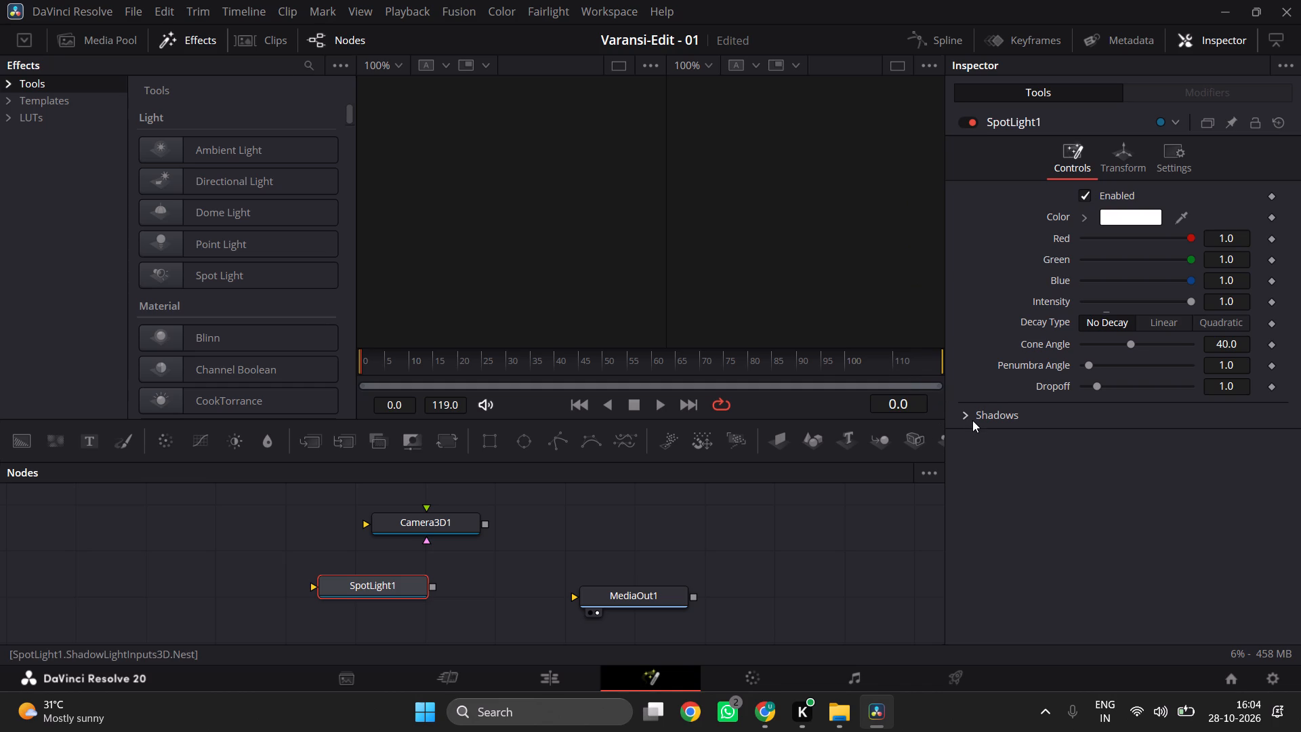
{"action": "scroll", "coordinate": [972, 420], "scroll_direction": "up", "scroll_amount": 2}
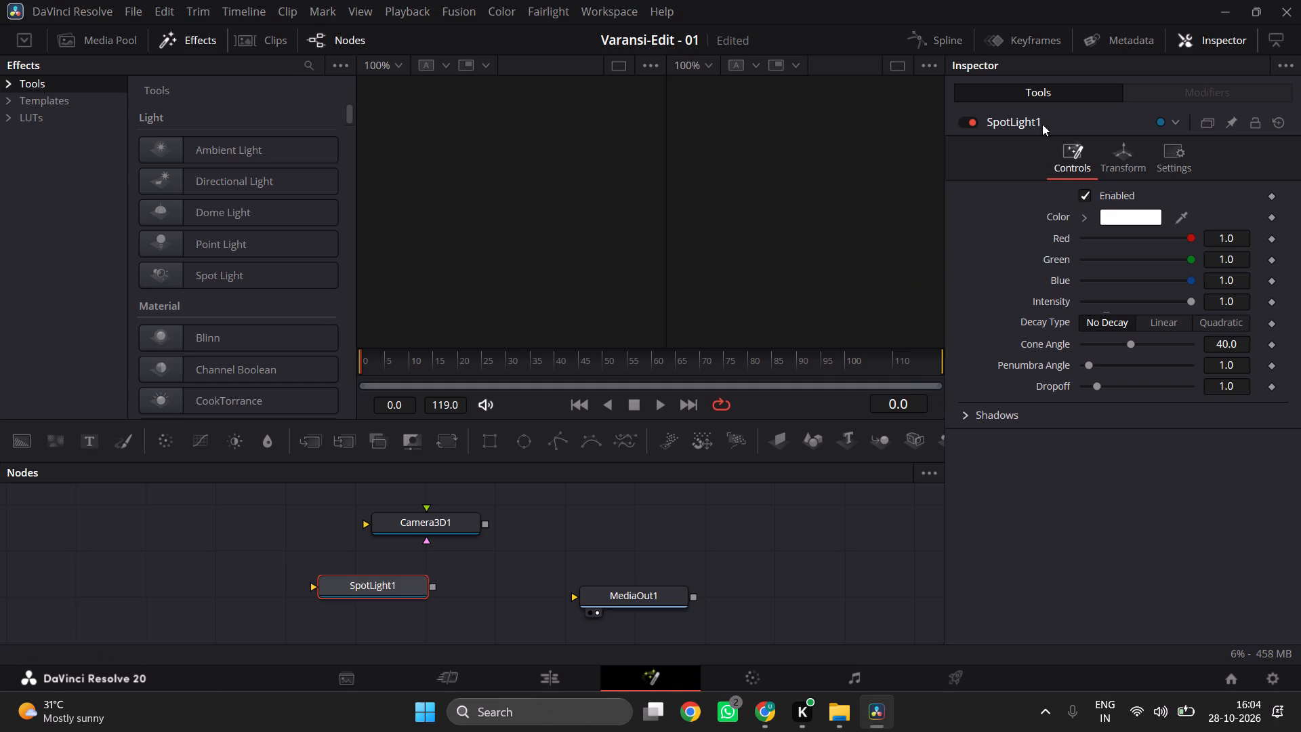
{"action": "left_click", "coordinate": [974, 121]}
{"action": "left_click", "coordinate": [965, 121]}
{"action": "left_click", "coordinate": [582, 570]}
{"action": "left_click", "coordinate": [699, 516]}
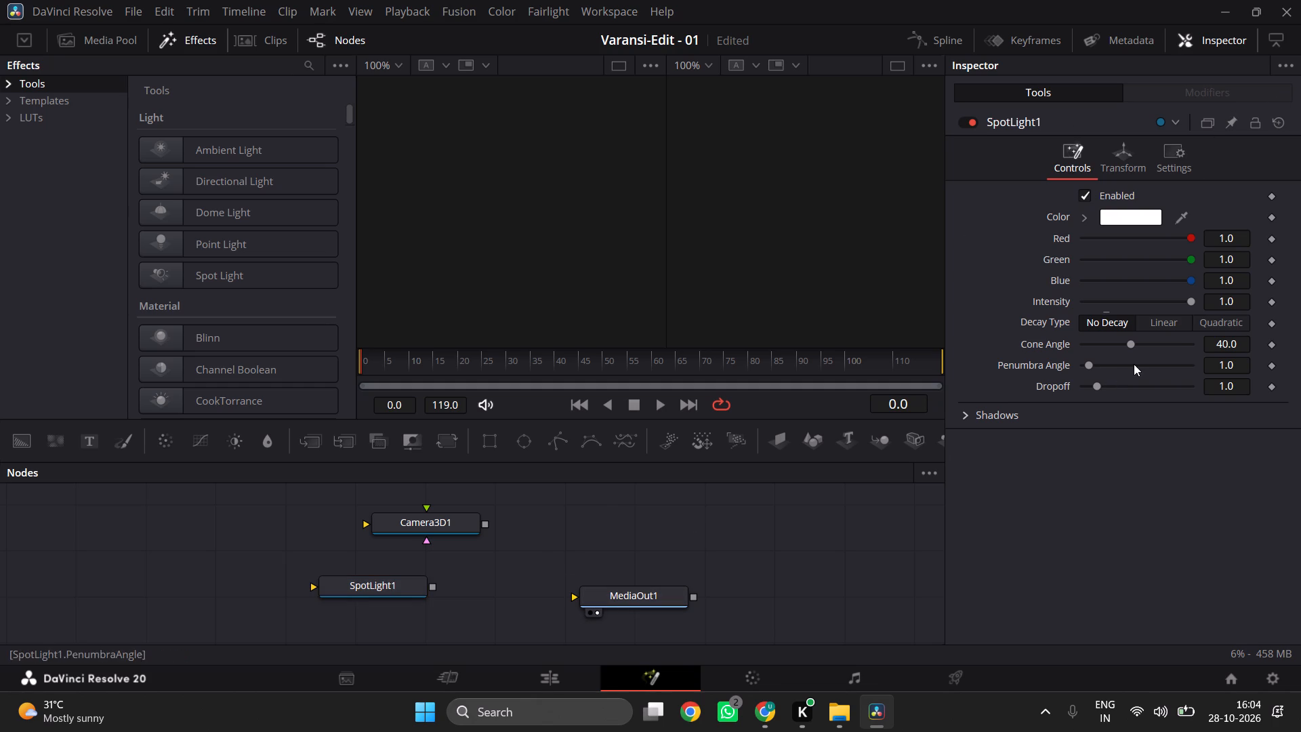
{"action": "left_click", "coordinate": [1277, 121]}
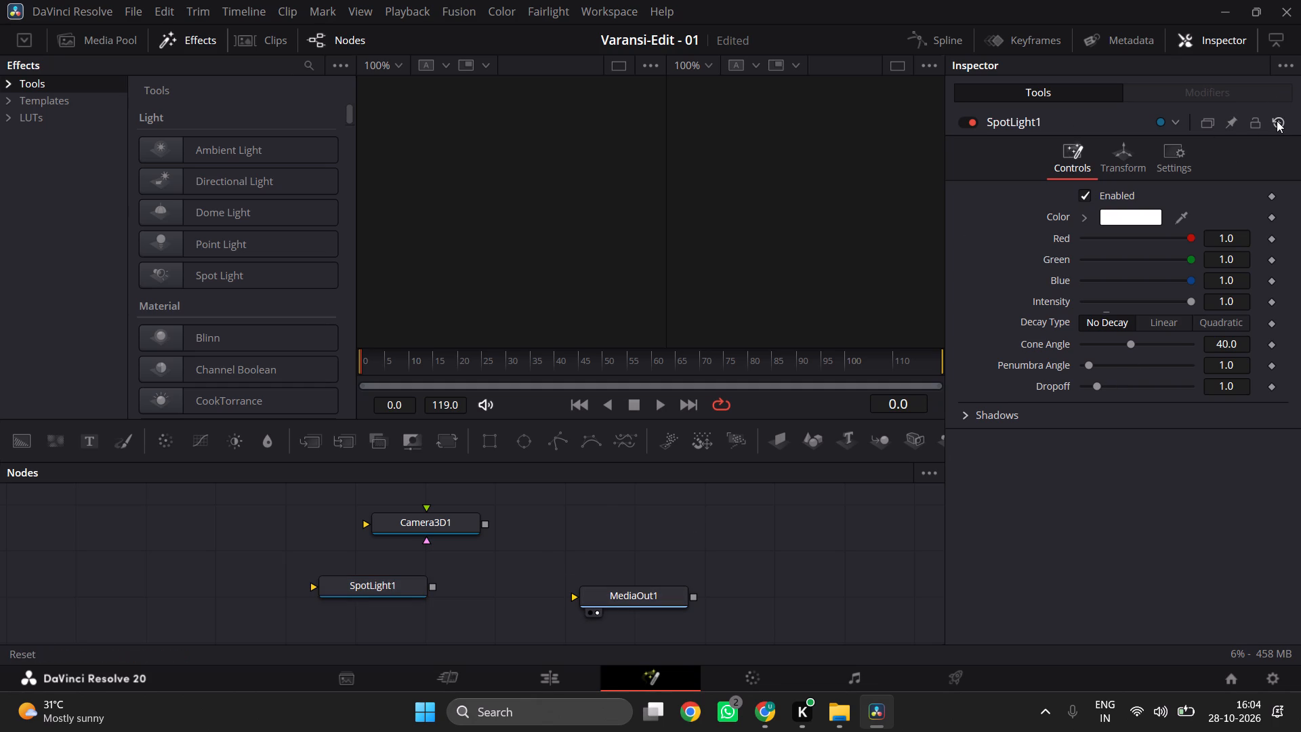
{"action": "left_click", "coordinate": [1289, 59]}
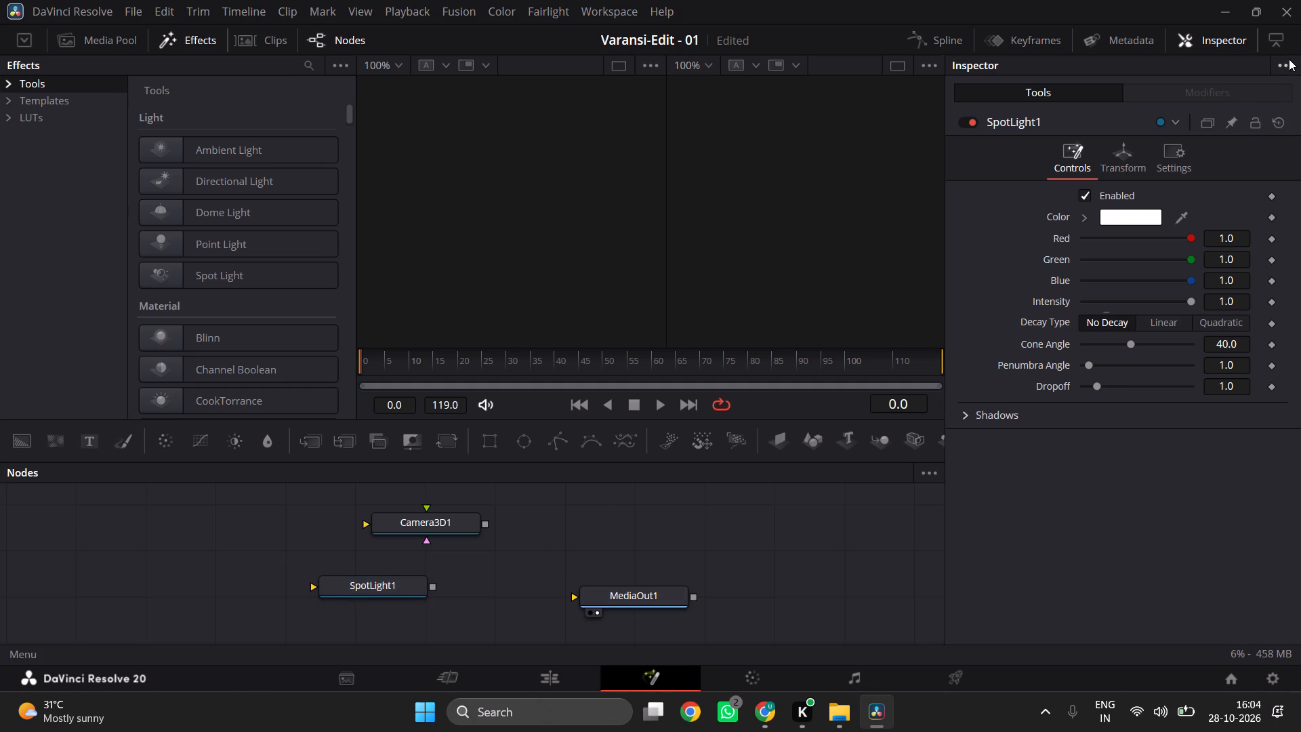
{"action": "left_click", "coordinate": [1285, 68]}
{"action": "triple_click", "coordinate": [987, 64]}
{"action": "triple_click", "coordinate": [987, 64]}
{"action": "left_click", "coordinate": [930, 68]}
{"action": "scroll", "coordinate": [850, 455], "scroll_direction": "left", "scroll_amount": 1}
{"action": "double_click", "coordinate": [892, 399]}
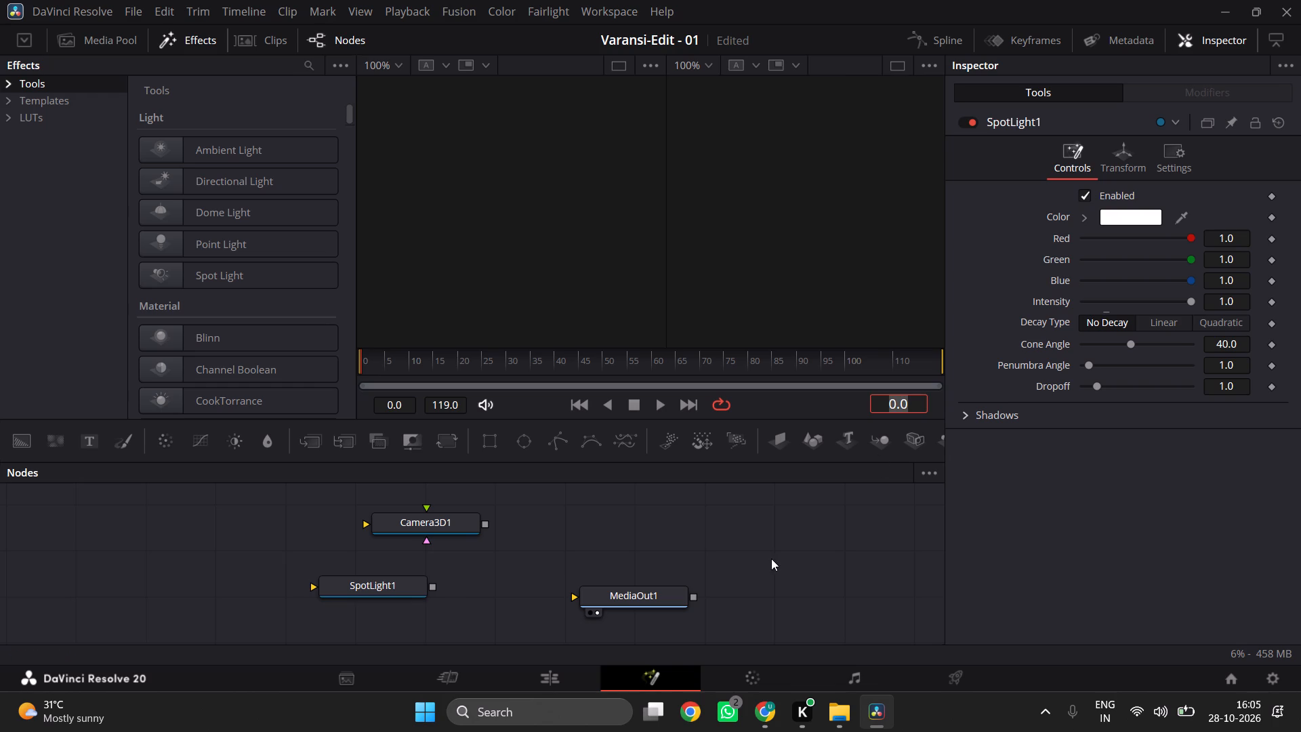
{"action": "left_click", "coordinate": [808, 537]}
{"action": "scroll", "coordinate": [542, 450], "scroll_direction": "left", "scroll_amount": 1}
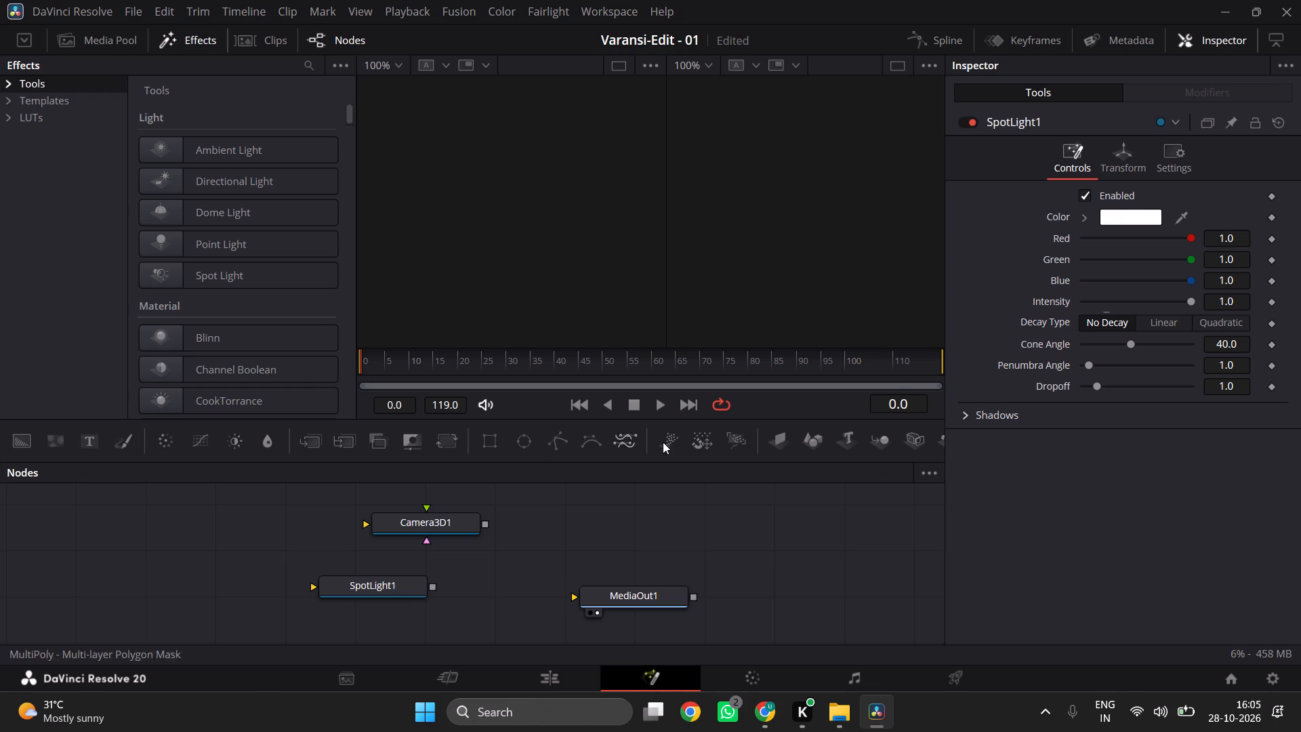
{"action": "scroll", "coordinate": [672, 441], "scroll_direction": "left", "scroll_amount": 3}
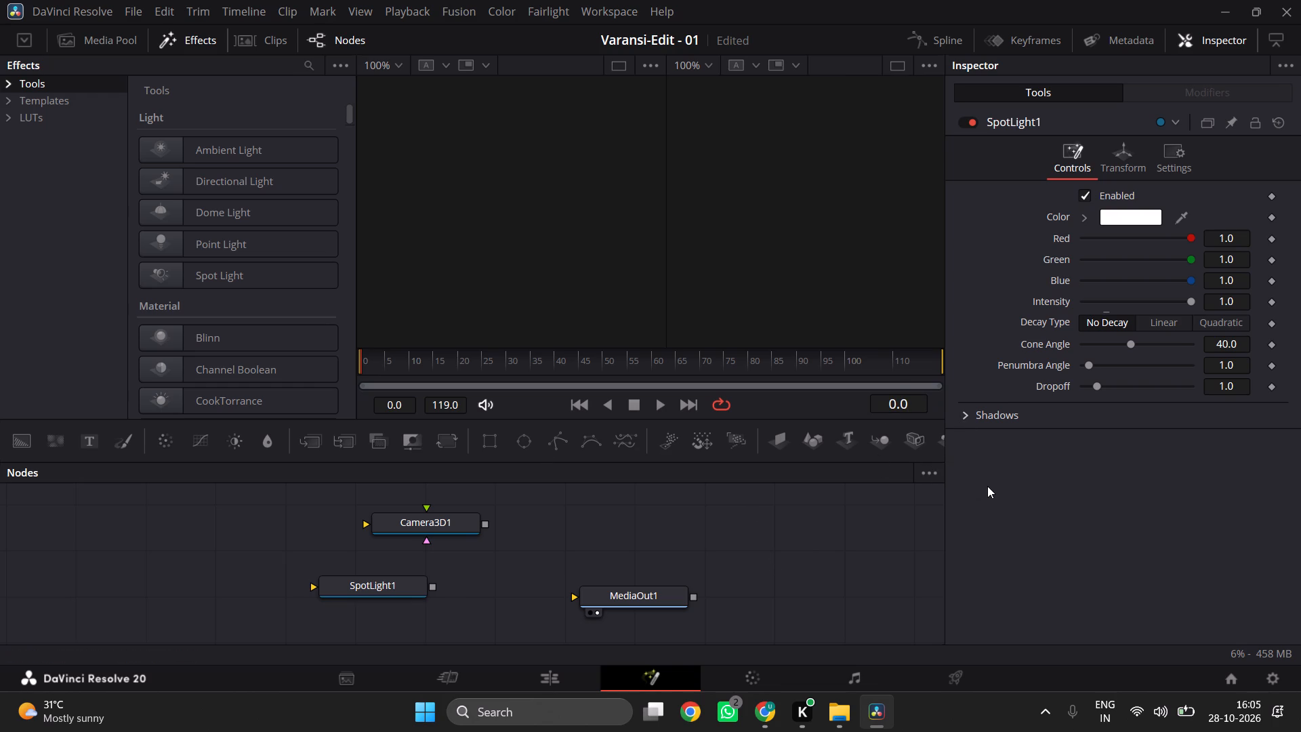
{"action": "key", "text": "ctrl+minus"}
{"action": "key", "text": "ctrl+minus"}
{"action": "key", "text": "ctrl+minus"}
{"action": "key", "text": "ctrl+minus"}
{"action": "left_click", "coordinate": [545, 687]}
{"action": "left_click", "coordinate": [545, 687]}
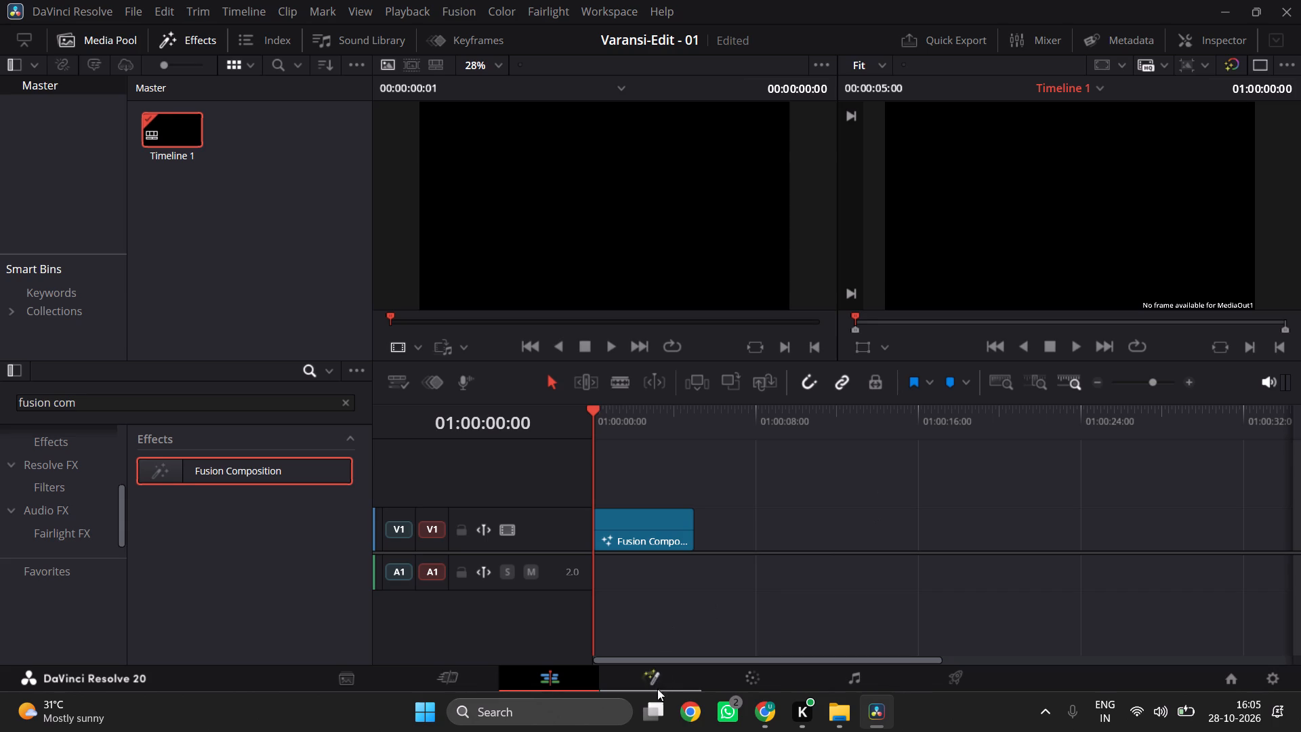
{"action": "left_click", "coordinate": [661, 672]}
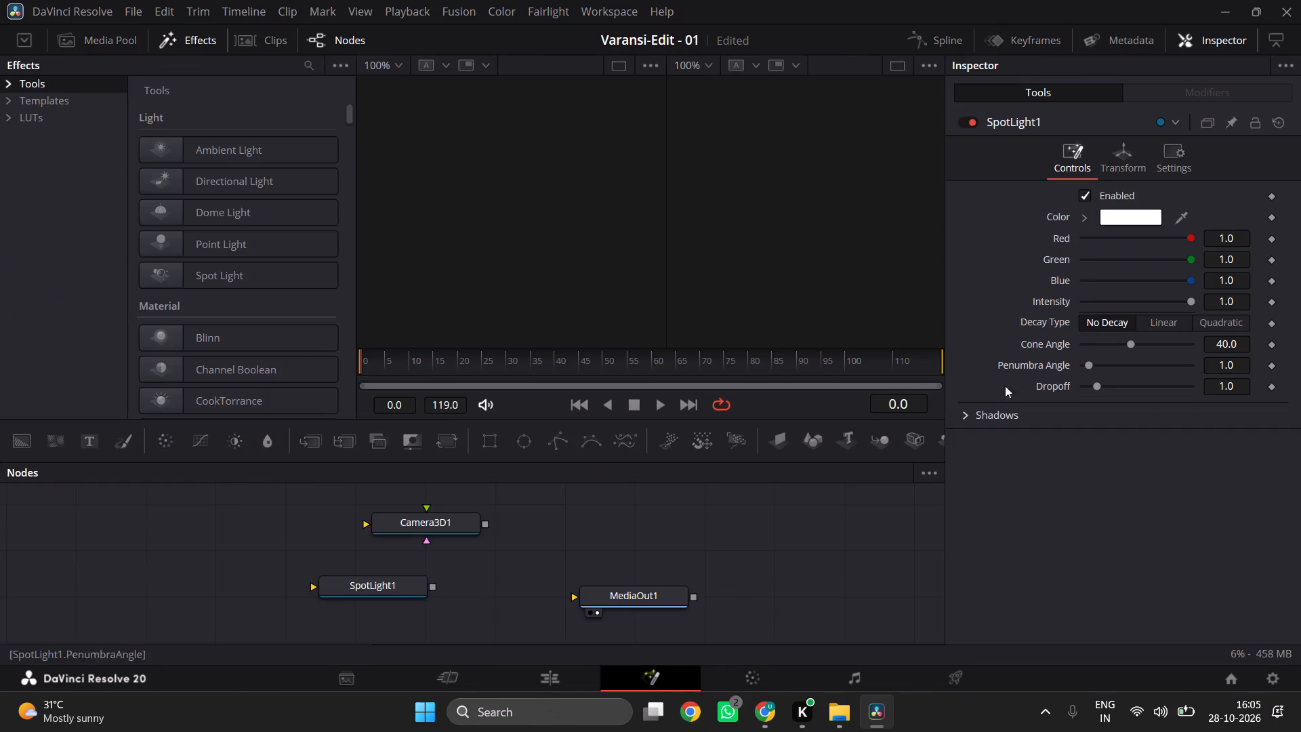
Show the transform settings of the SpotLight1 node.
{"action": "left_click", "coordinate": [1151, 155]}
{"action": "left_click", "coordinate": [1128, 157]}
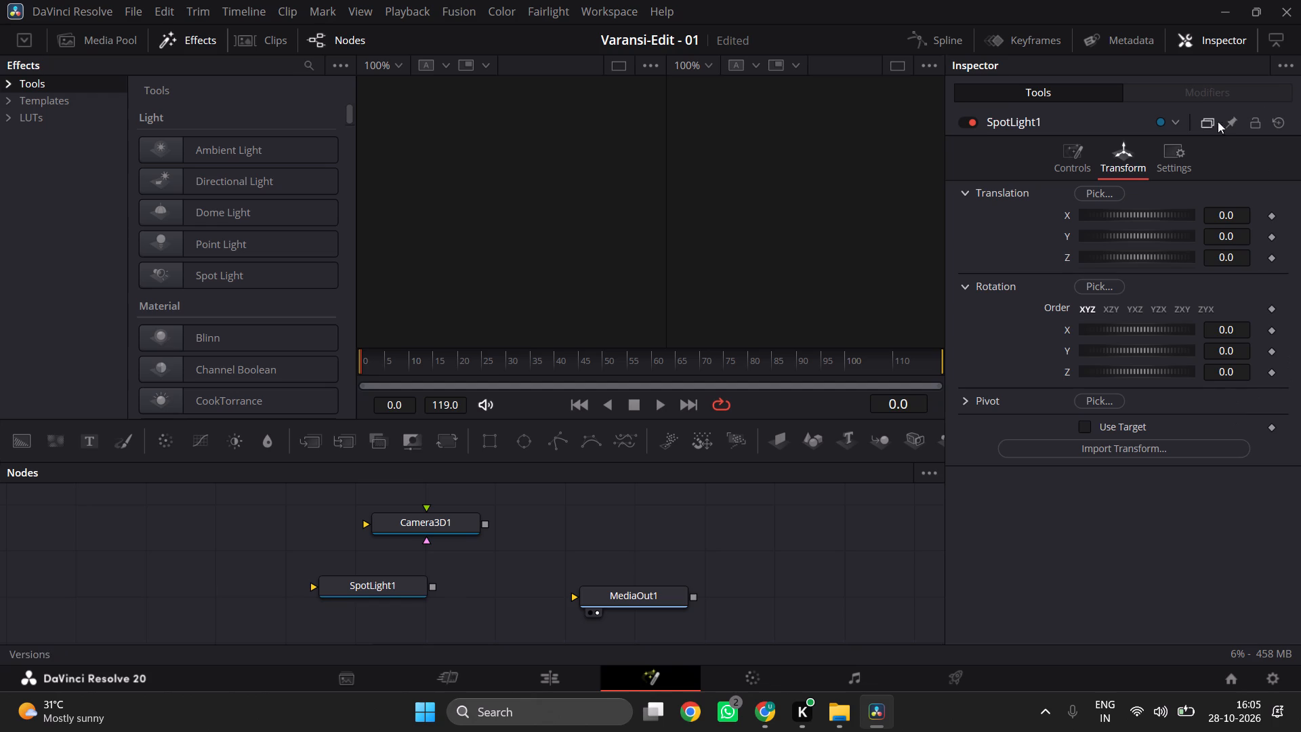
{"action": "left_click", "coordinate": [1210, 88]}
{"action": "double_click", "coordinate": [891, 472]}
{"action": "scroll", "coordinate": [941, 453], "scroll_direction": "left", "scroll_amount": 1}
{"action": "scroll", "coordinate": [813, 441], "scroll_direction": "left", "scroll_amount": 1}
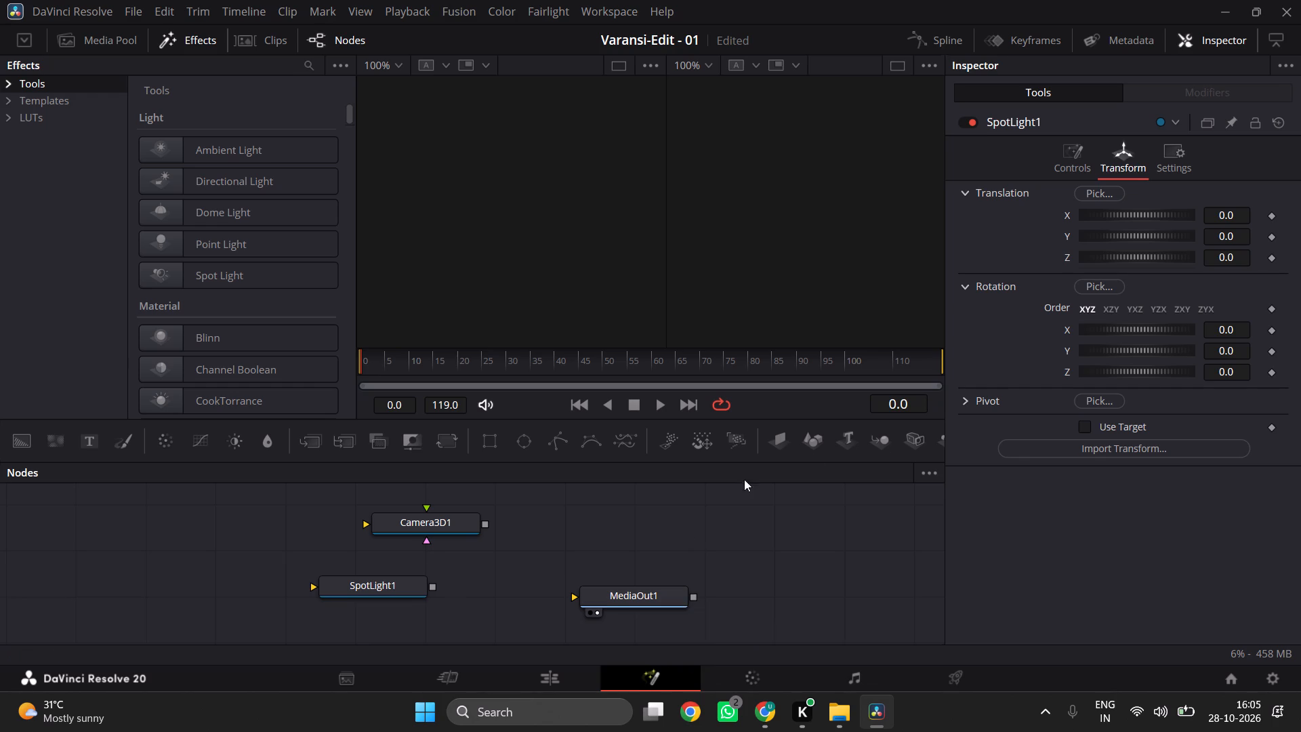
Set the composition's current time to frame 78.
{"action": "left_click", "coordinate": [898, 407]}
{"action": "key", "text": "Left"}
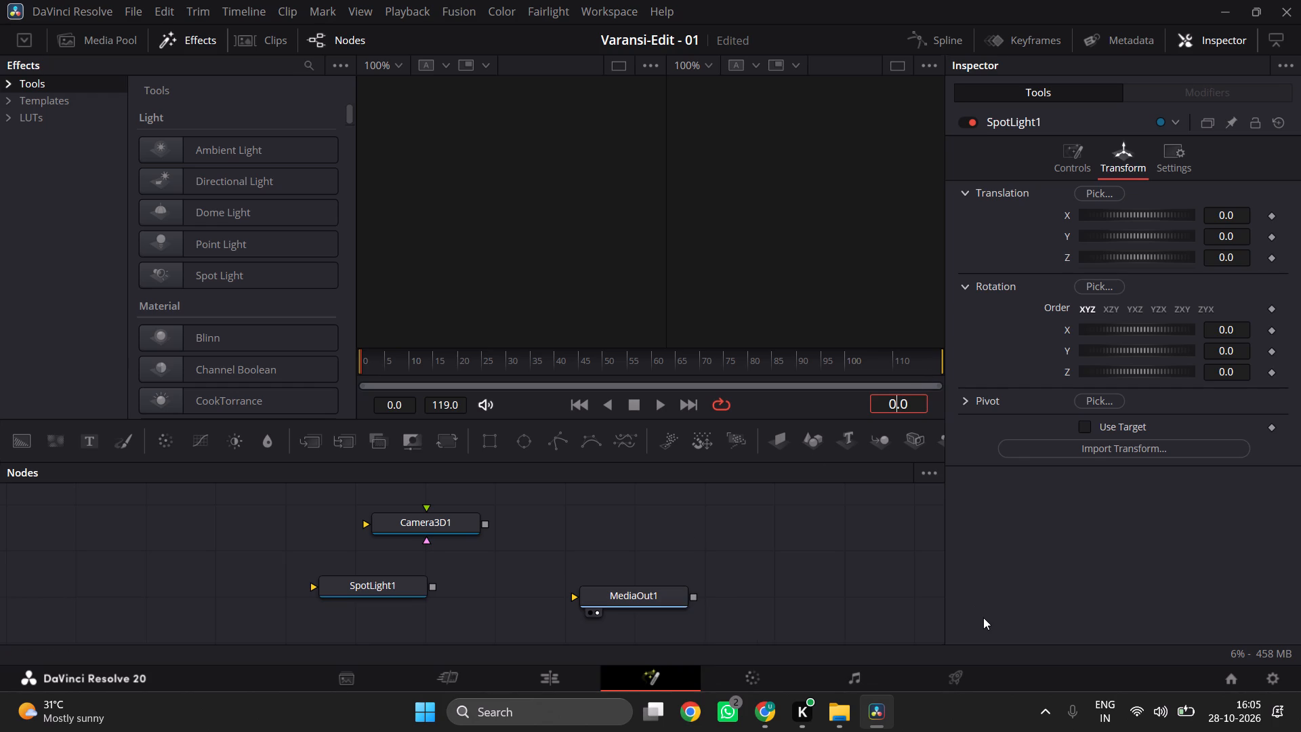
{"action": "key", "text": "BackSpace"}
{"action": "type", "text": "78"}
{"action": "scroll", "coordinate": [983, 617], "scroll_direction": "up", "scroll_amount": 1}
{"action": "key", "text": "Return"}
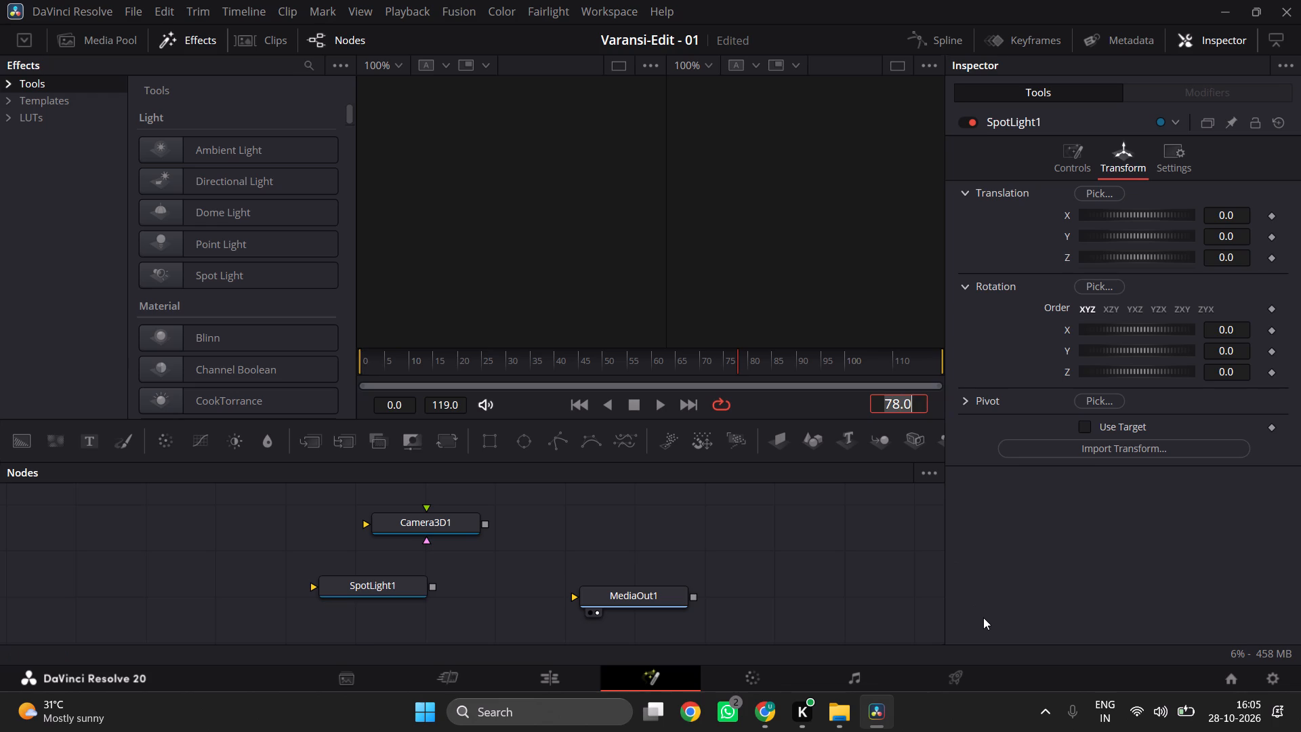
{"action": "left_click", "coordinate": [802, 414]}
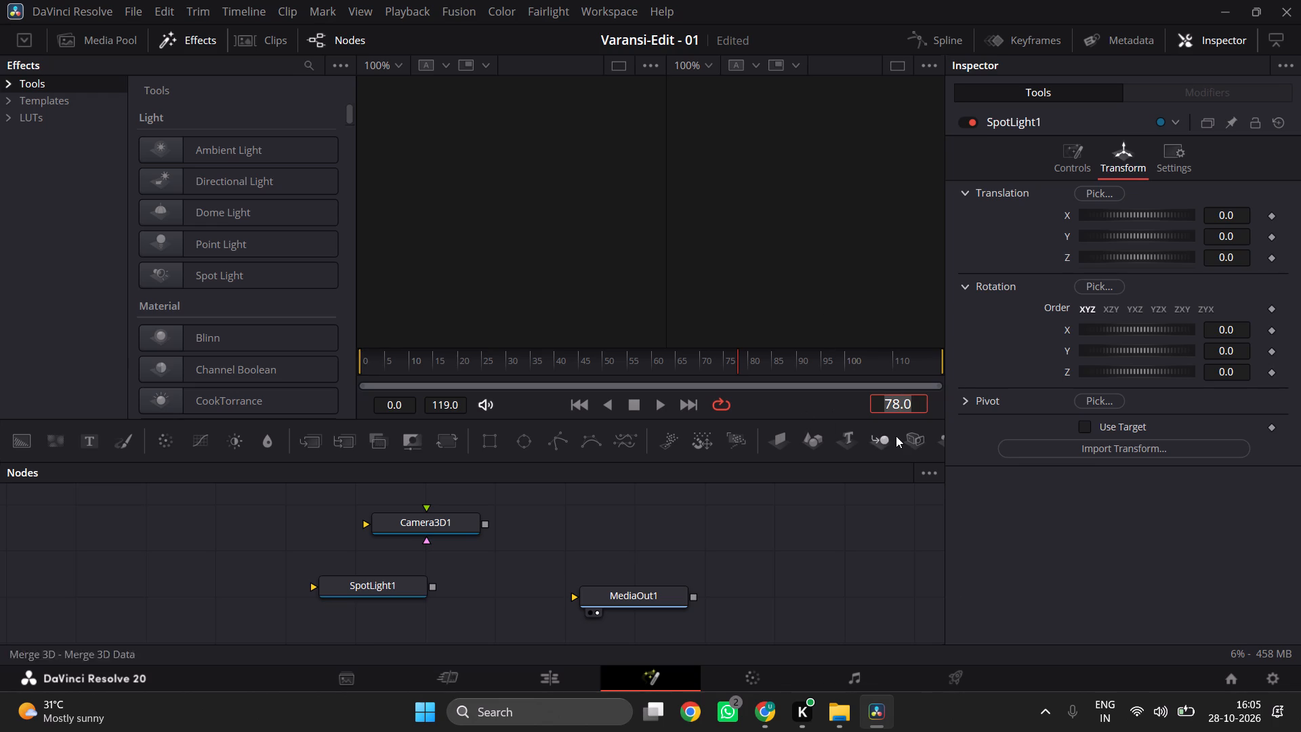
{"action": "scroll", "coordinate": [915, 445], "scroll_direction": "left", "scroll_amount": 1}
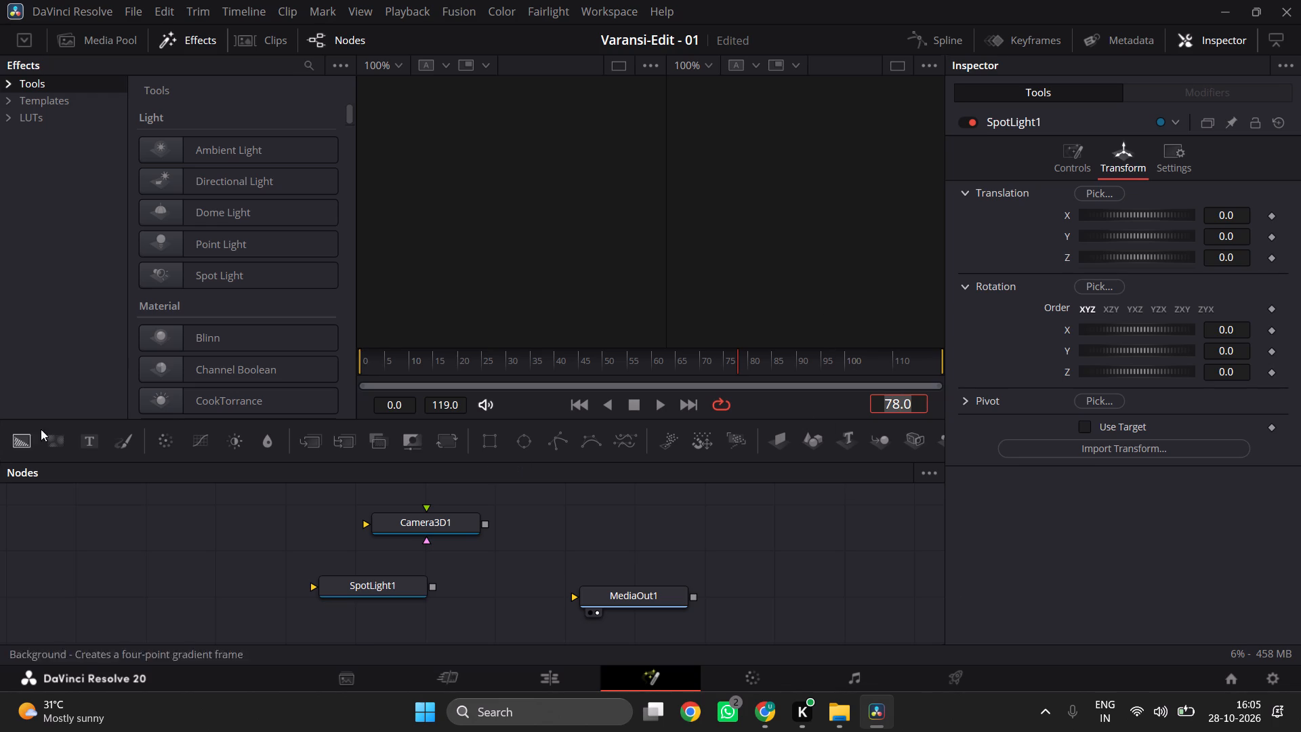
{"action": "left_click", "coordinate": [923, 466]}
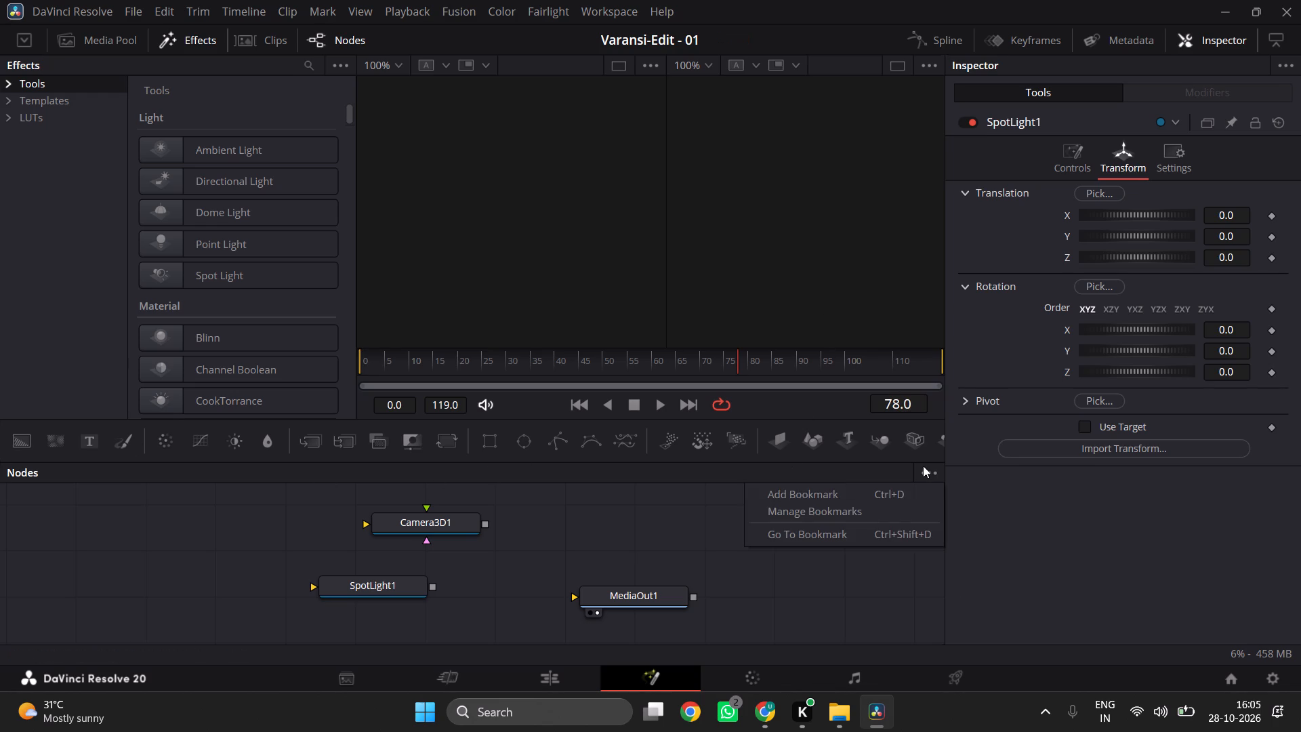
Show the light control settings of the SpotLight1 node.
{"action": "left_click", "coordinate": [997, 517]}
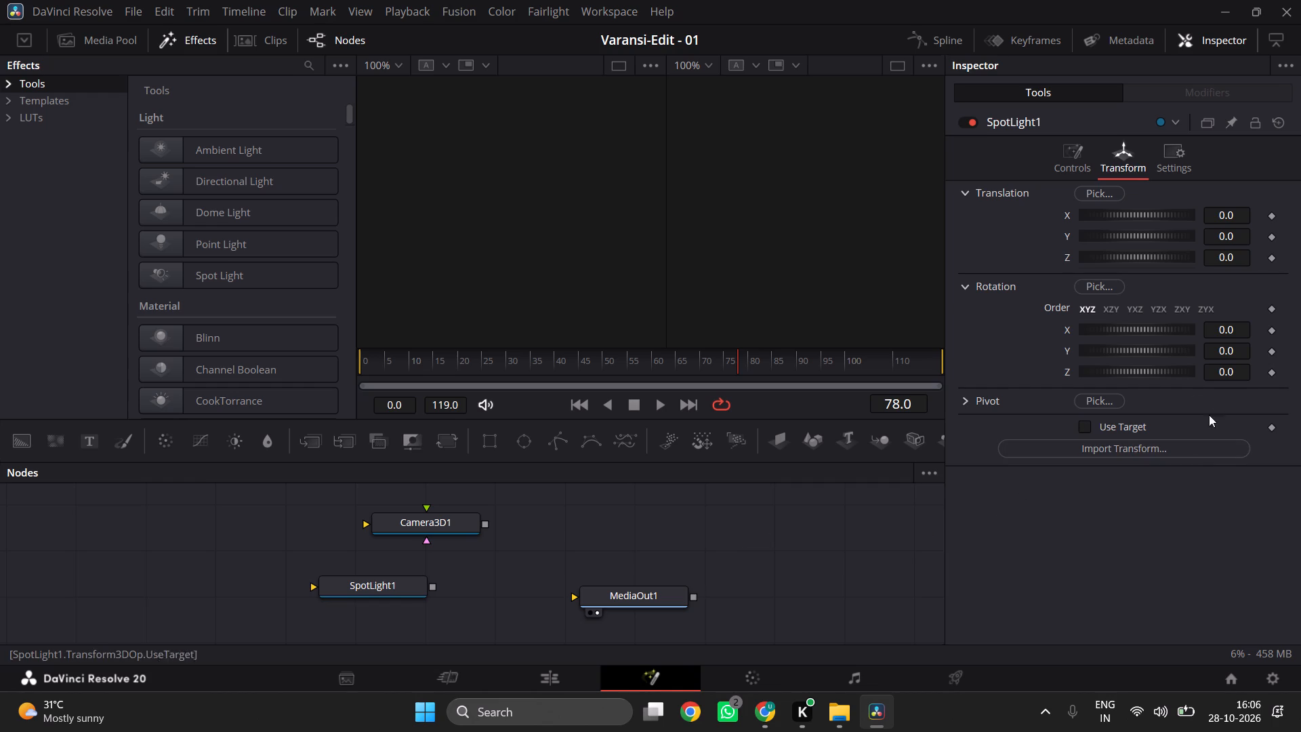
{"action": "left_click", "coordinate": [1052, 154]}
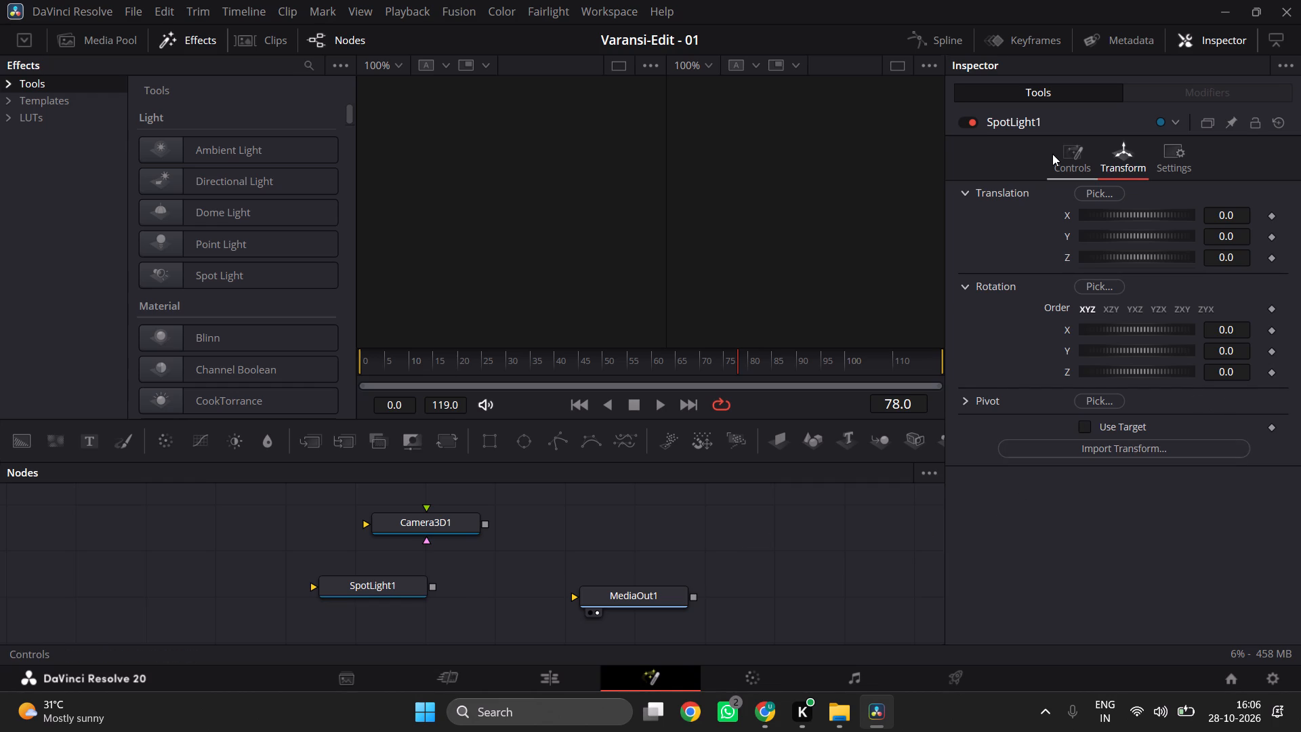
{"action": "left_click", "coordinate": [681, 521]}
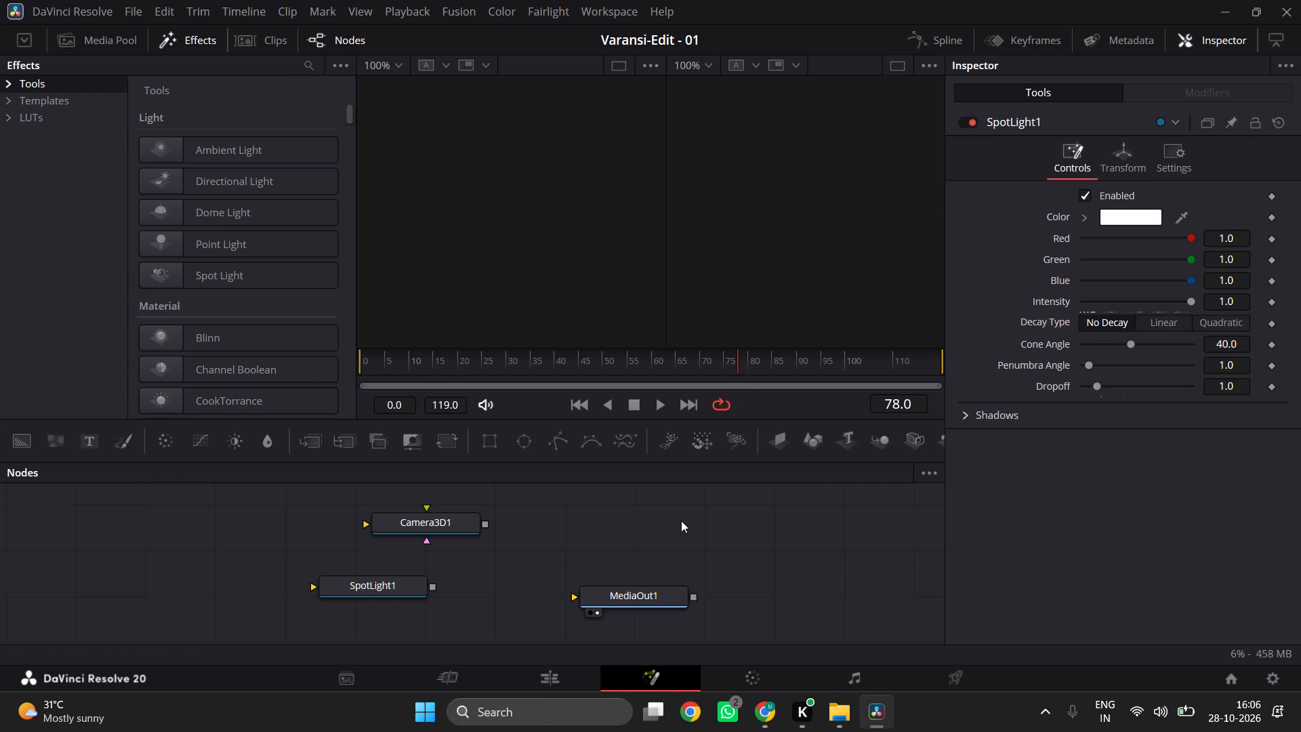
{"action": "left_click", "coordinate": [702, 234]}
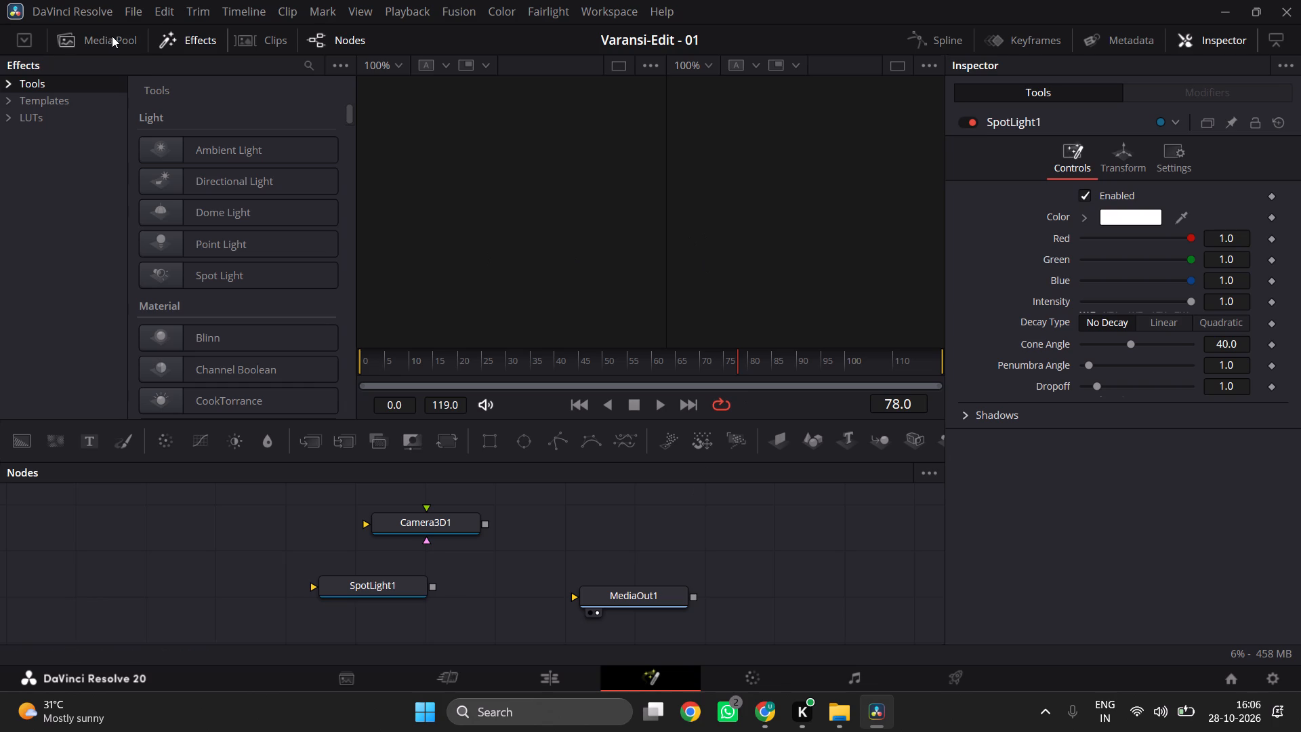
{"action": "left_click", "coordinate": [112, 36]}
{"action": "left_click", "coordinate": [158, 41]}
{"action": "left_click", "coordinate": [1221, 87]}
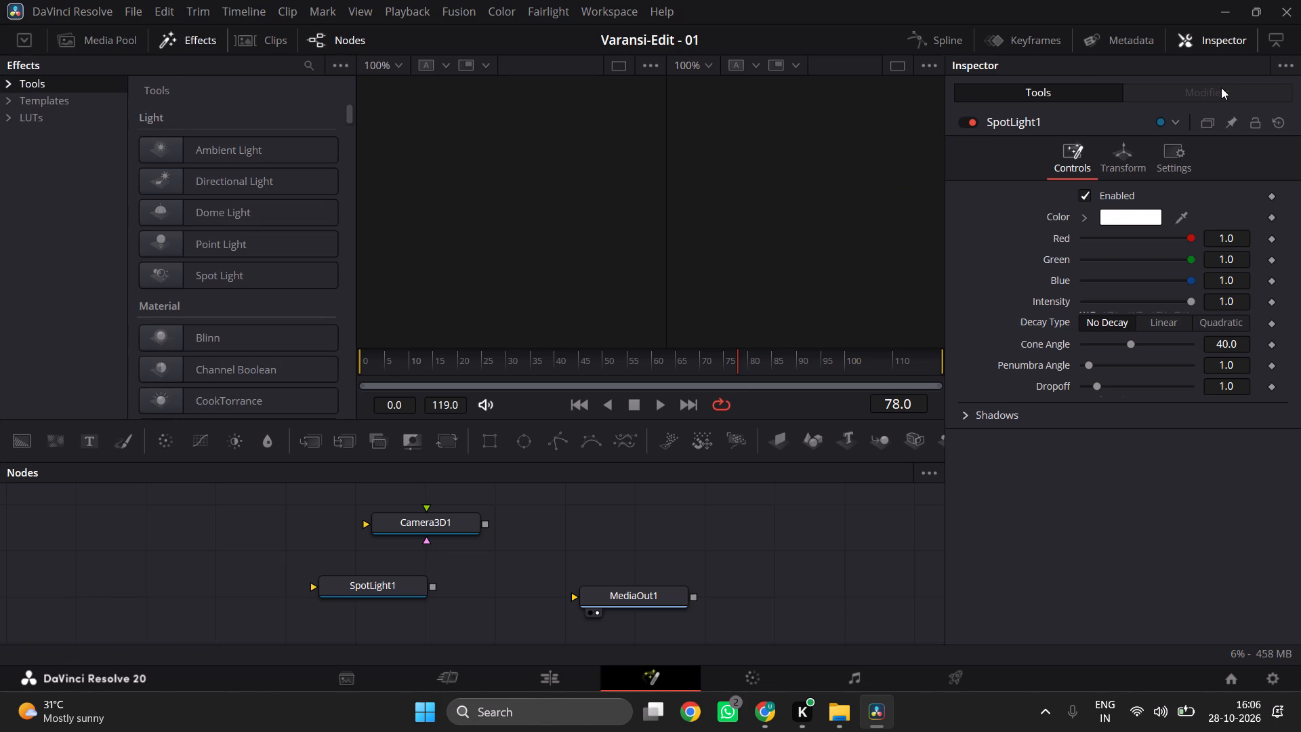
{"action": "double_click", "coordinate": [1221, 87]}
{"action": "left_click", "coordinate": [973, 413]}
Narrow the Effects browser slightly to give the viewers more width.
{"action": "left_click_drag", "start_coordinate": [655, 169], "coordinate": [591, 165]}
{"action": "scroll", "coordinate": [591, 165], "scroll_direction": "left", "scroll_amount": 2}
{"action": "left_click_drag", "start_coordinate": [358, 230], "coordinate": [308, 227]}
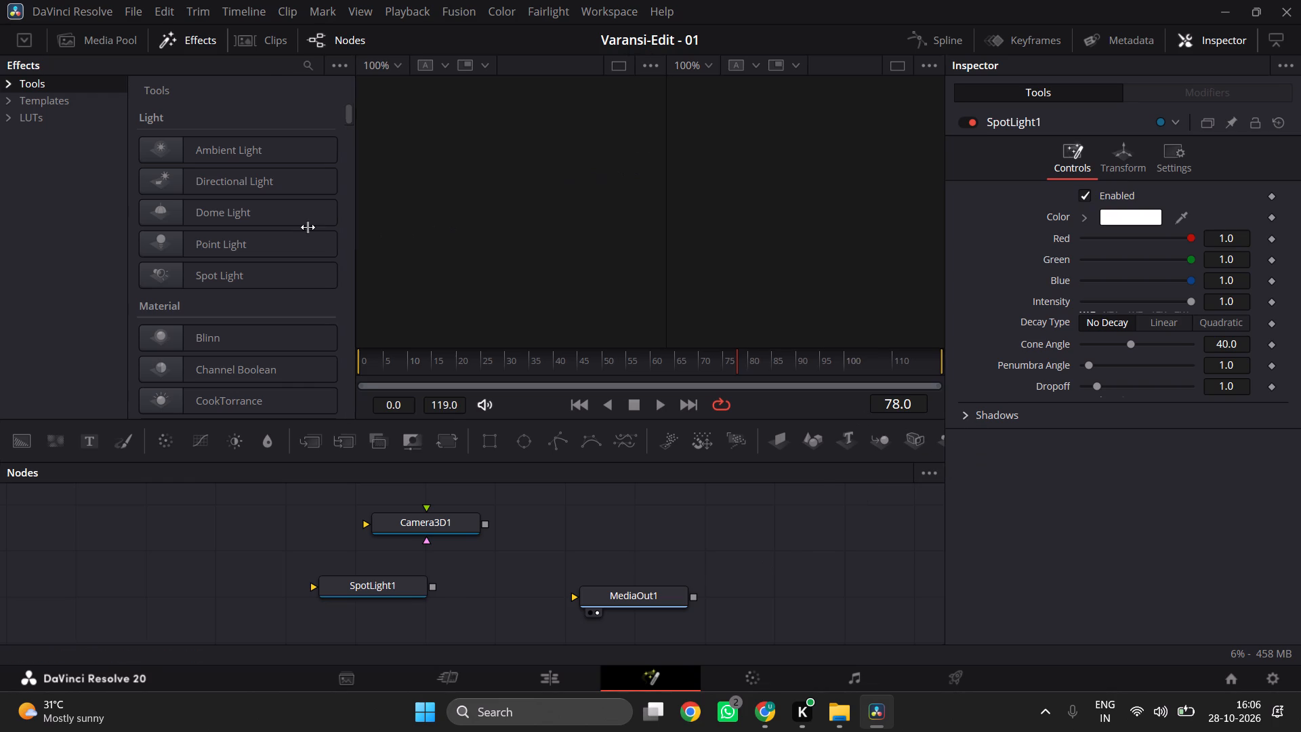
{"action": "left_click_drag", "start_coordinate": [308, 227], "coordinate": [131, 202]}
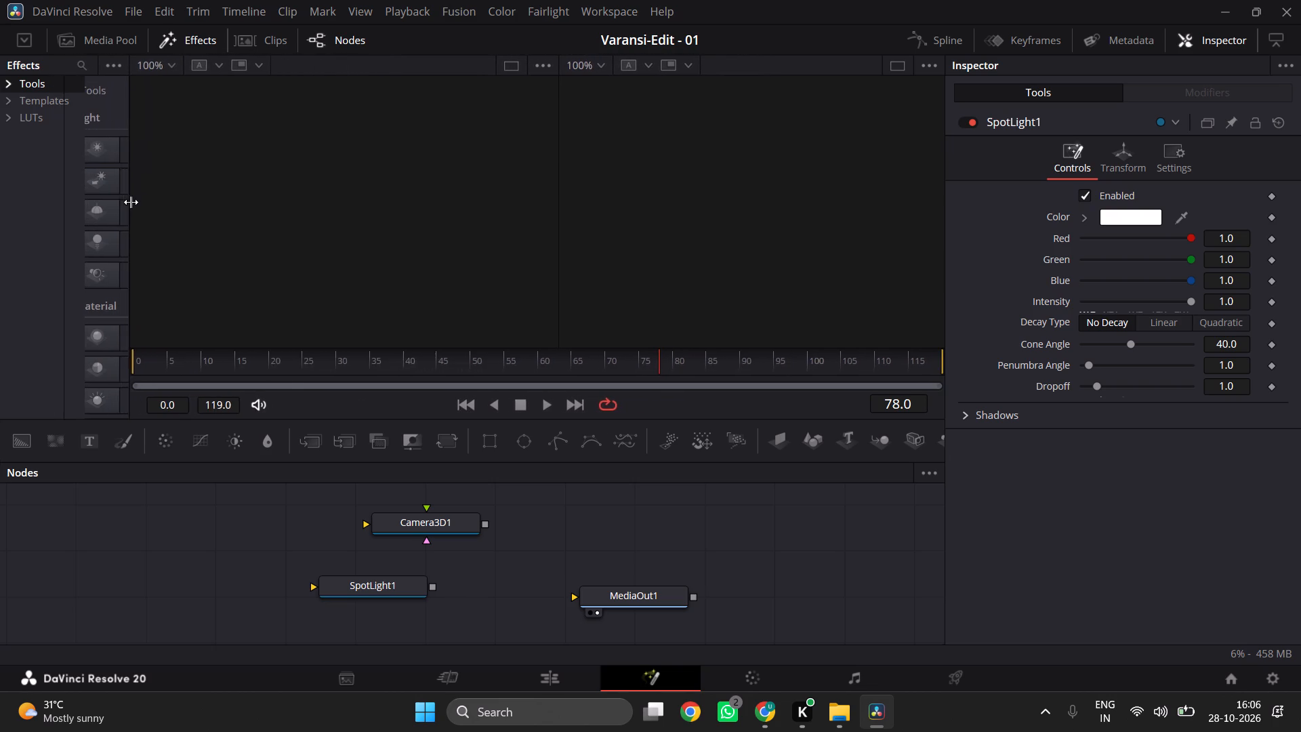
{"action": "left_click_drag", "start_coordinate": [131, 202], "coordinate": [331, 222]}
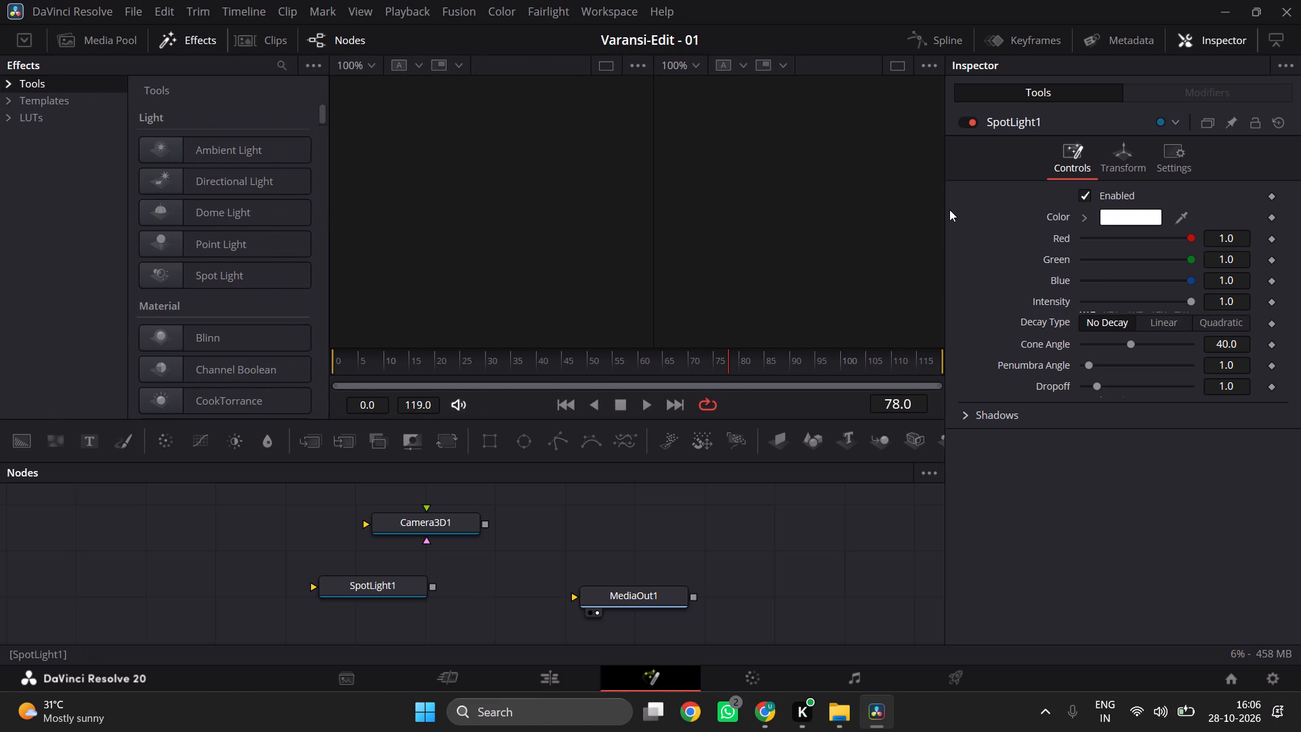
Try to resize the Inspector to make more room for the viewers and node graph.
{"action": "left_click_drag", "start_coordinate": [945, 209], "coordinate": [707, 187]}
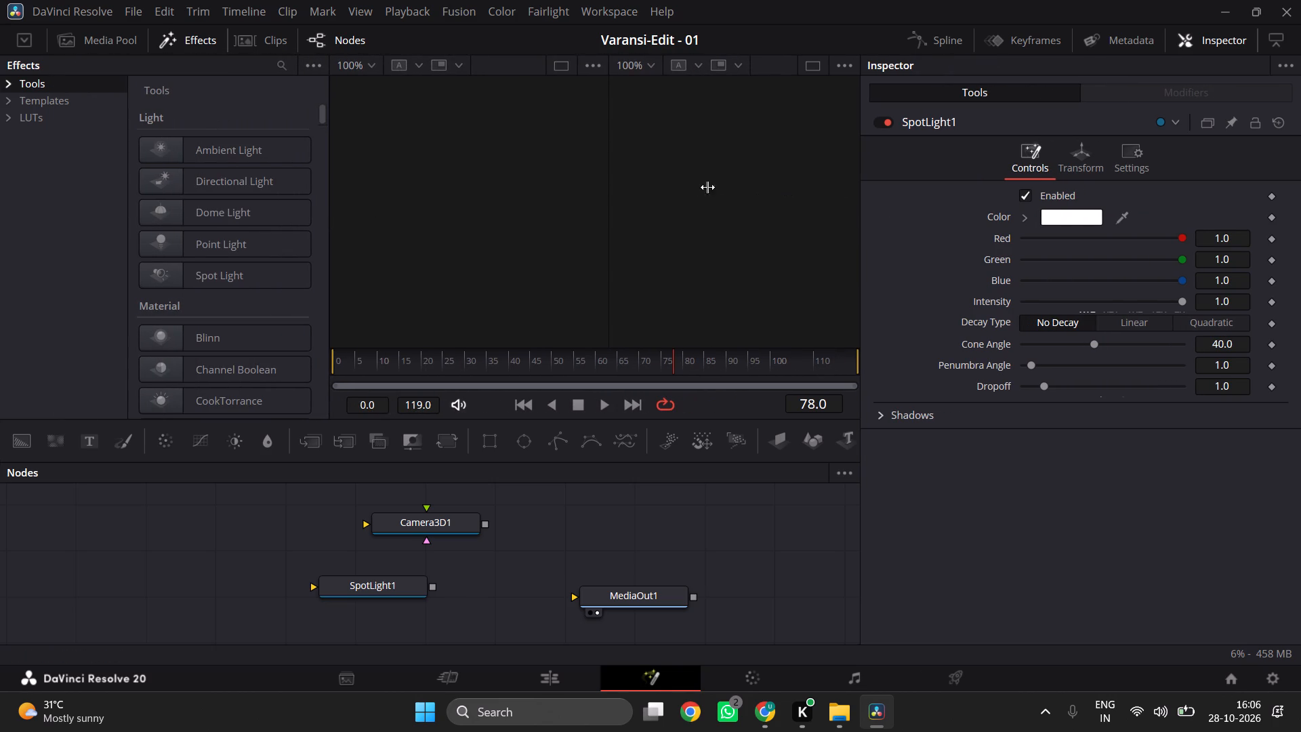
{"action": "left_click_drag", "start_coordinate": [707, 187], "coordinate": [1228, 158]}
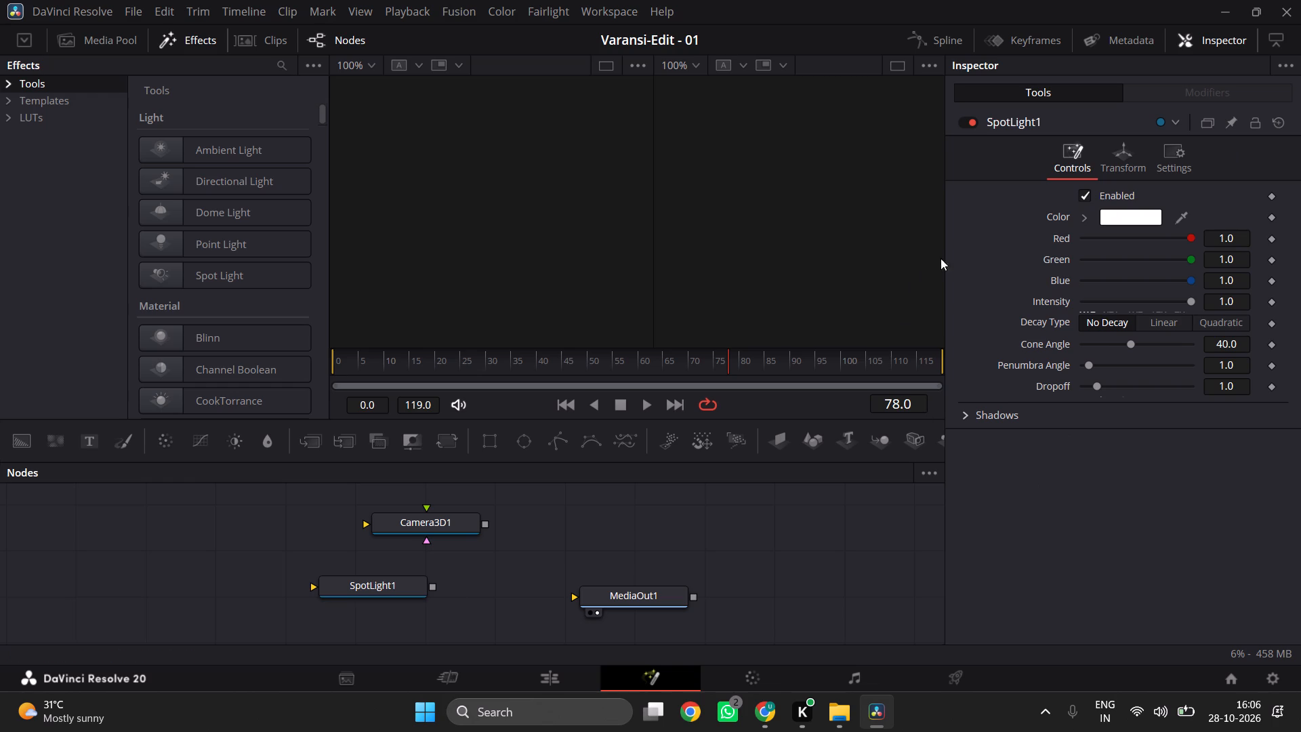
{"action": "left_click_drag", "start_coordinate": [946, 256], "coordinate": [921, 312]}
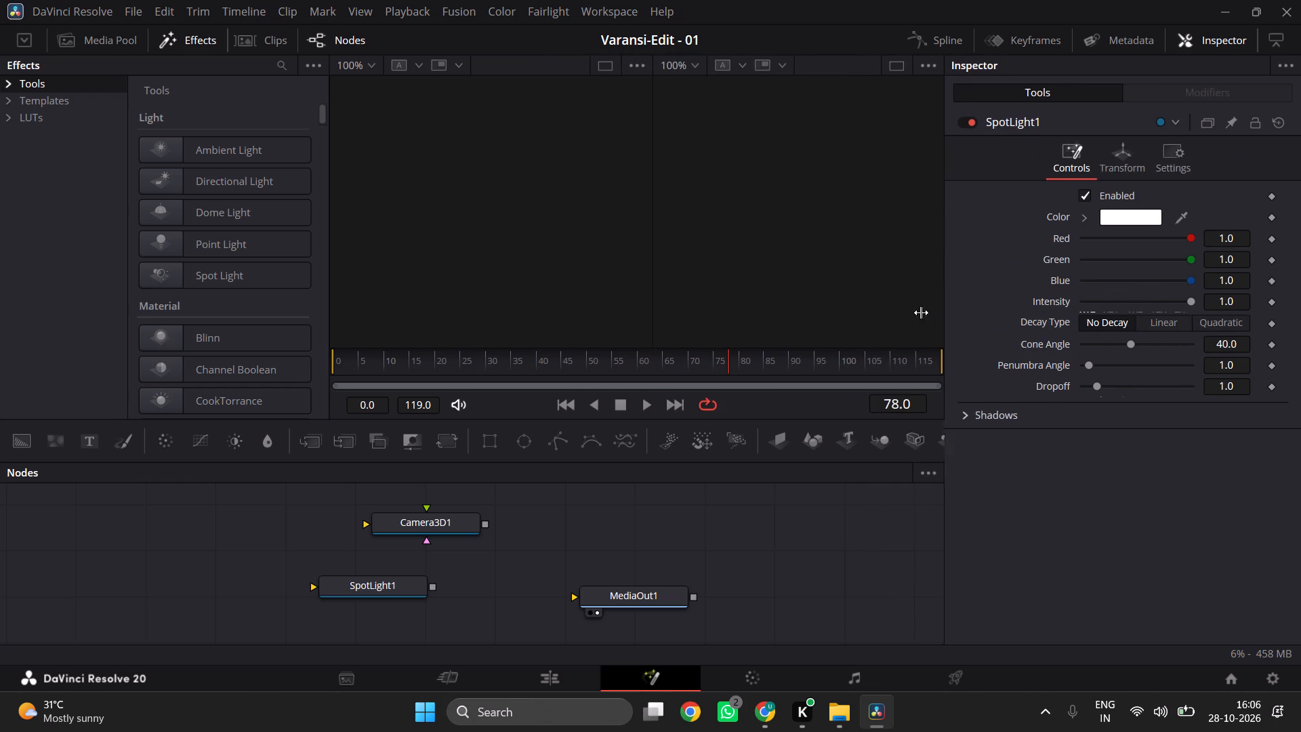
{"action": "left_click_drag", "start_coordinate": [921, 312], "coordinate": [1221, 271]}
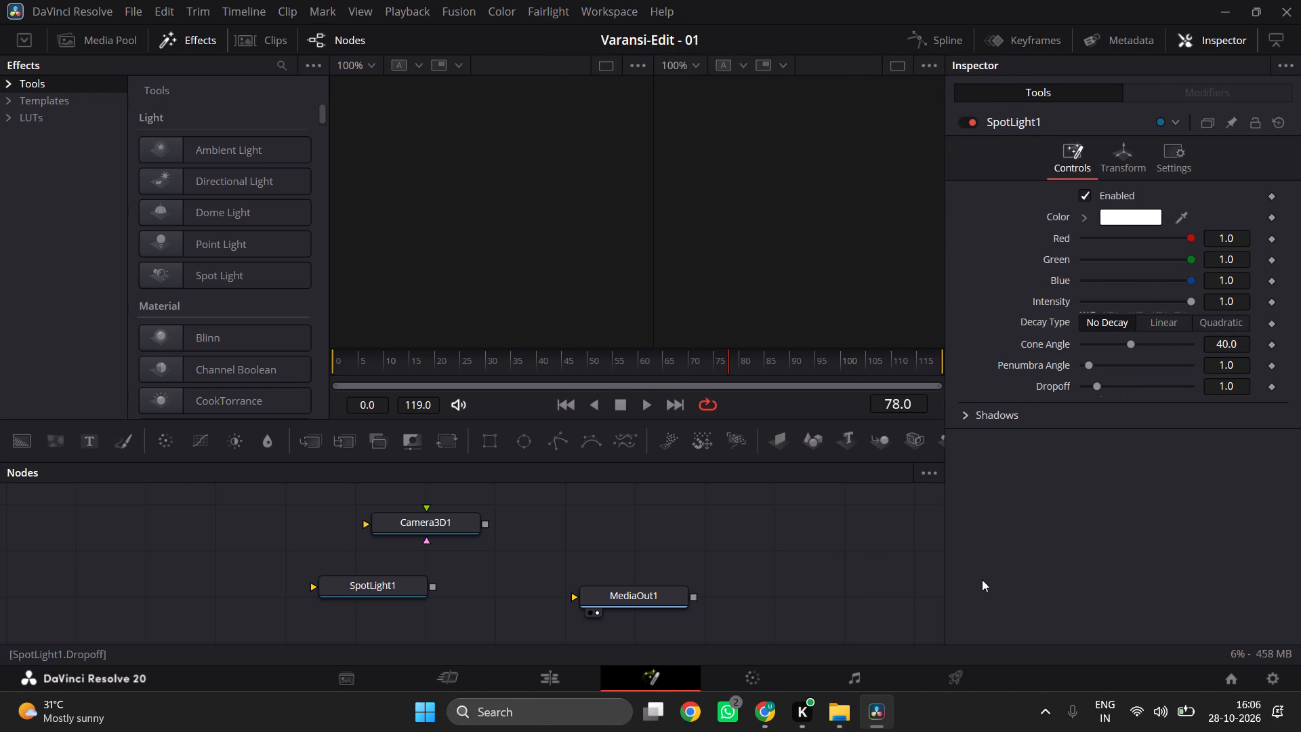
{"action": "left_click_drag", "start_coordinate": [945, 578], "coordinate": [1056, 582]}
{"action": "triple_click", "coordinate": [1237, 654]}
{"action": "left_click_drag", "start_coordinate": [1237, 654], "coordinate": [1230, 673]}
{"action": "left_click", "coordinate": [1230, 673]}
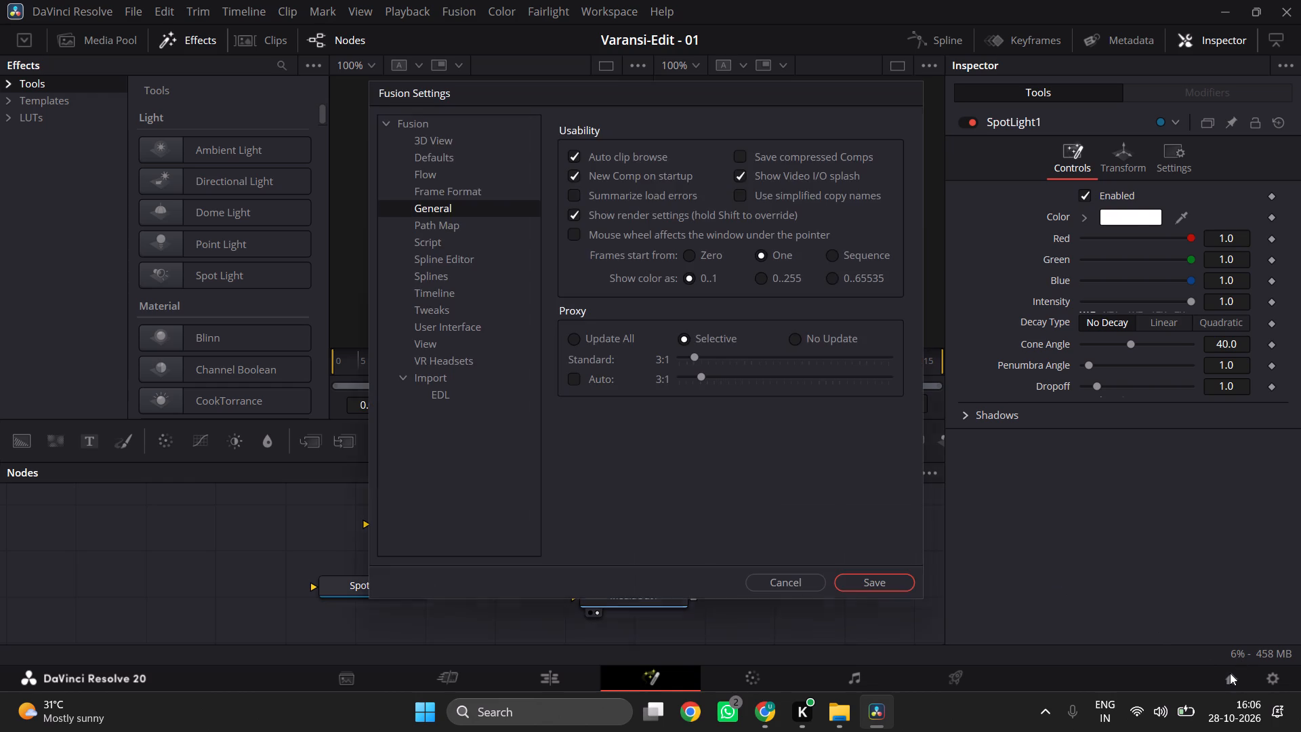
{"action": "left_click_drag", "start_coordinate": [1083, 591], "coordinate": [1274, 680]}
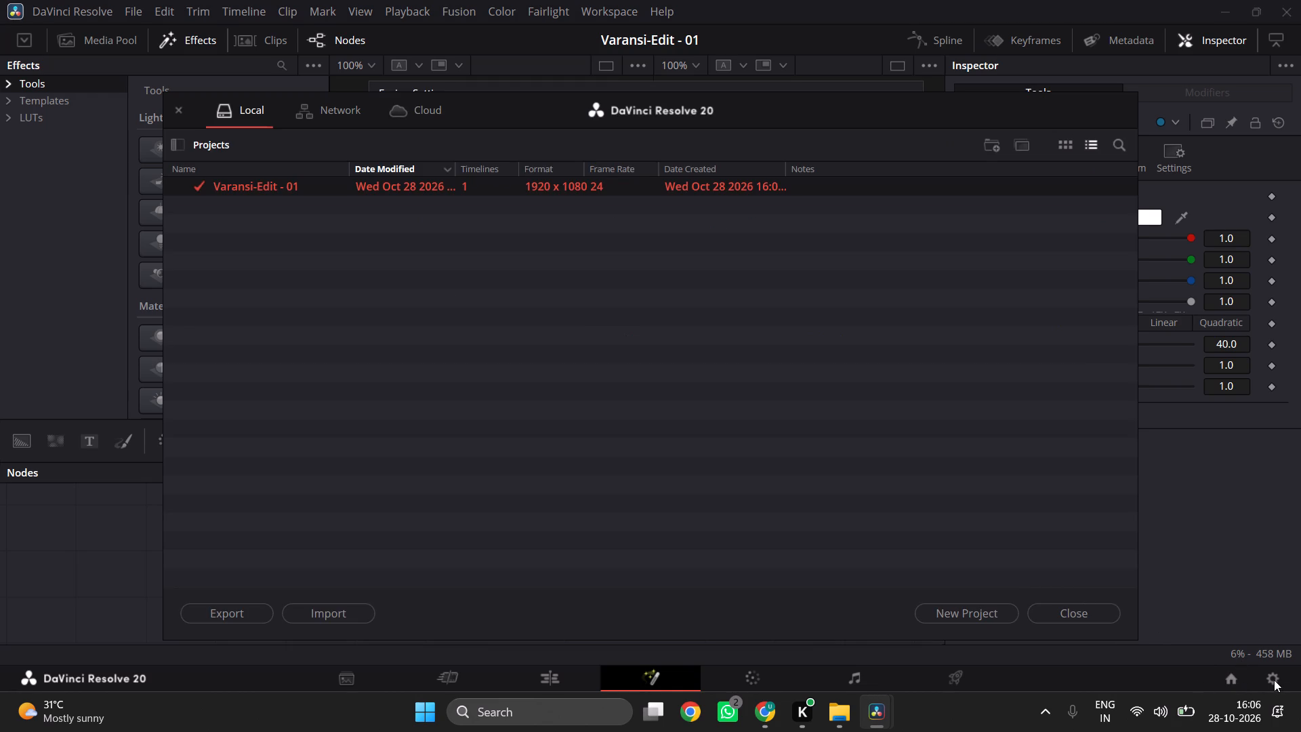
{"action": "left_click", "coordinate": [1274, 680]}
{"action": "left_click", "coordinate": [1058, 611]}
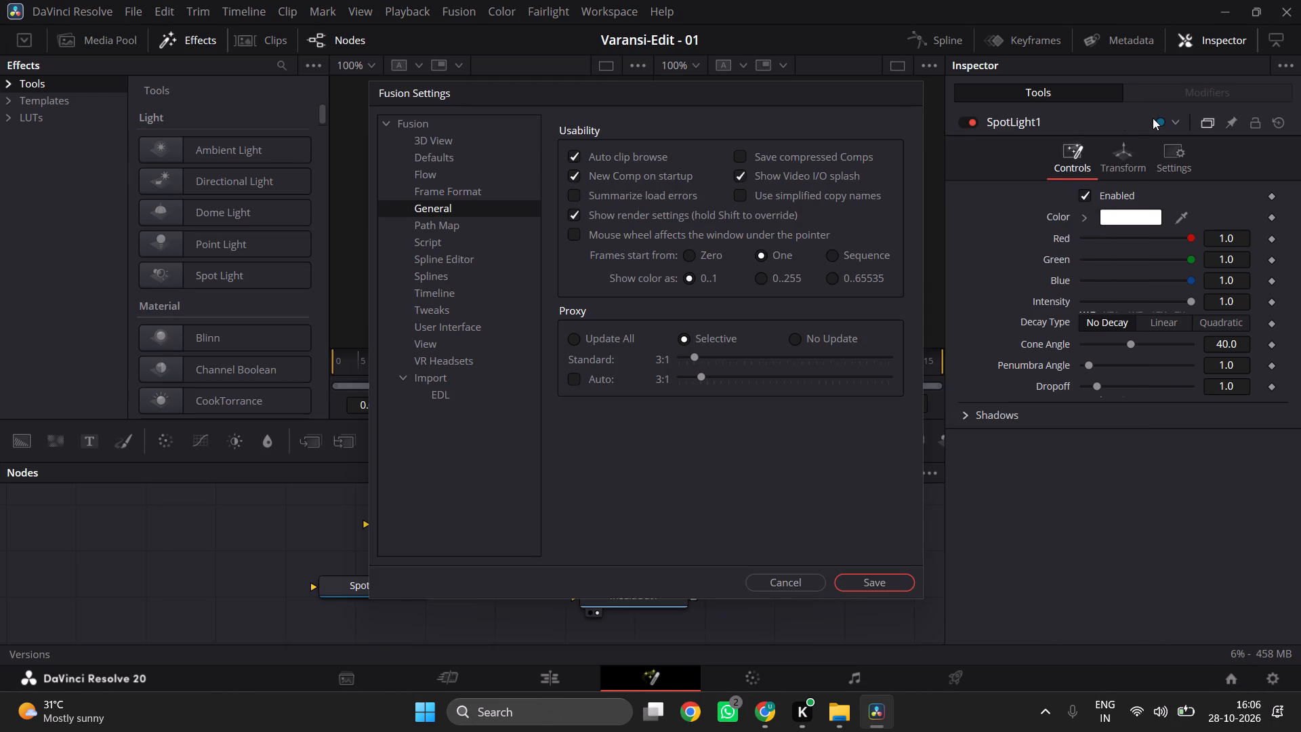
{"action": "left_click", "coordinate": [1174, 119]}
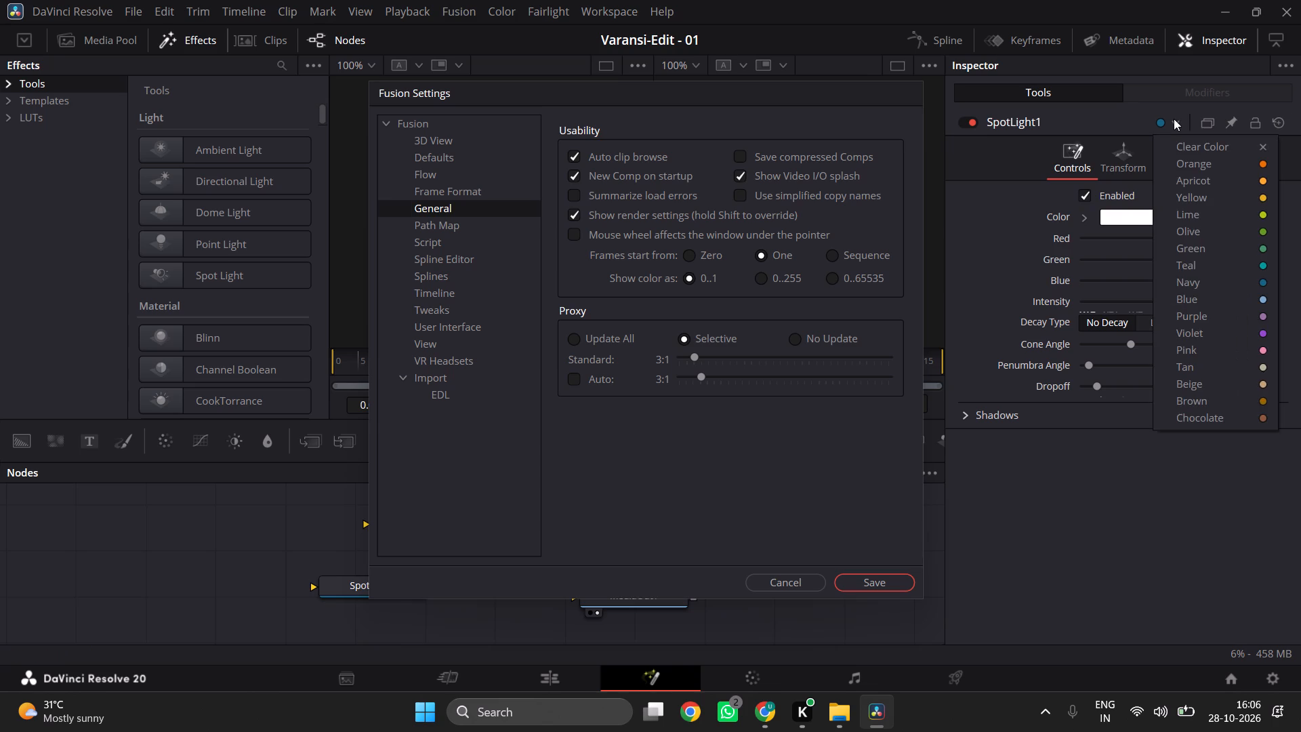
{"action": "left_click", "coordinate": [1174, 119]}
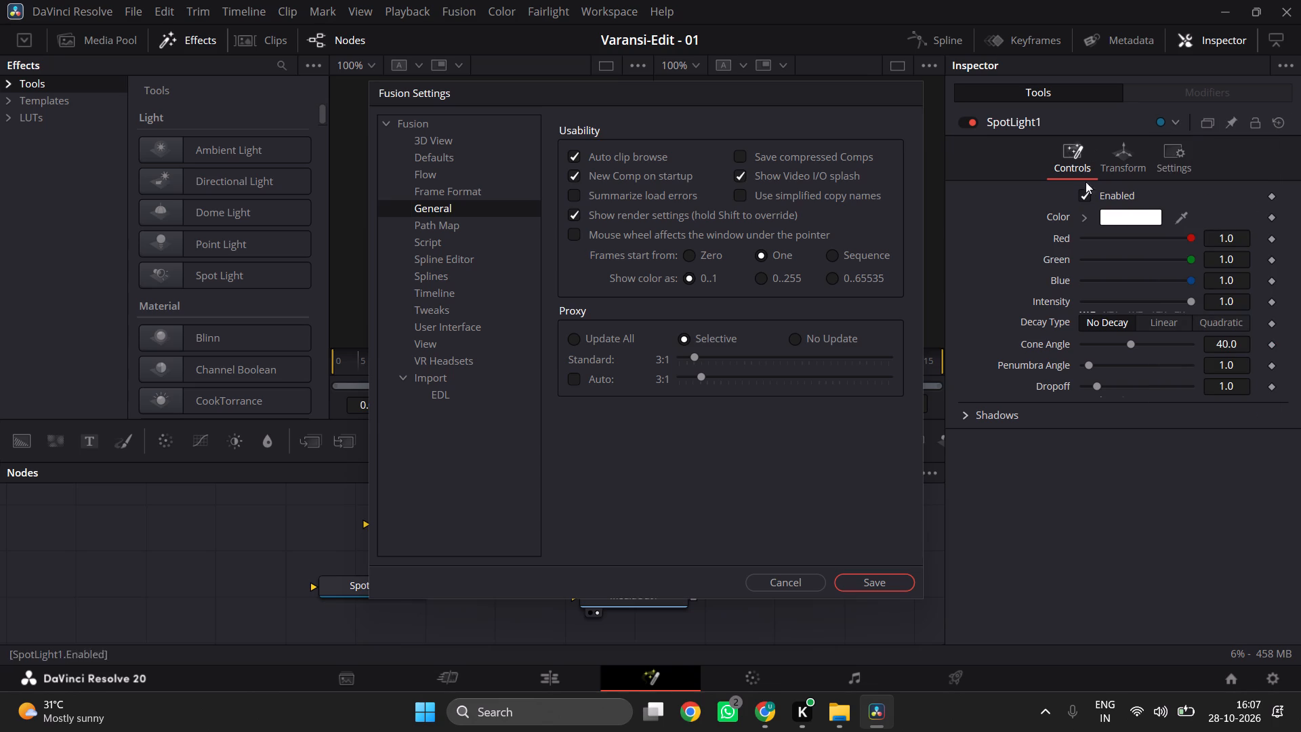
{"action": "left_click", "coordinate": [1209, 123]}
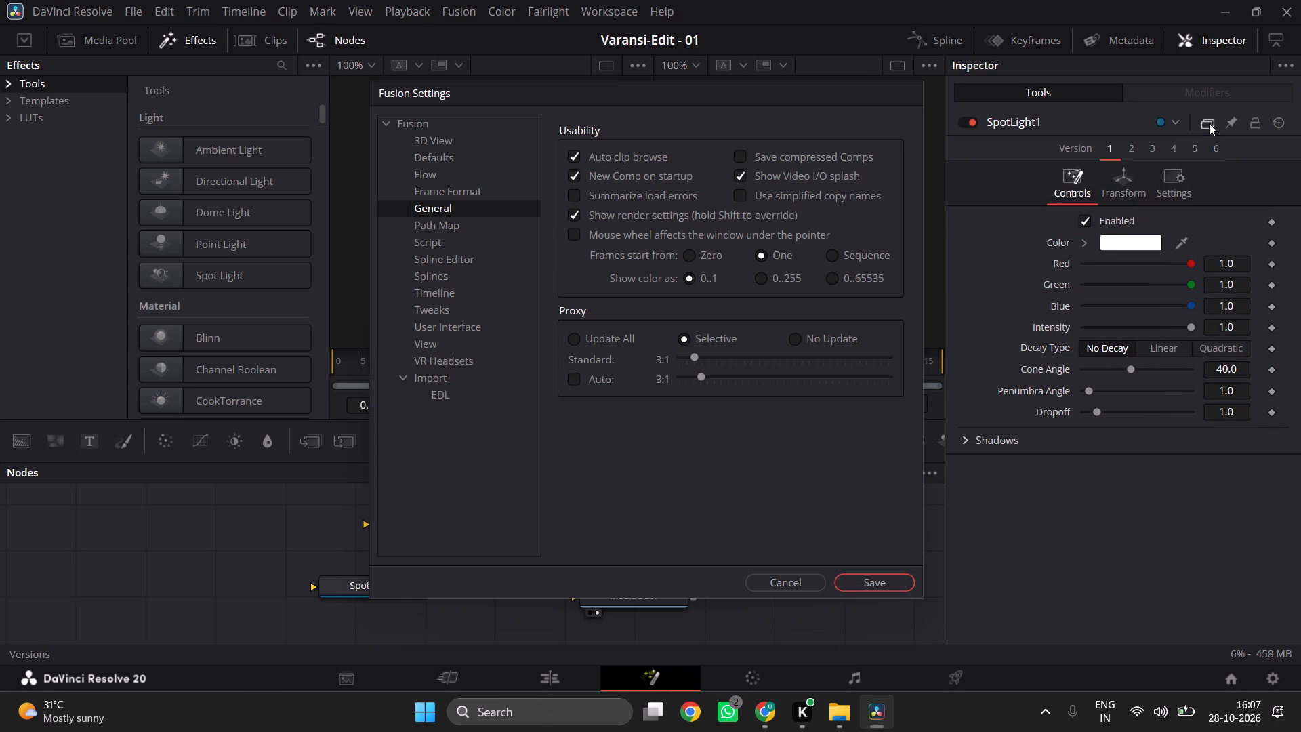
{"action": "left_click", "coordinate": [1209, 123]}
Hide the Inspector to widen the viewers and node graph, and dismiss the Fusion Settings without saving.
{"action": "left_click", "coordinate": [1289, 64]}
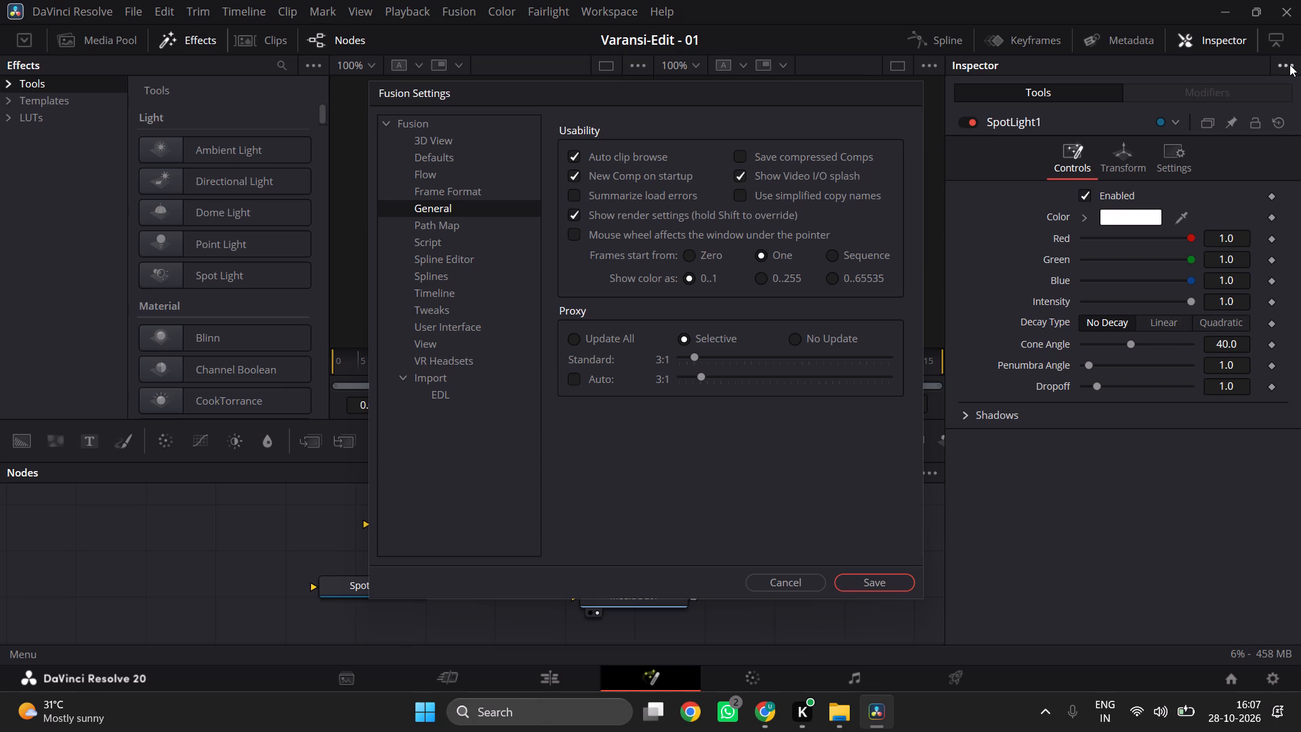
{"action": "double_click", "coordinate": [1289, 64]}
{"action": "left_click_drag", "start_coordinate": [1289, 64], "coordinate": [1193, 38]}
{"action": "left_click", "coordinate": [1193, 38]}
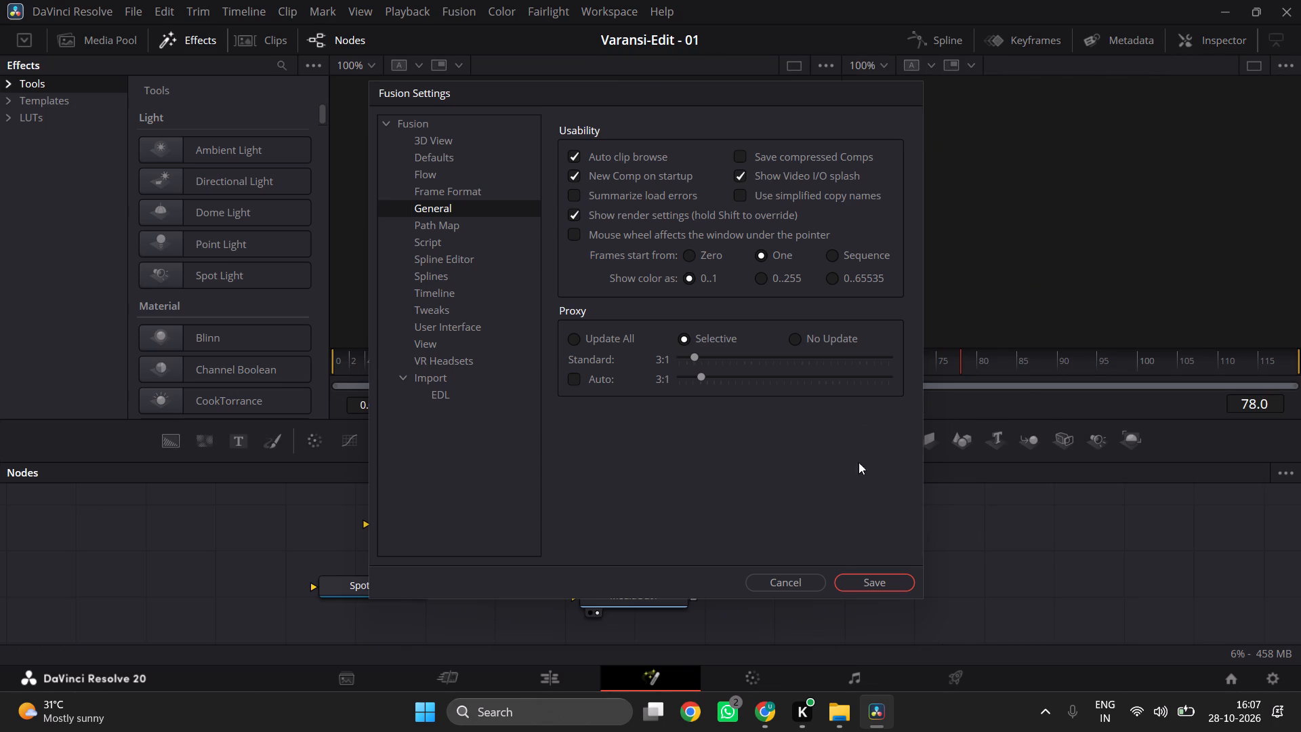
{"action": "left_click", "coordinate": [798, 578]}
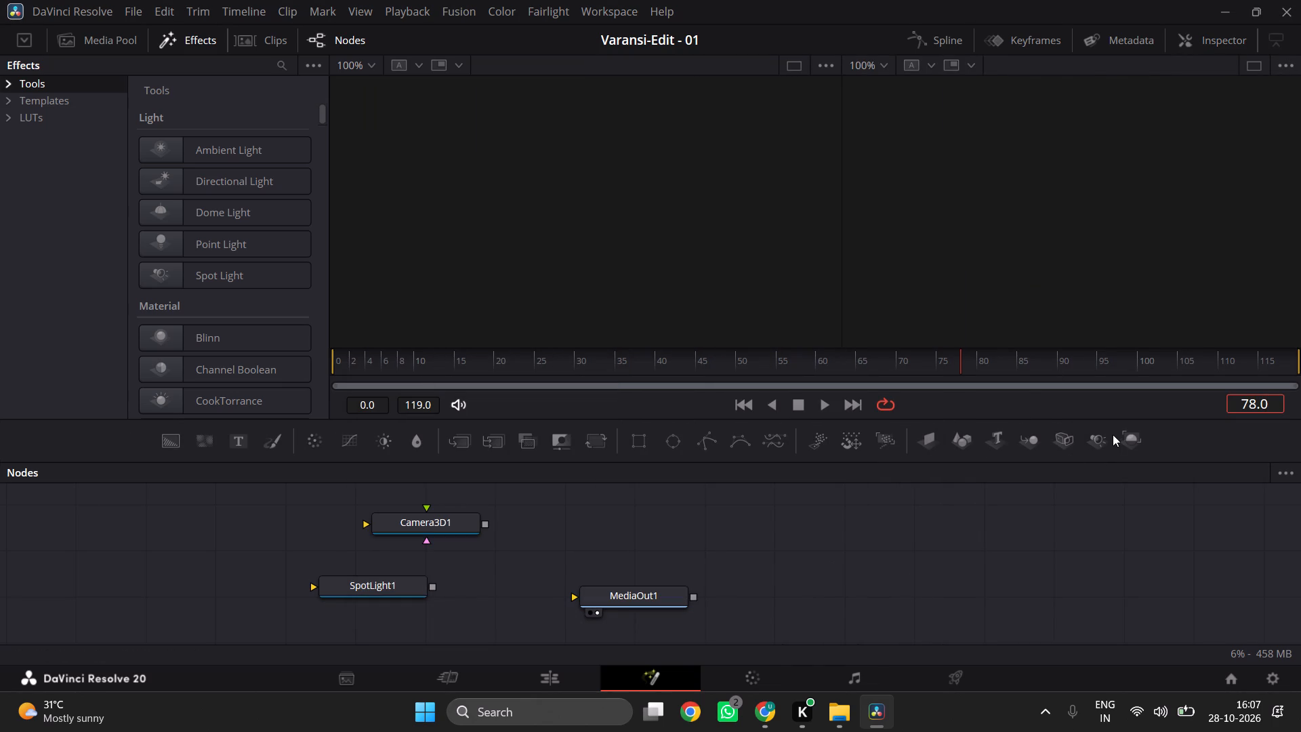
Add a Renderer 3D node just left of MediaOut1 and move SpotLight1 clear of it, left of Camera3D1.
{"action": "left_click_drag", "start_coordinate": [1128, 442], "coordinate": [426, 636]}
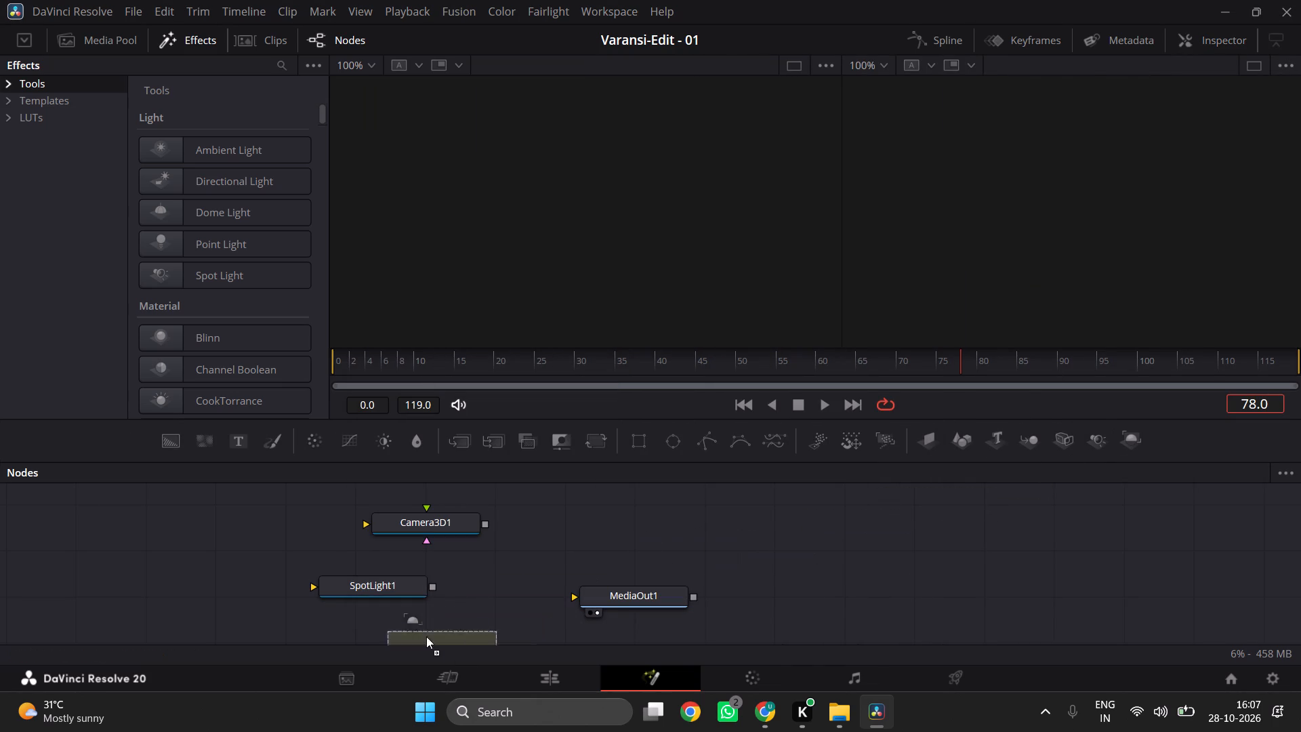
{"action": "left_click_drag", "start_coordinate": [426, 636], "coordinate": [487, 603]}
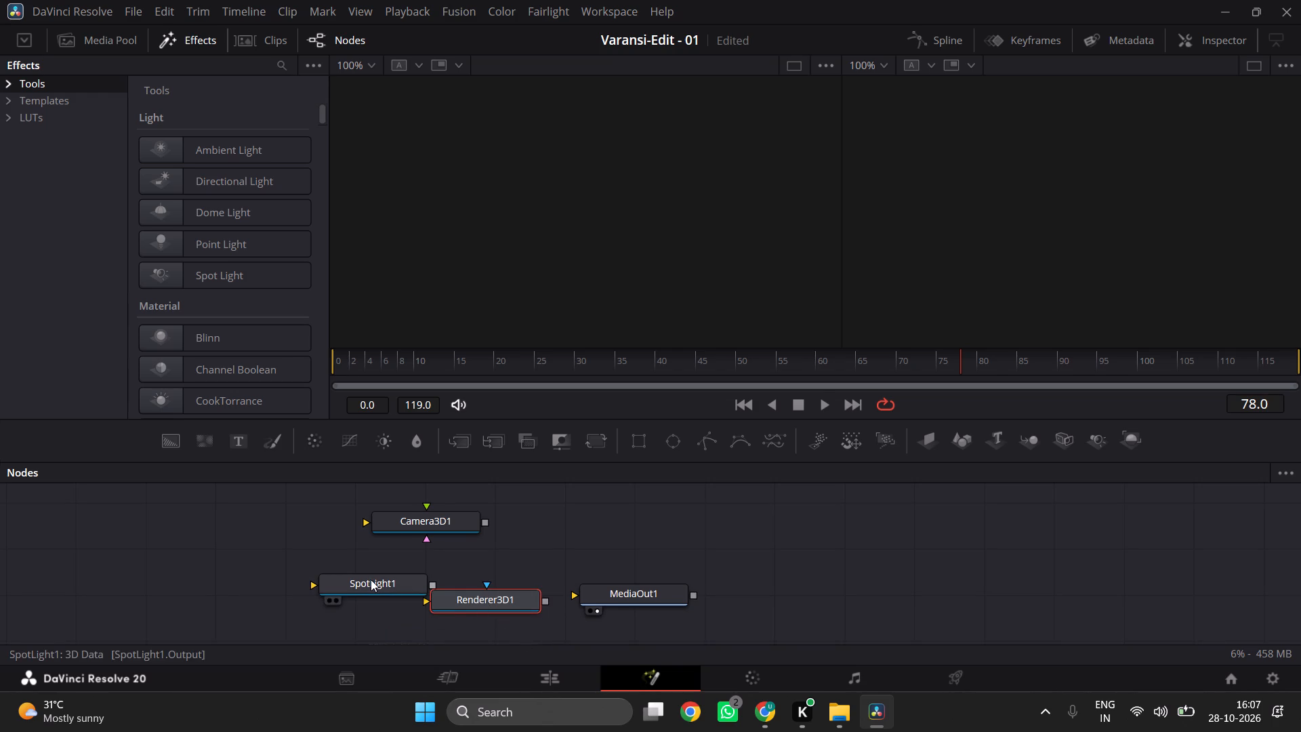
{"action": "left_click_drag", "start_coordinate": [371, 579], "coordinate": [243, 537]}
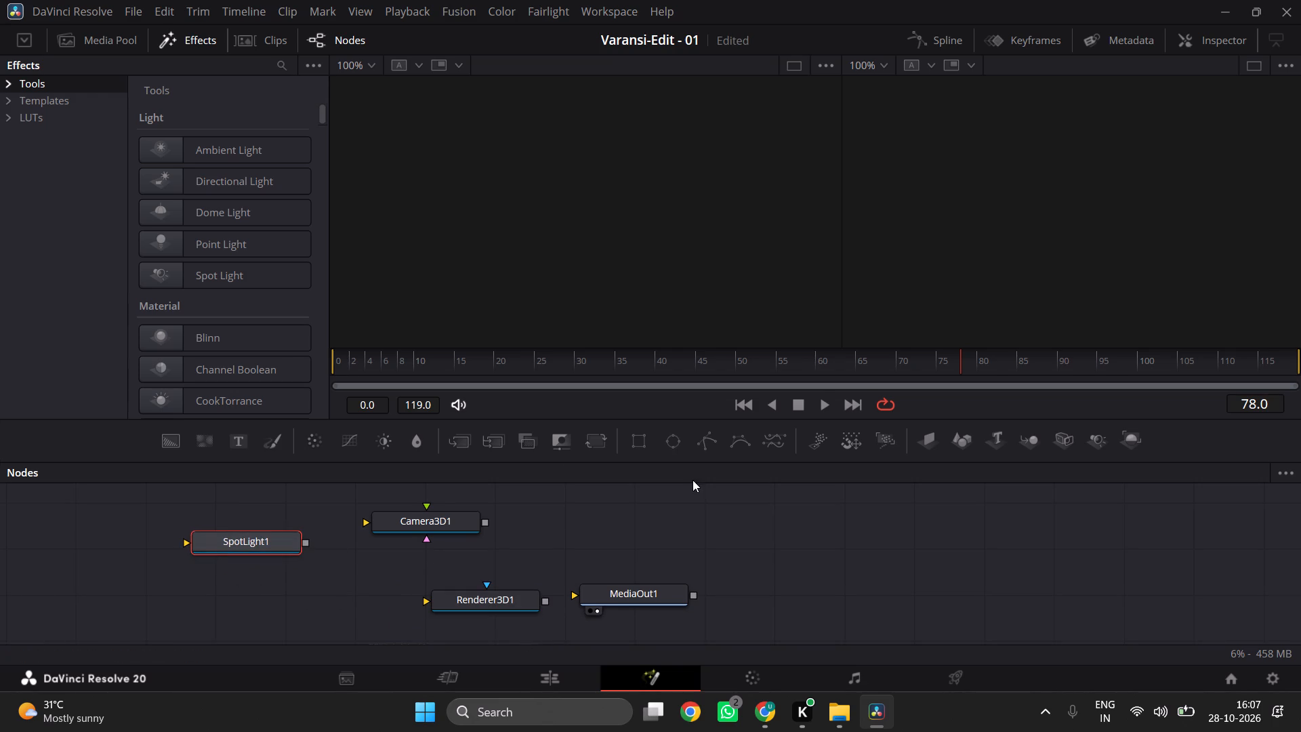
Add a Merge 3D node to the node graph, just above MediaOut1.
{"action": "left_click_drag", "start_coordinate": [1022, 439], "coordinate": [665, 537]}
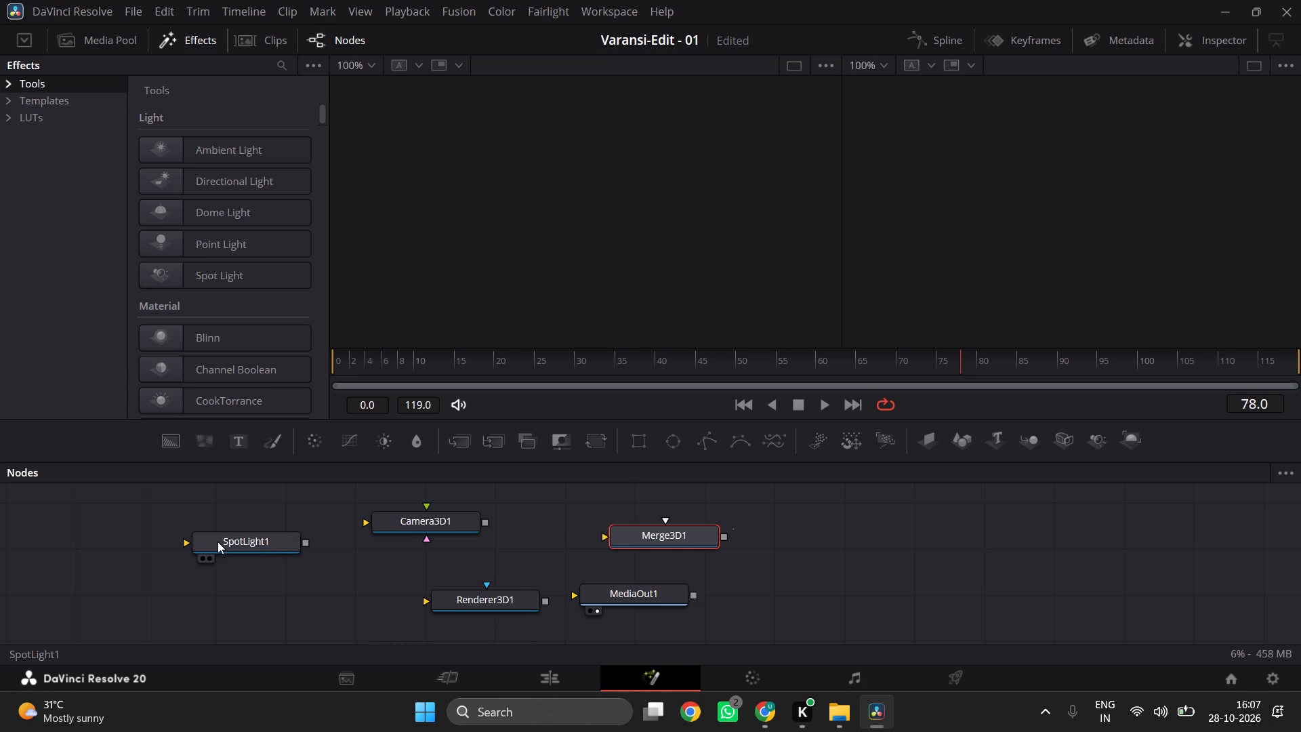
Delete the SpotLight1 node from the node graph.
{"action": "left_click", "coordinate": [257, 554]}
{"action": "key", "text": "Delete"}
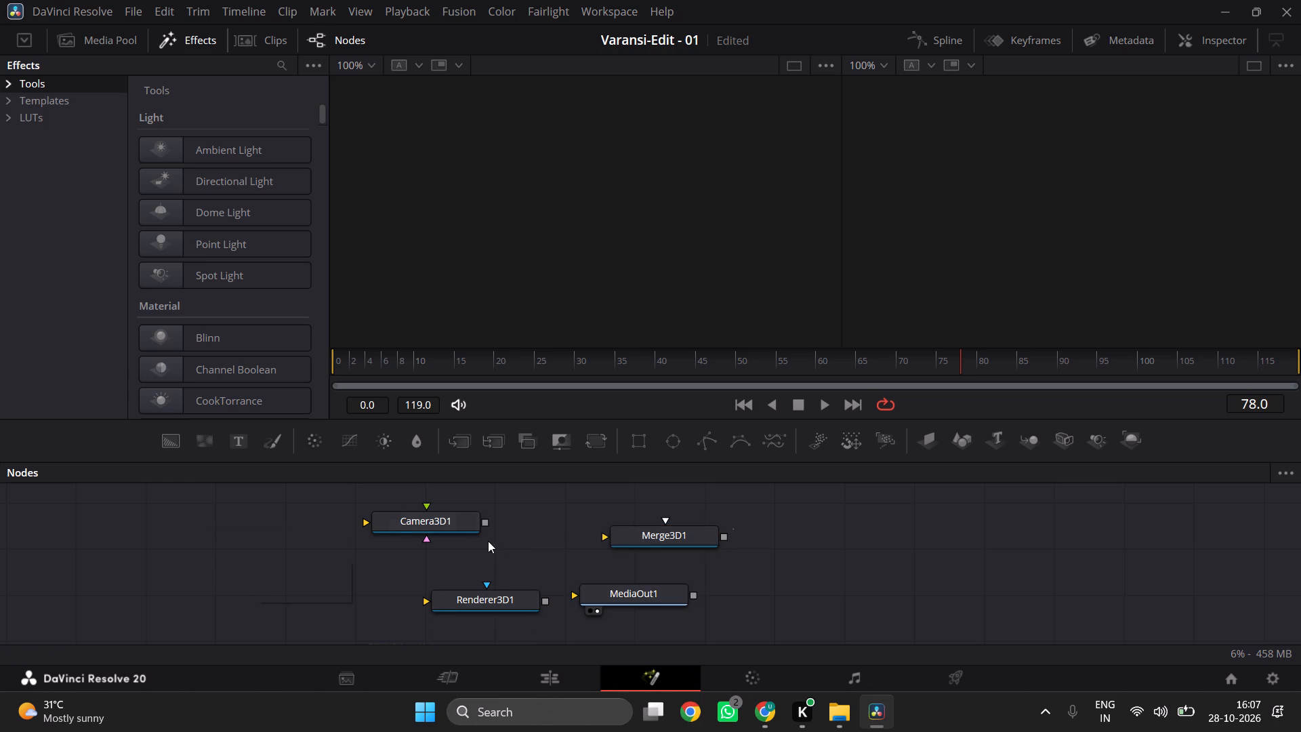
Shift Camera3D1 slightly, and rearrange the graph with Renderer3D1 right of MediaOut1 and Merge3D1 directly below Camera3D1.
{"action": "left_click_drag", "start_coordinate": [413, 529], "coordinate": [451, 518]}
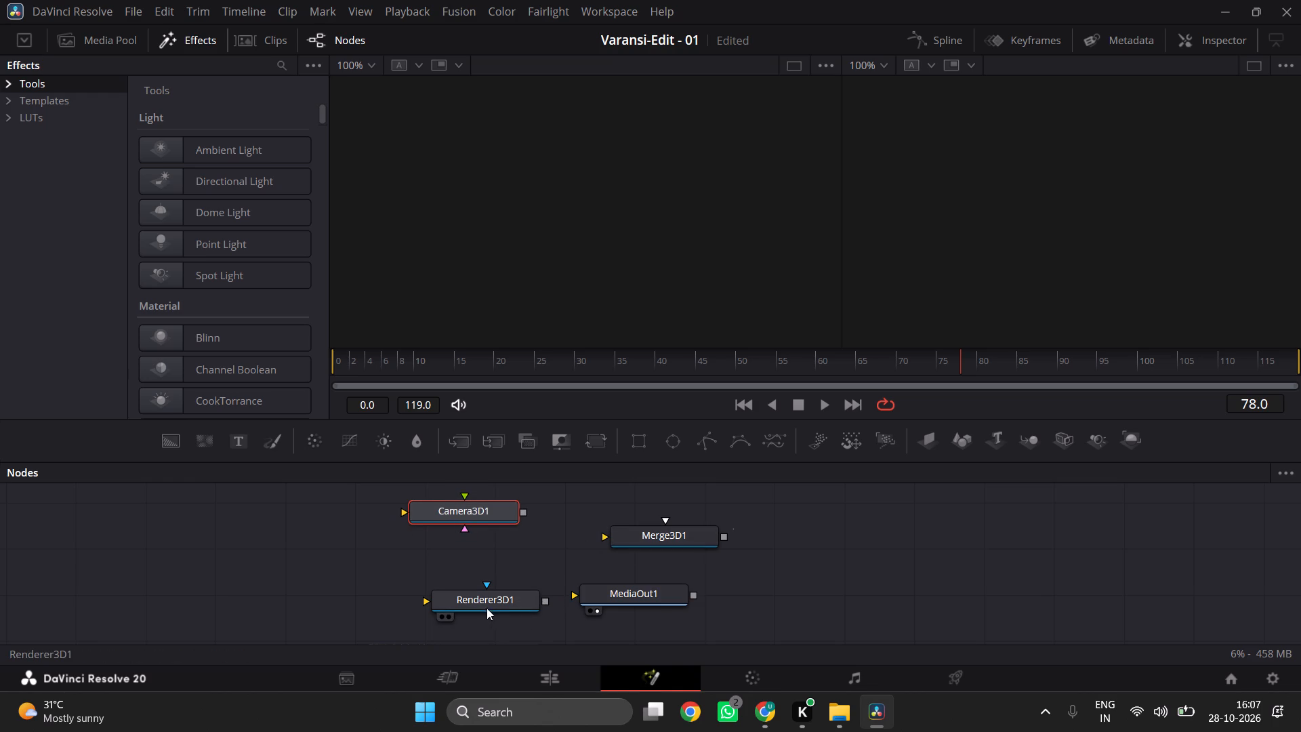
{"action": "left_click_drag", "start_coordinate": [486, 607], "coordinate": [825, 577]}
{"action": "left_click_drag", "start_coordinate": [637, 544], "coordinate": [507, 585]}
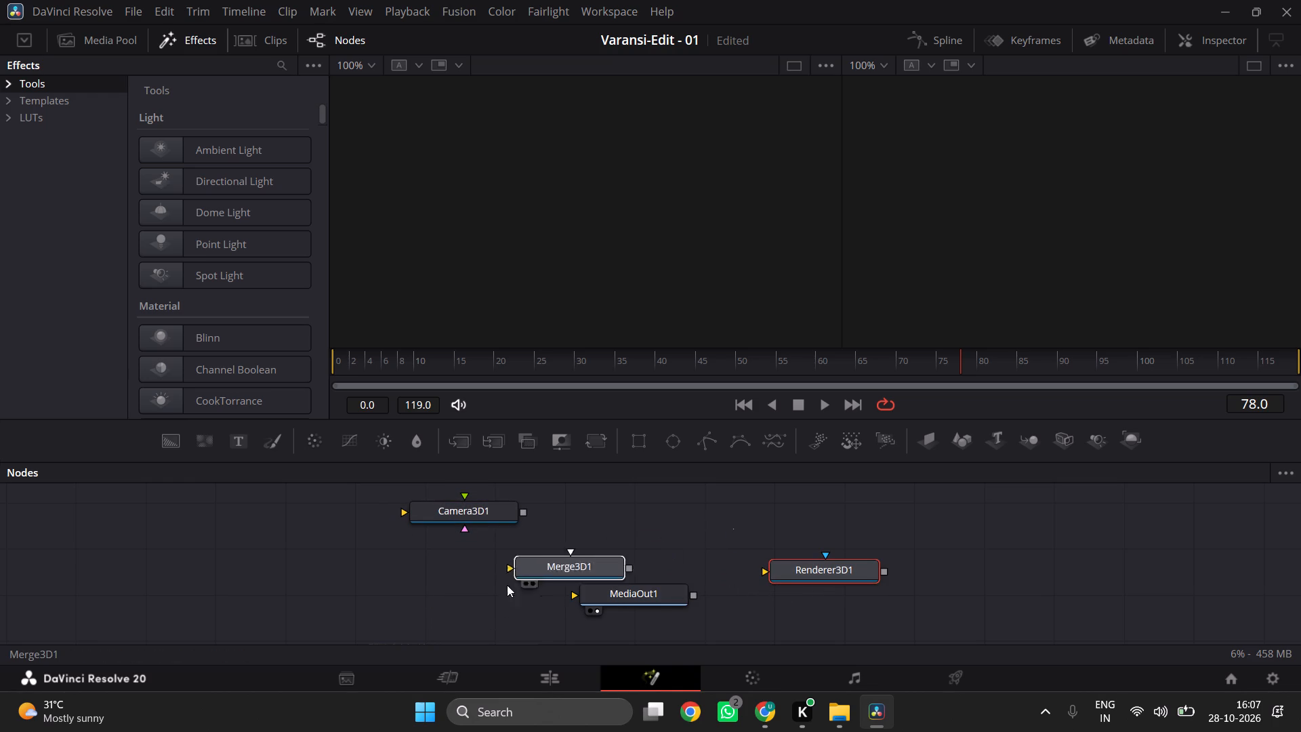
{"action": "left_click_drag", "start_coordinate": [507, 585], "coordinate": [436, 603]}
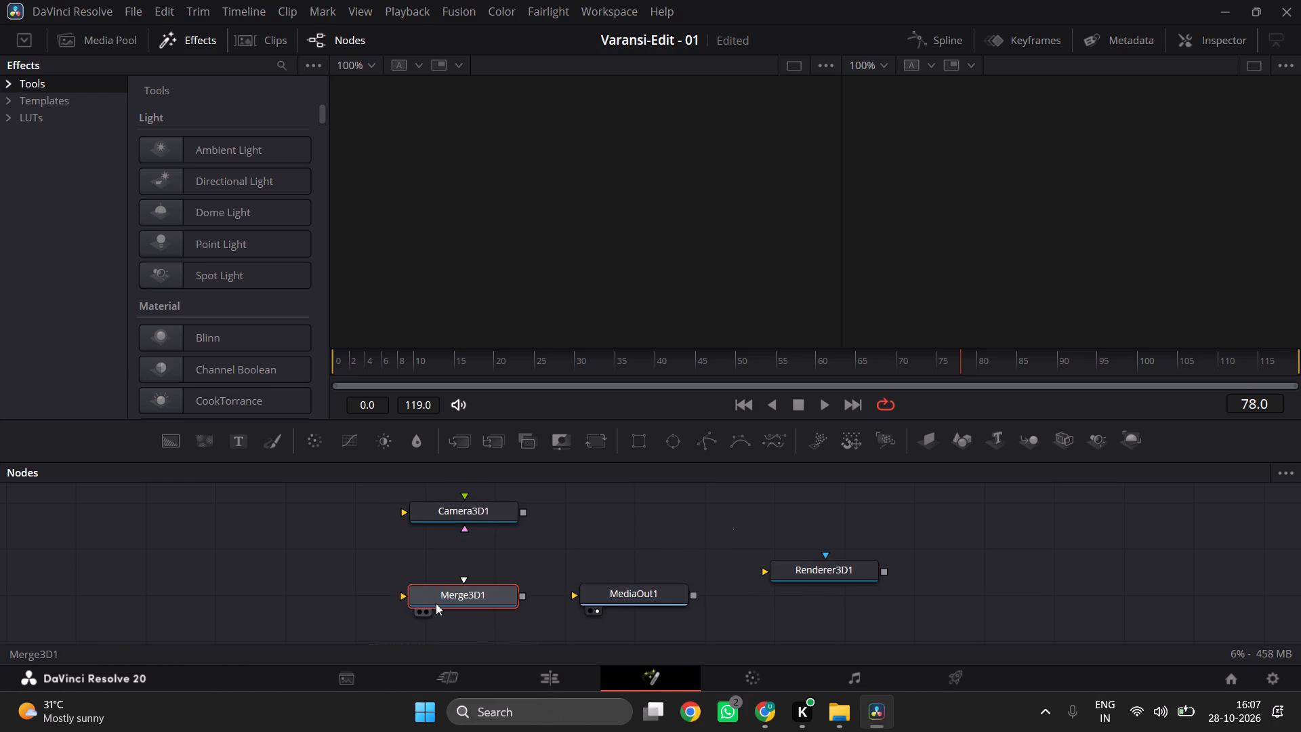
Connect Camera3D1's output to the scene input of Merge3D1 directly below it.
{"action": "left_click", "coordinate": [463, 527]}
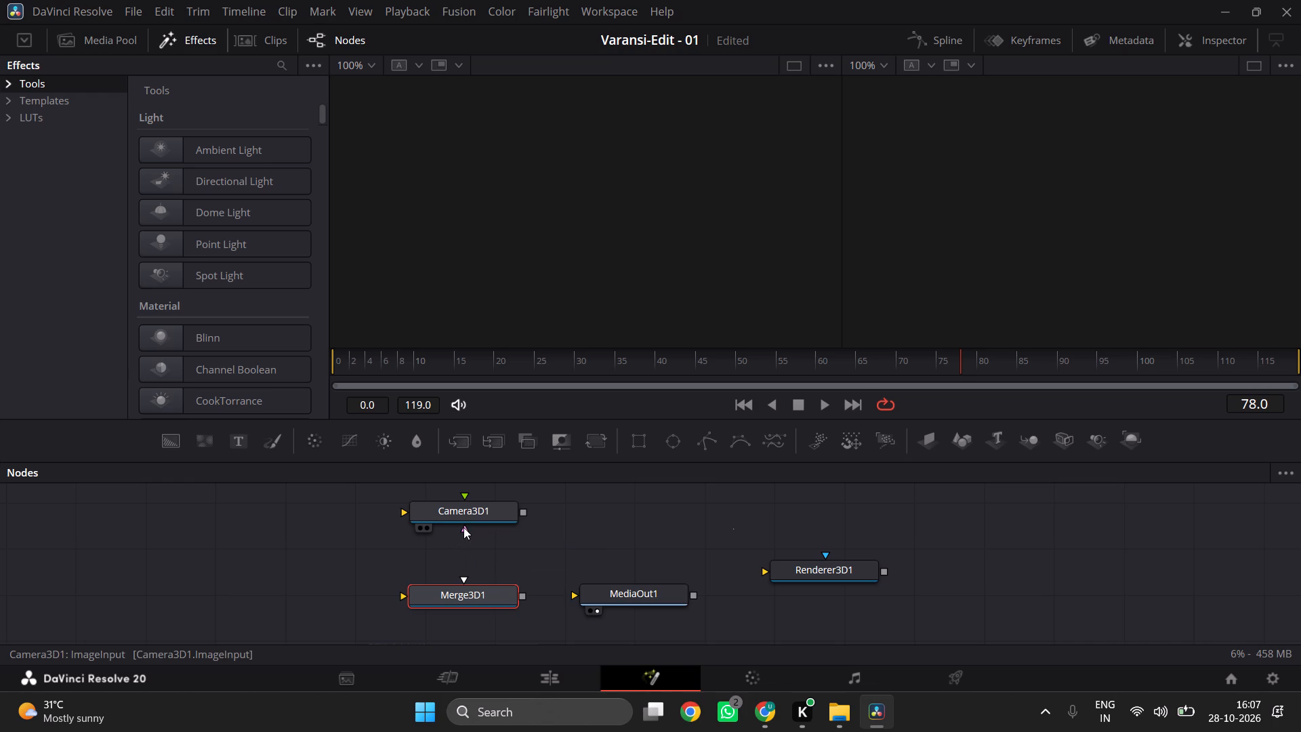
{"action": "scroll", "coordinate": [463, 527], "scroll_direction": "down", "scroll_amount": 1, "text": "ctrl"}
{"action": "scroll", "coordinate": [472, 539], "scroll_direction": "up", "scroll_amount": 4, "text": "ctrl"}
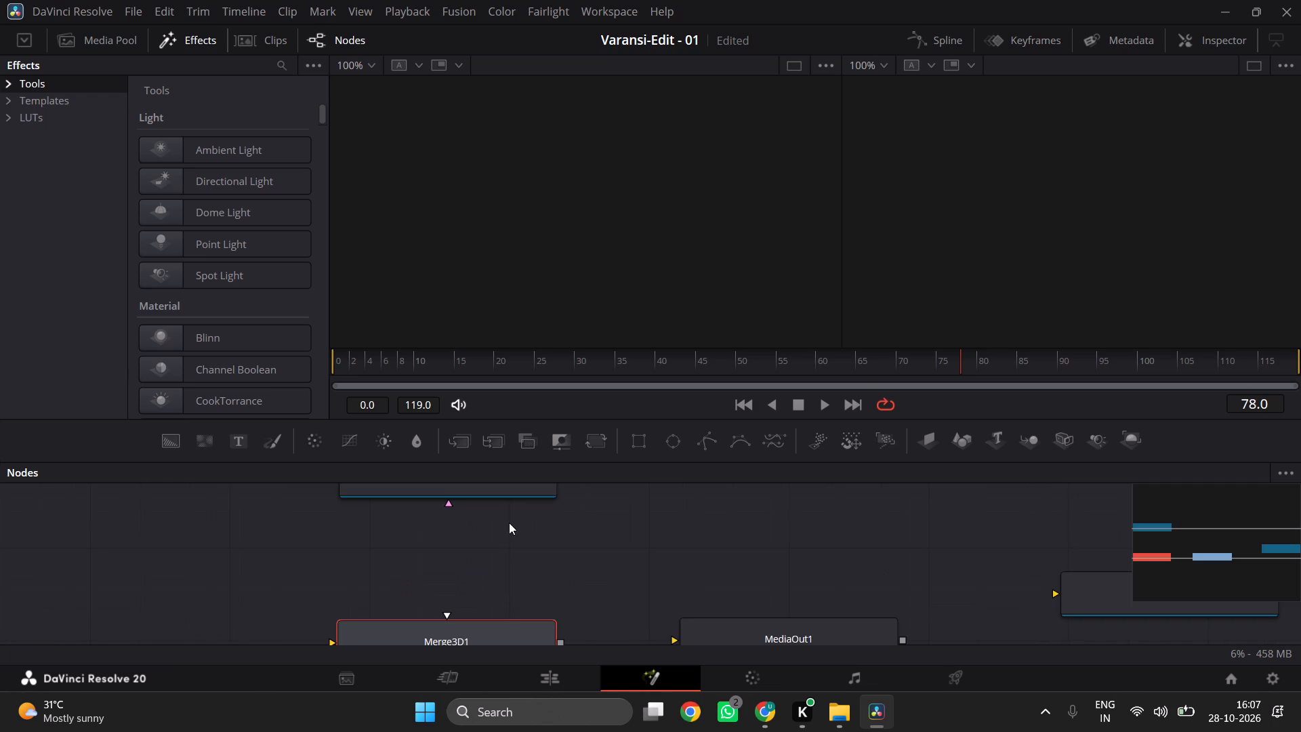
{"action": "scroll", "coordinate": [497, 549], "scroll_direction": "down", "scroll_amount": 2, "text": "ctrl"}
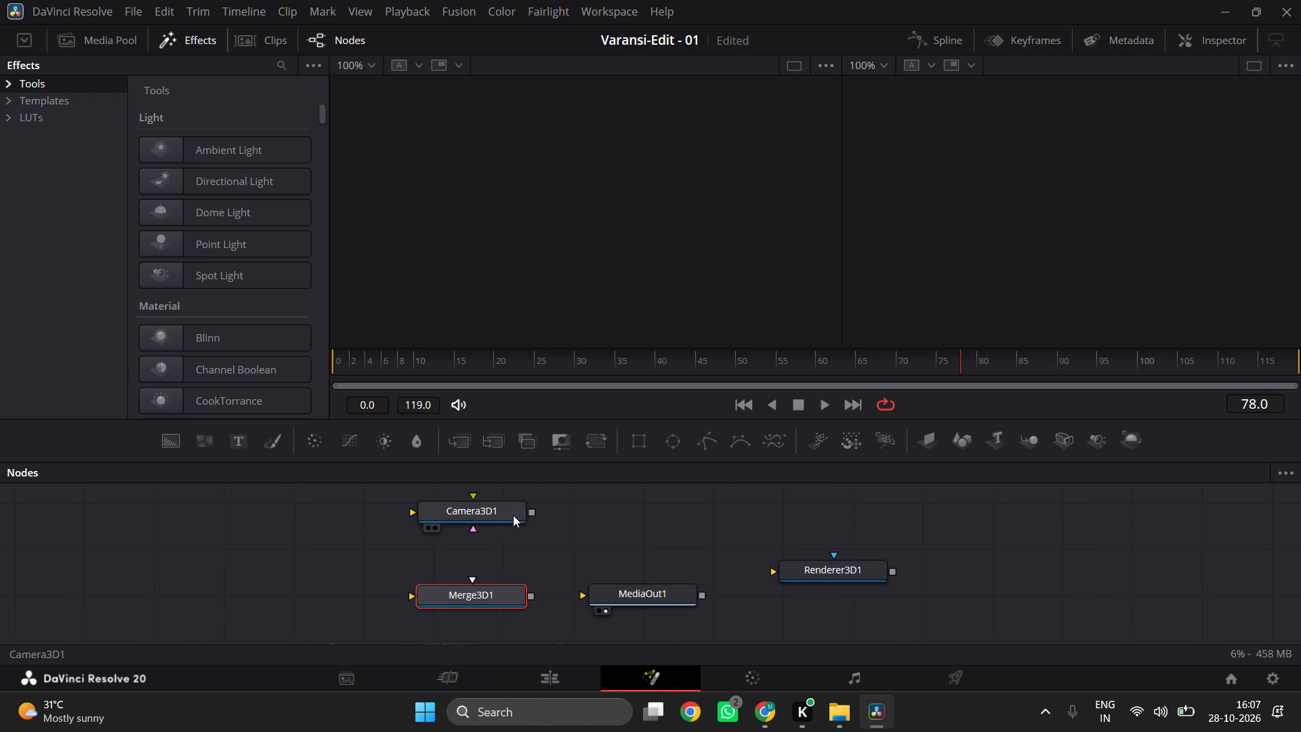
{"action": "left_click_drag", "start_coordinate": [532, 512], "coordinate": [471, 540]}
{"action": "left_click_drag", "start_coordinate": [471, 540], "coordinate": [467, 575]}
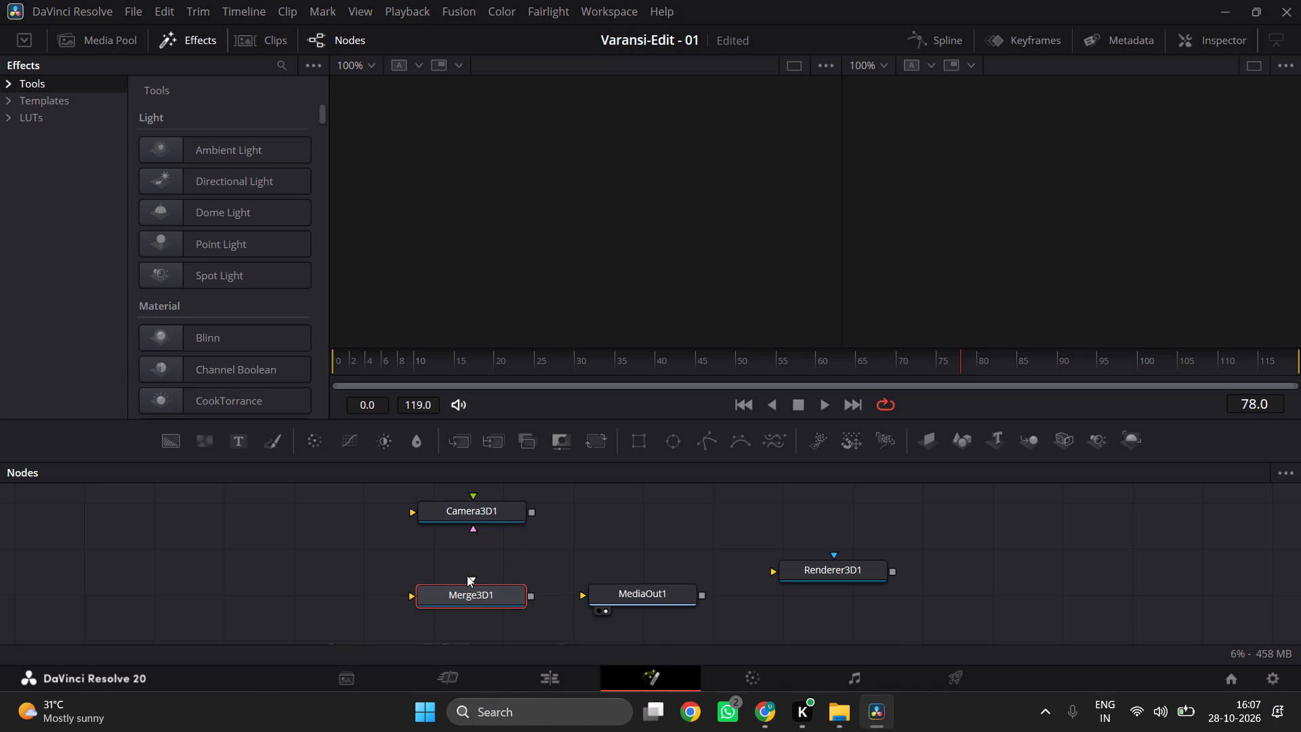
{"action": "left_click_drag", "start_coordinate": [470, 530], "coordinate": [476, 588]}
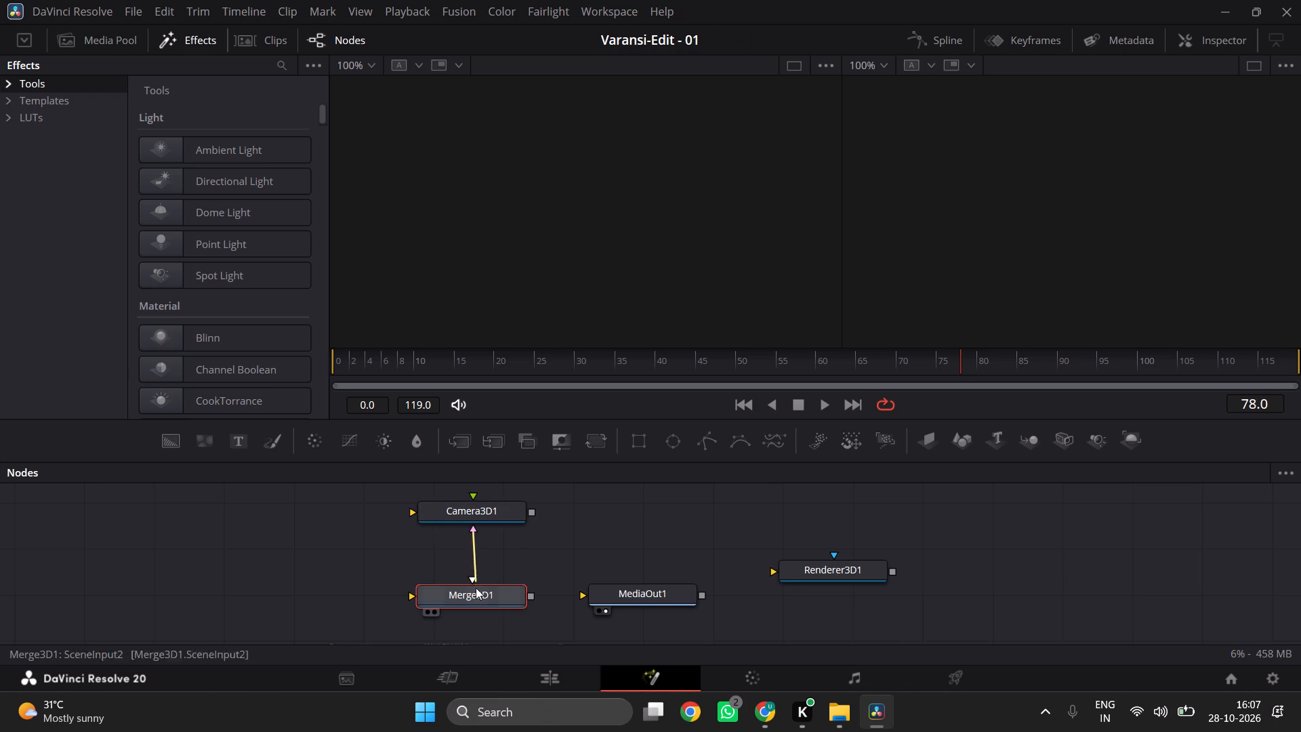
{"action": "left_click_drag", "start_coordinate": [476, 588], "coordinate": [472, 574]}
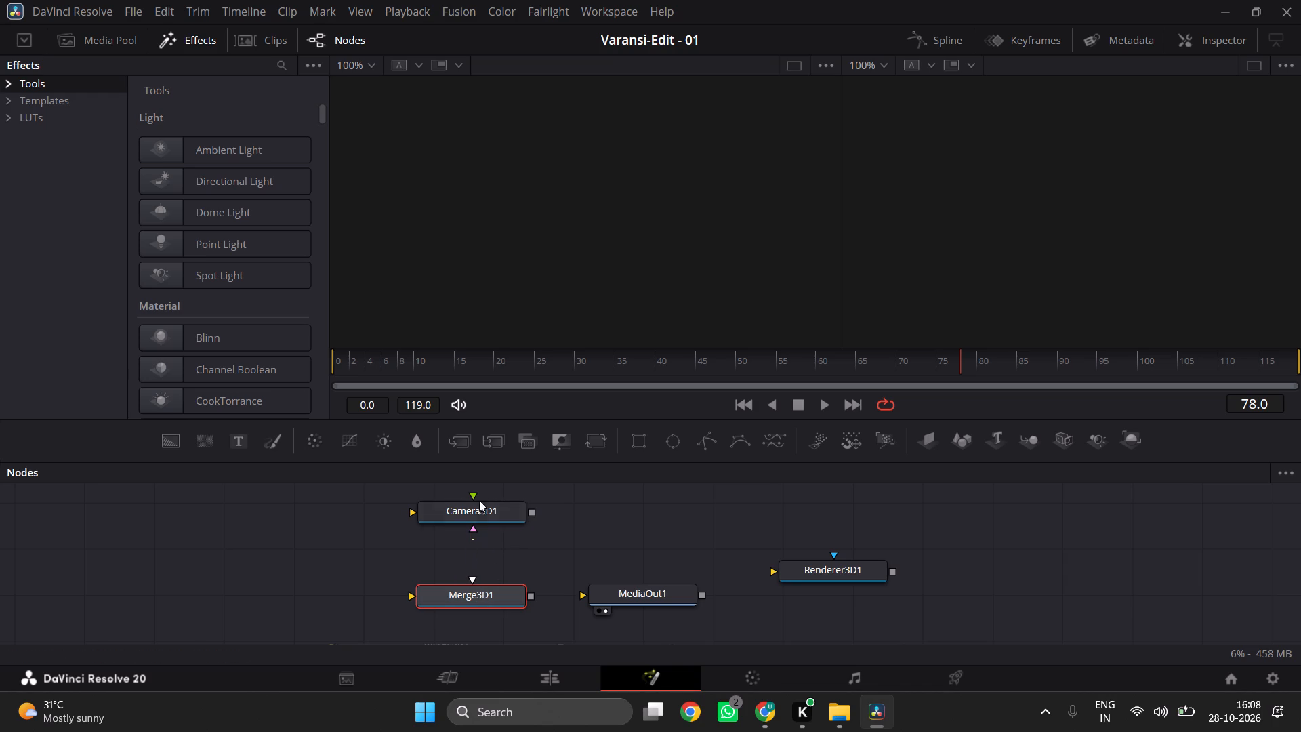
{"action": "left_click_drag", "start_coordinate": [529, 512], "coordinate": [471, 577]}
Rearrange the node graph so Renderer3D1 sits between Merge3D1 and MediaOut1, level with both.
{"action": "left_click_drag", "start_coordinate": [652, 598], "coordinate": [928, 599]}
{"action": "left_click_drag", "start_coordinate": [815, 572], "coordinate": [667, 615]}
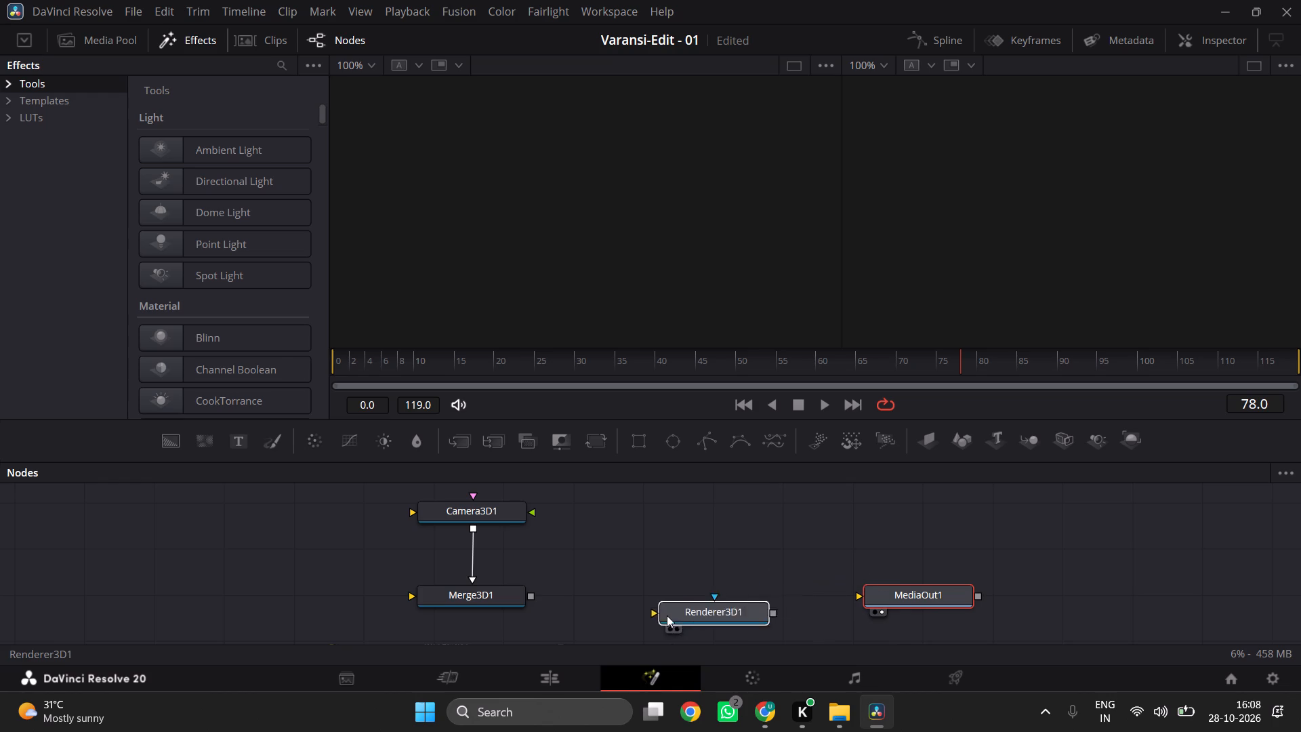
{"action": "left_click_drag", "start_coordinate": [667, 615], "coordinate": [640, 604]}
{"action": "left_click_drag", "start_coordinate": [631, 603], "coordinate": [632, 592]}
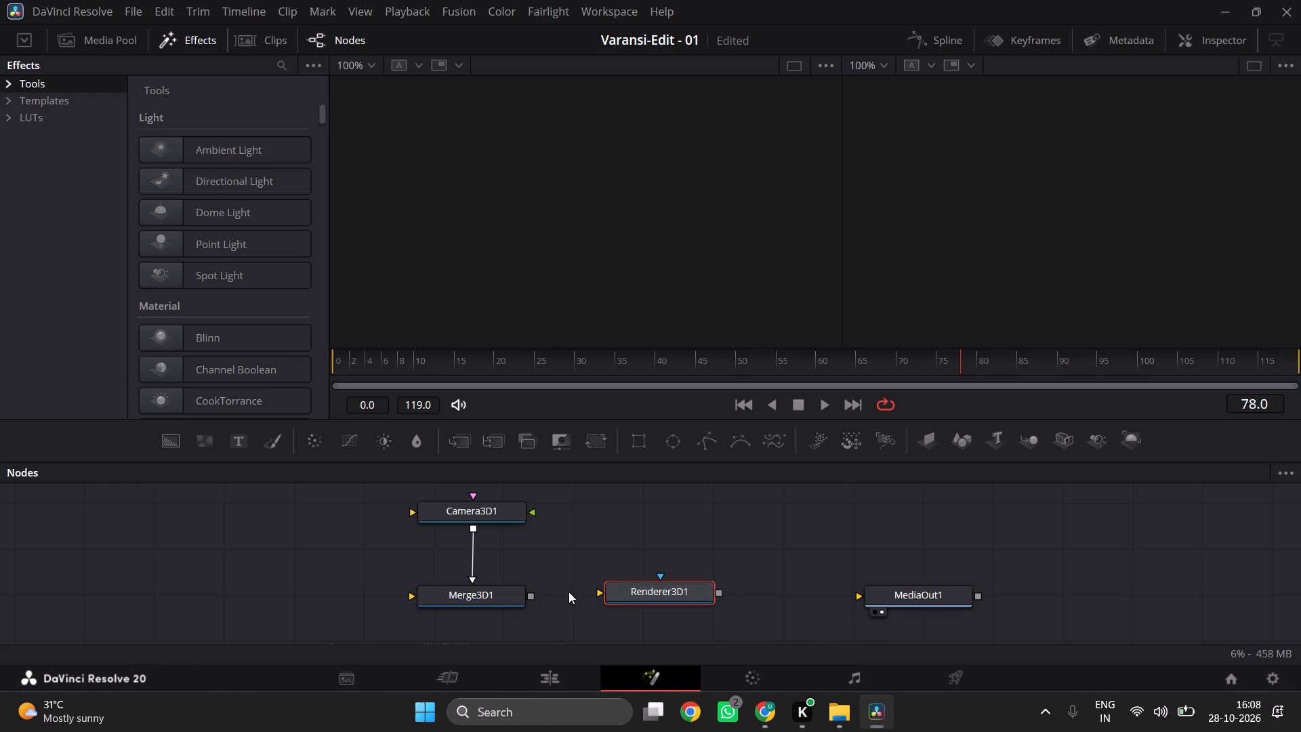
Connect Merge3D1's output to Renderer3D1's scene input and Renderer3D1's output to MediaOut1's input.
{"action": "left_click_drag", "start_coordinate": [533, 595], "coordinate": [597, 592]}
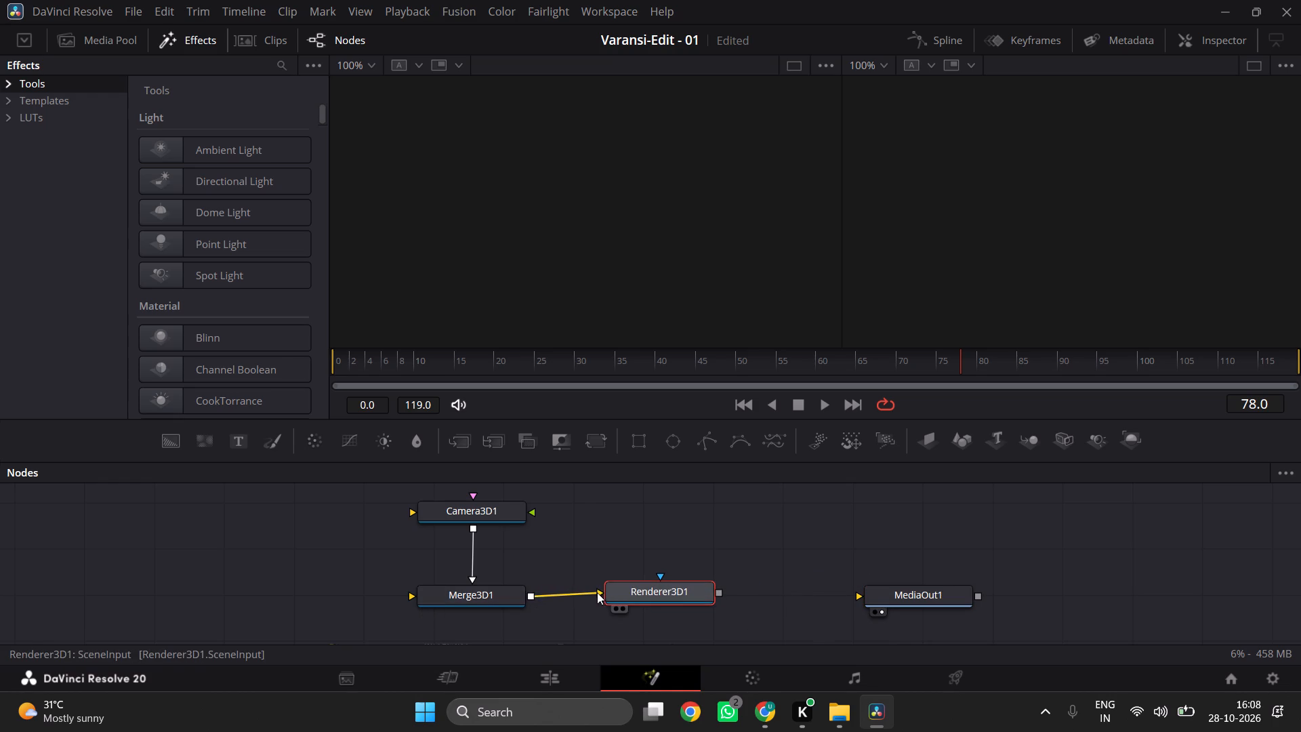
{"action": "left_click_drag", "start_coordinate": [718, 592], "coordinate": [851, 604]}
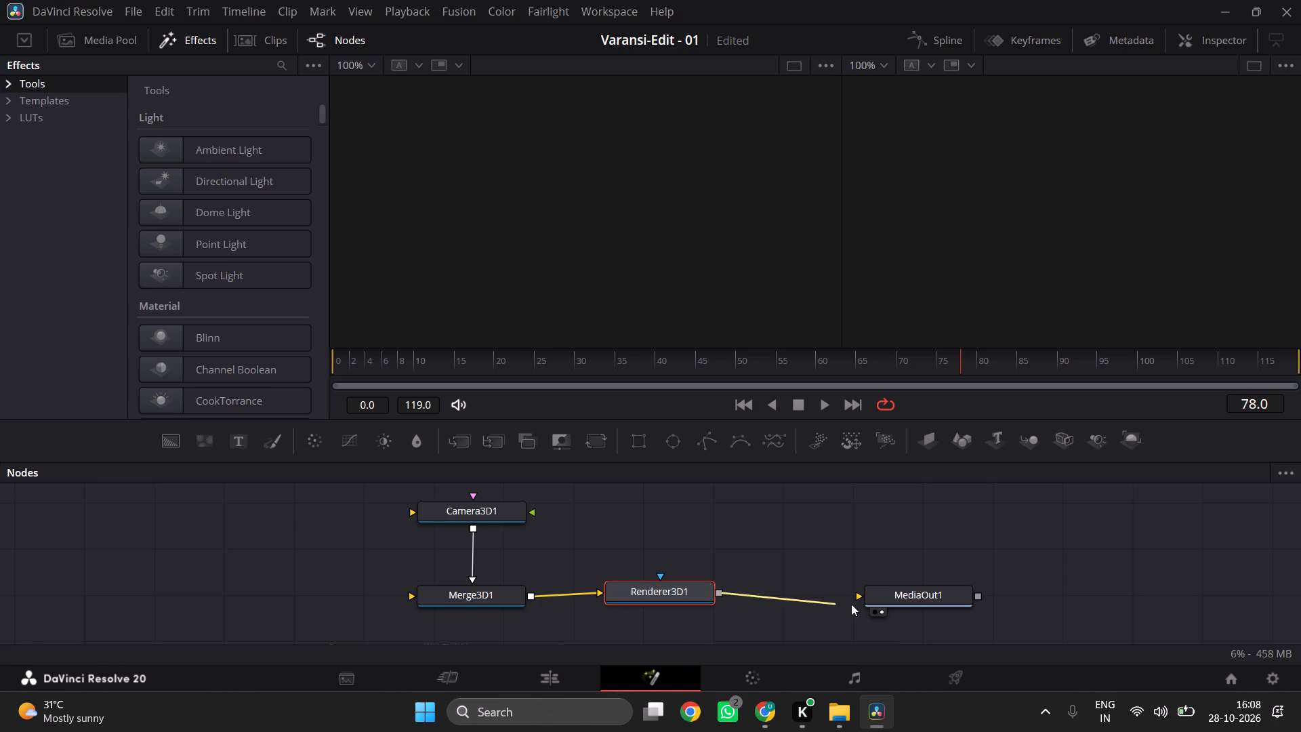
{"action": "left_click_drag", "start_coordinate": [851, 604], "coordinate": [858, 592]}
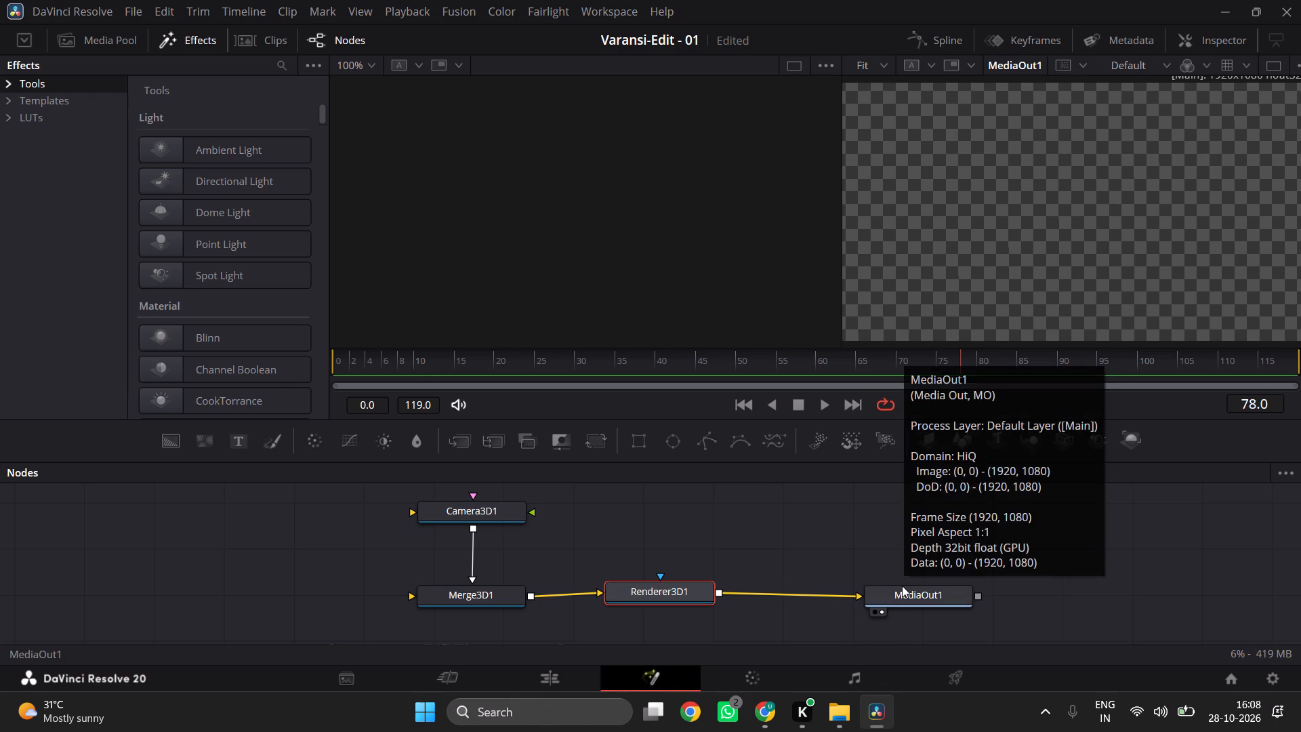
Display the MediaOut1 node in the empty viewer as well.
{"action": "left_click_drag", "start_coordinate": [905, 593], "coordinate": [714, 319]}
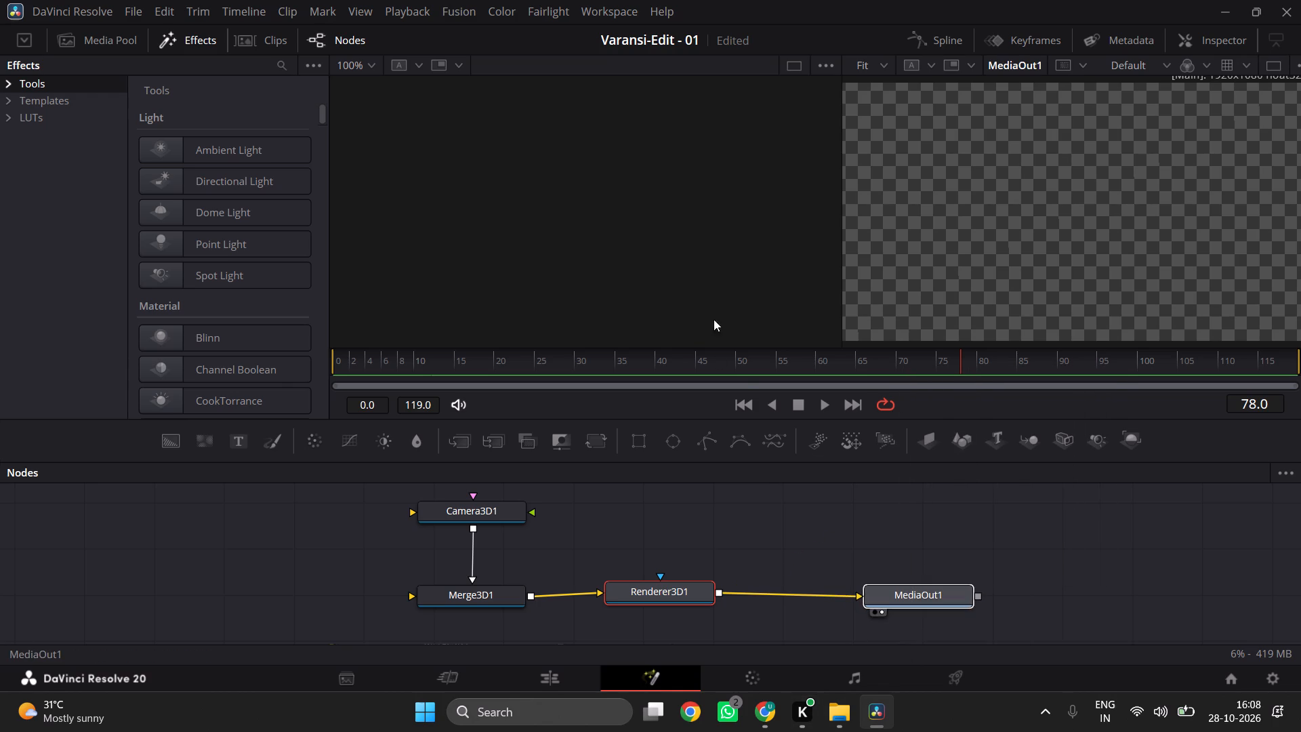
{"action": "left_click_drag", "start_coordinate": [714, 319], "coordinate": [644, 218]}
{"action": "scroll", "coordinate": [711, 356], "scroll_direction": "down", "scroll_amount": 3, "text": "ctrl"}
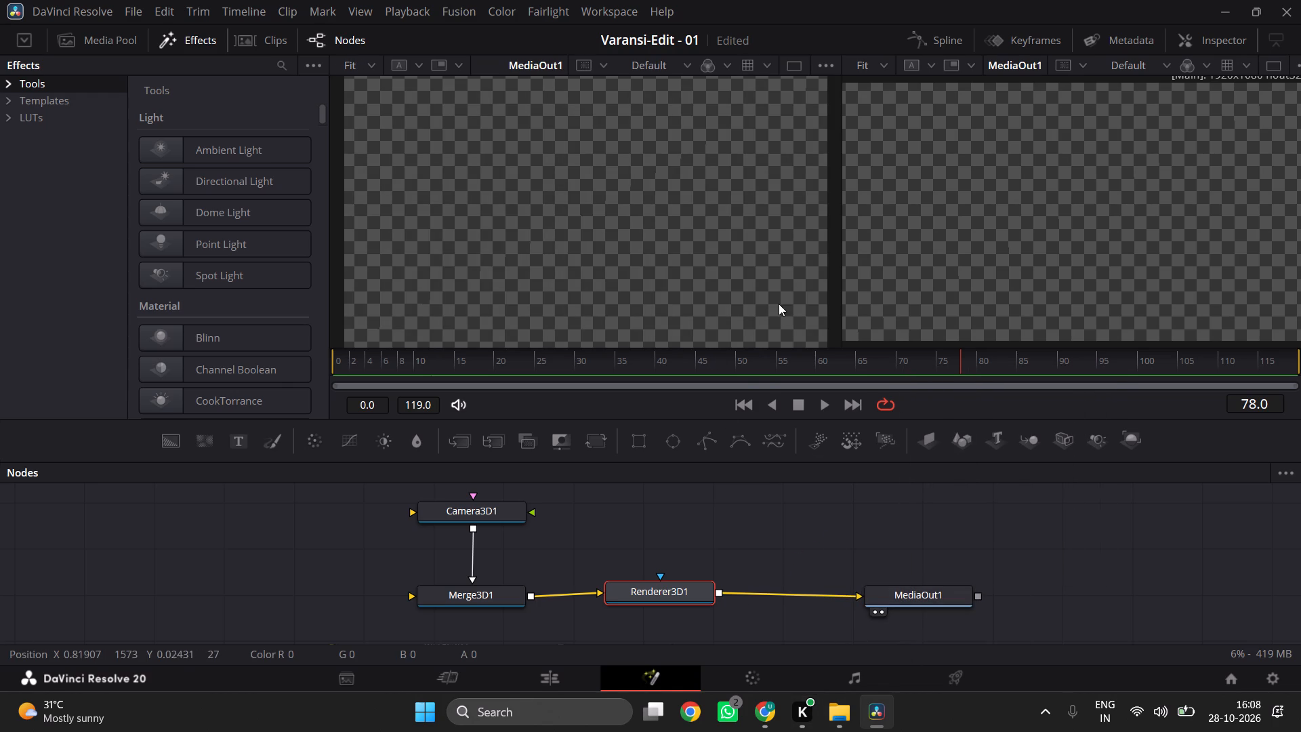
{"action": "left_click", "coordinate": [722, 275]}
{"action": "scroll", "coordinate": [835, 287], "scroll_direction": "down", "scroll_amount": 2, "text": "ctrl"}
{"action": "left_click", "coordinate": [693, 247]}
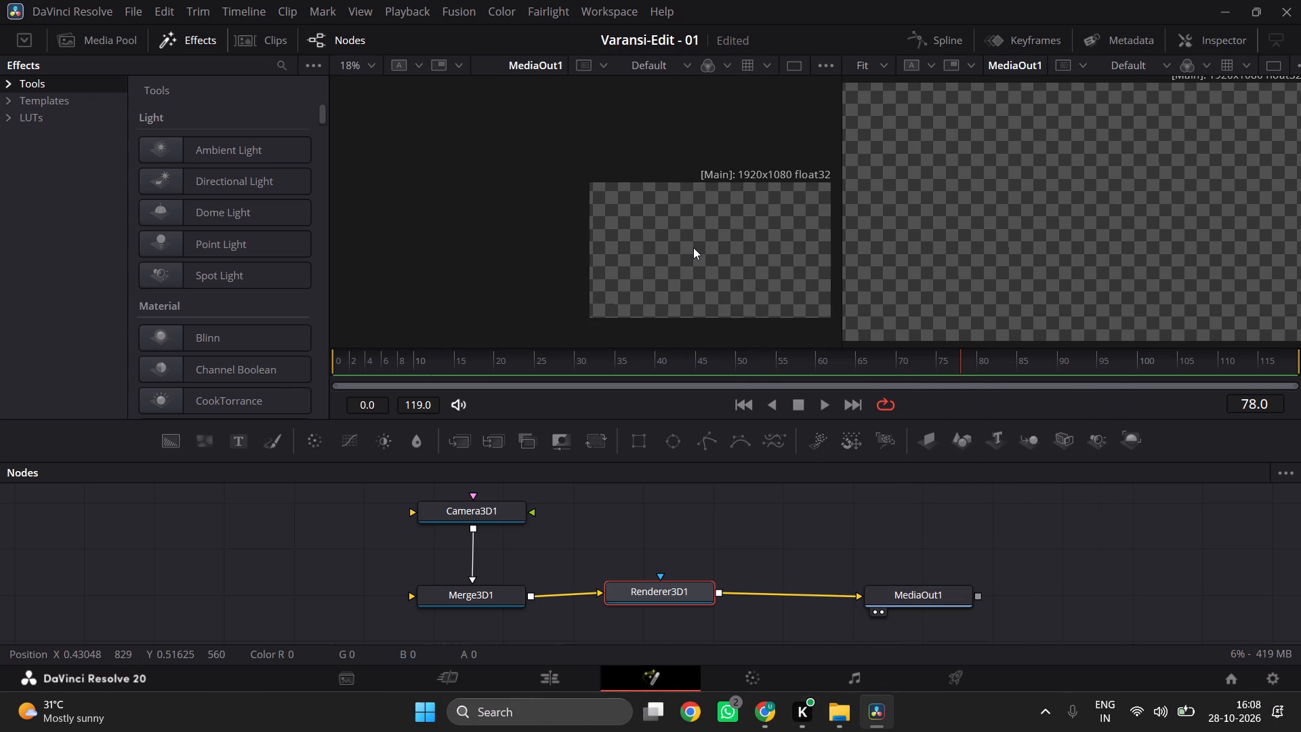
{"action": "scroll", "coordinate": [693, 247], "scroll_direction": "left", "scroll_amount": 1}
{"action": "scroll", "coordinate": [693, 247], "scroll_direction": "down", "scroll_amount": 1}
{"action": "left_click", "coordinate": [625, 247]}
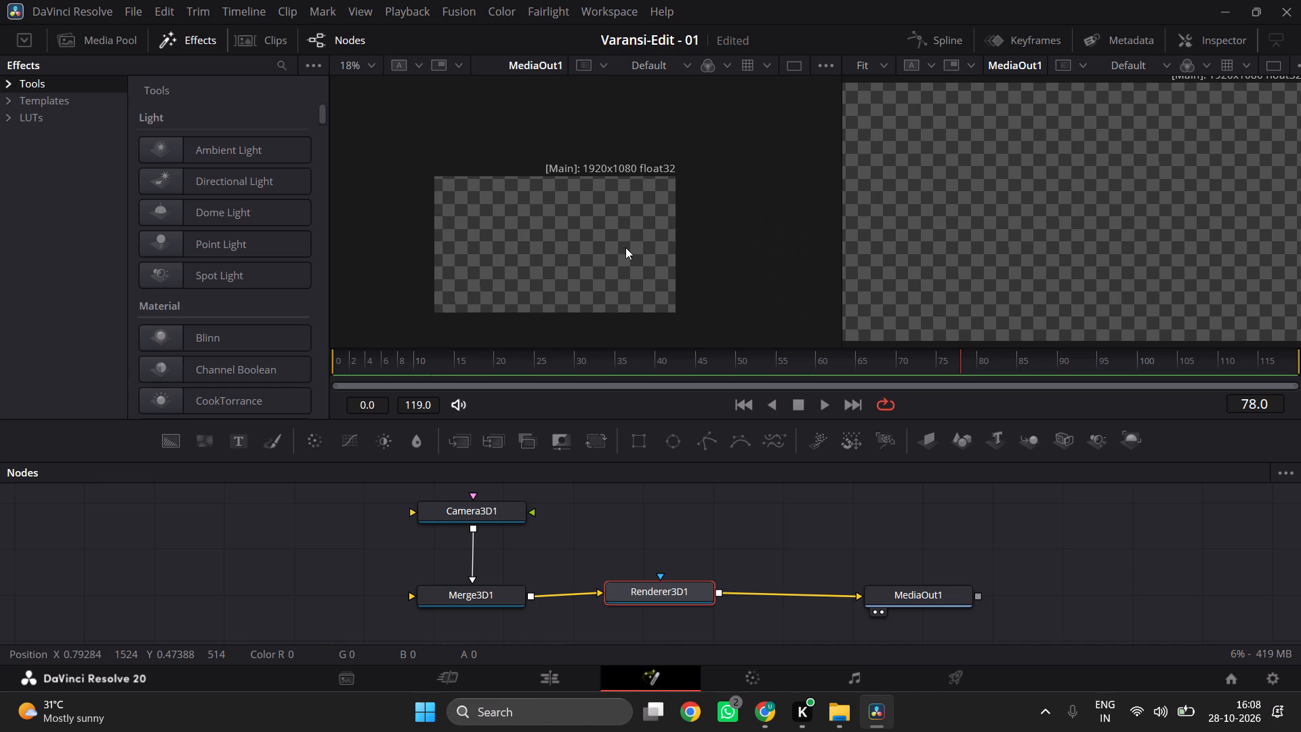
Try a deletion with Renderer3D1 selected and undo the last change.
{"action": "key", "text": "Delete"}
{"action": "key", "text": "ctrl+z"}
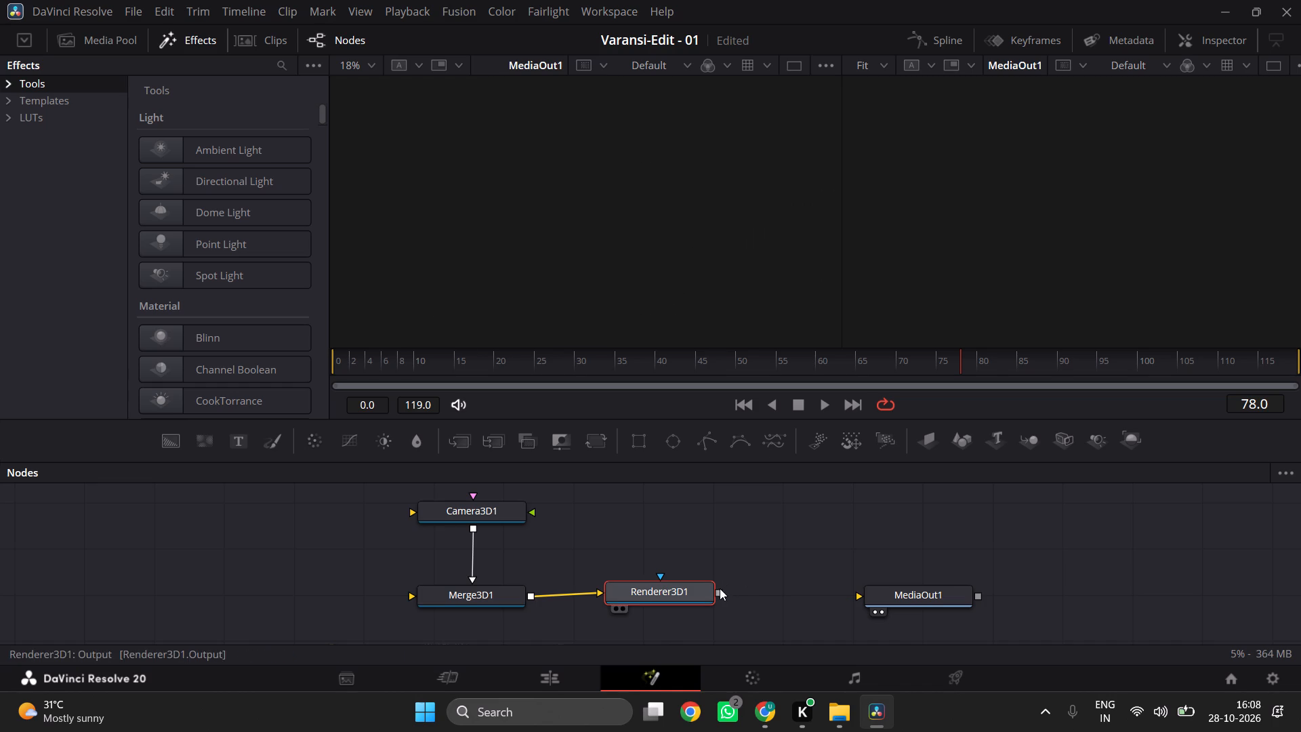
Reconnect Renderer3D1's output to MediaOut1's input.
{"action": "left_click_drag", "start_coordinate": [720, 588], "coordinate": [854, 592]}
{"action": "left_click_drag", "start_coordinate": [720, 592], "coordinate": [856, 597]}
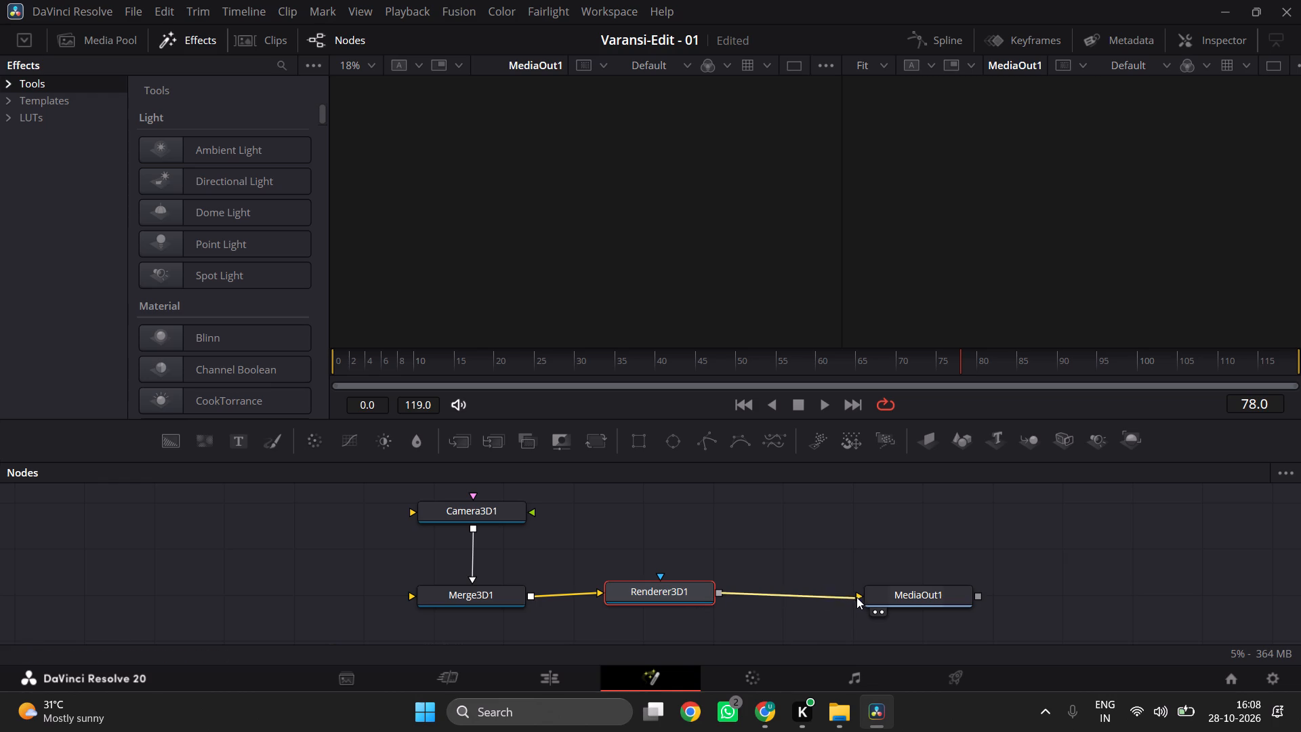
{"action": "left_click_drag", "start_coordinate": [856, 597], "coordinate": [861, 596]}
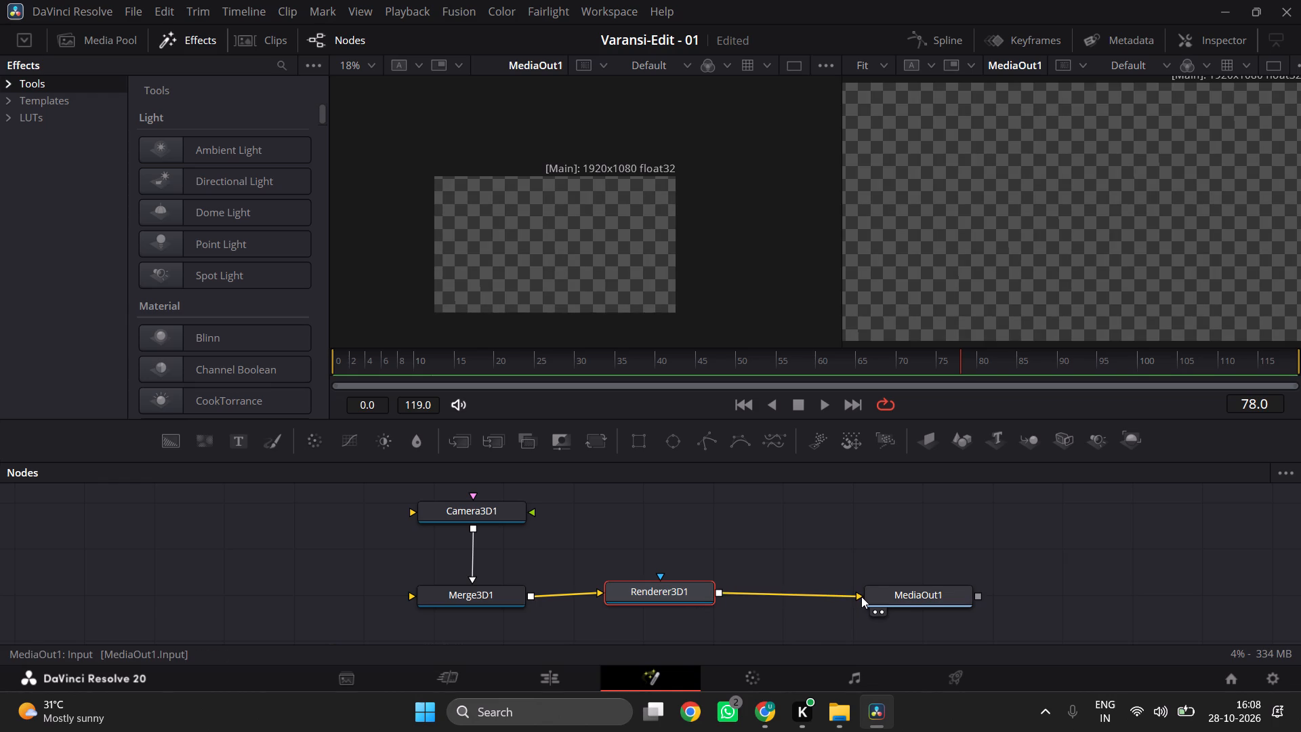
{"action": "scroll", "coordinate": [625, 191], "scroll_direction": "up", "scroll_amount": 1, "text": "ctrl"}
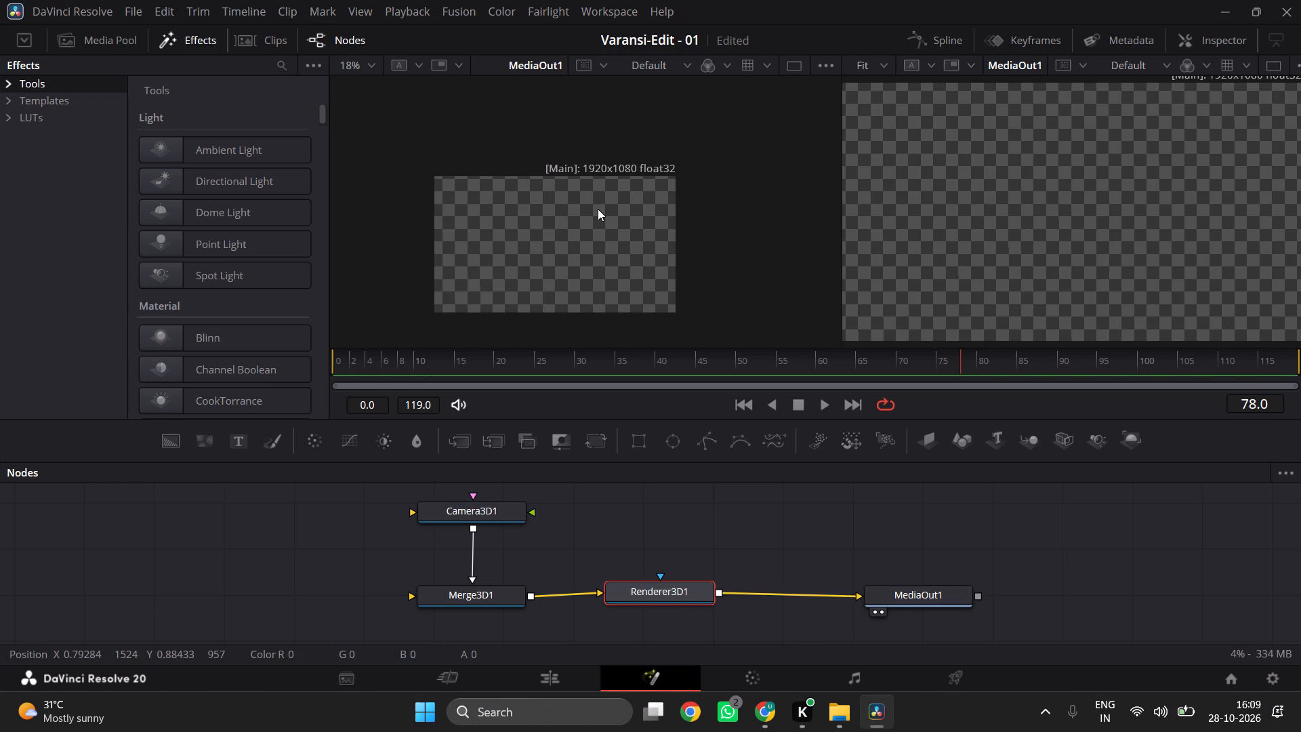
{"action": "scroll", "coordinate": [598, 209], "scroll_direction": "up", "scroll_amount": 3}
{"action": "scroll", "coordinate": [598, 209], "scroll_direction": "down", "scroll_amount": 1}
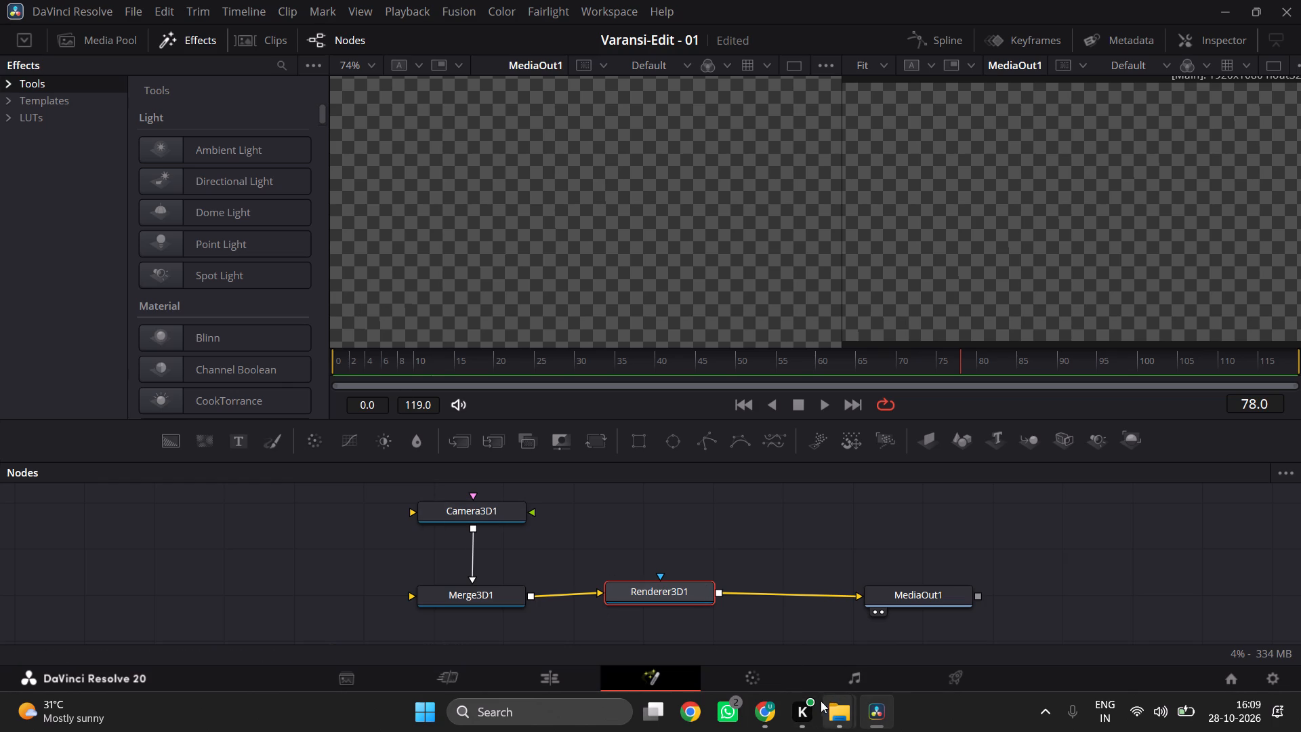
Switch to Chrome and open a new tab.
{"action": "left_click", "coordinate": [758, 720]}
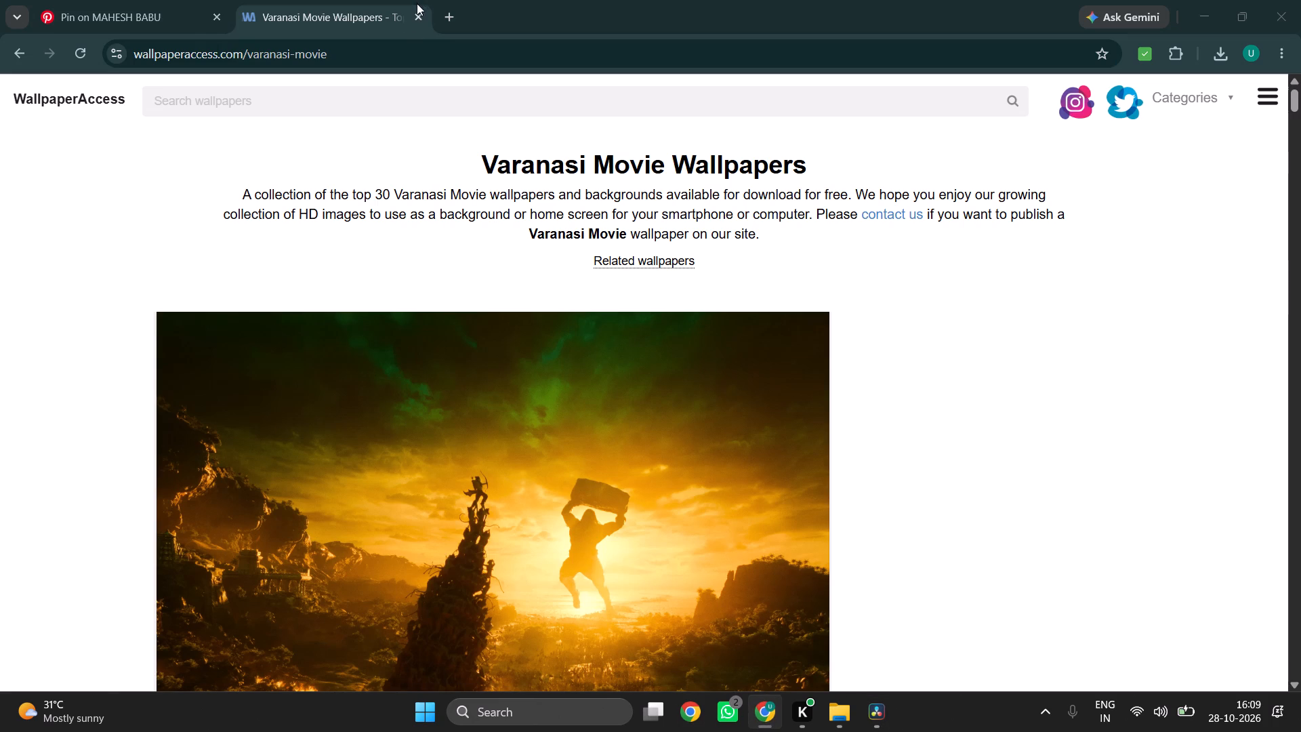
{"action": "left_click", "coordinate": [454, 15]}
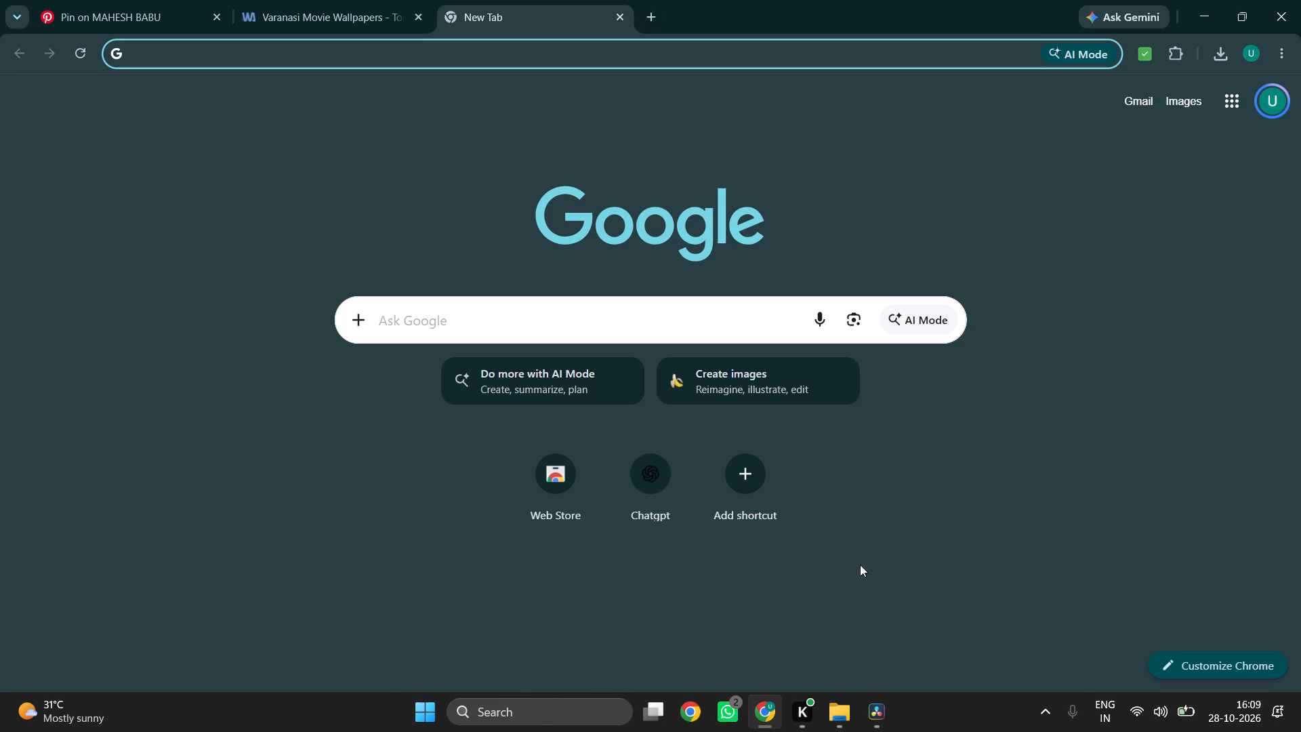
Switch to File Explorer and review the images collected in the folder "Part-1 The Intro of ssmb29".
{"action": "left_click", "coordinate": [842, 731]}
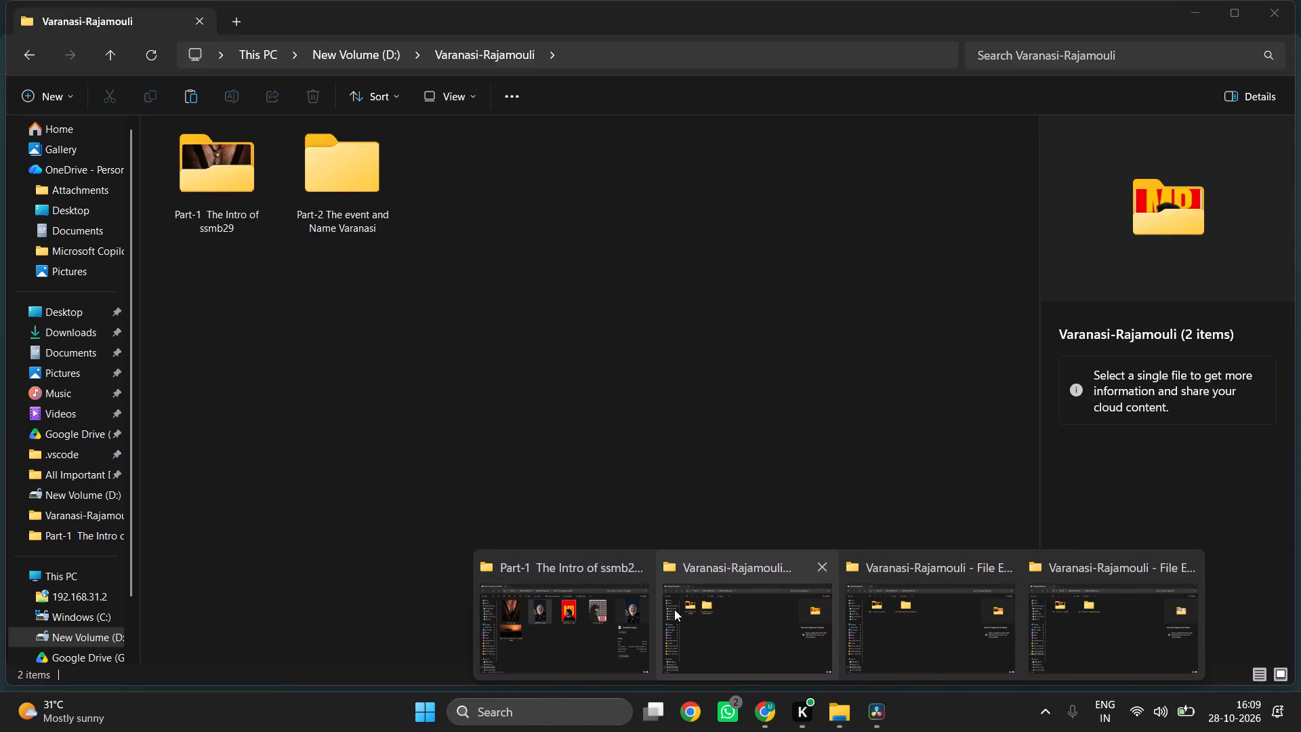
{"action": "left_click", "coordinate": [599, 598]}
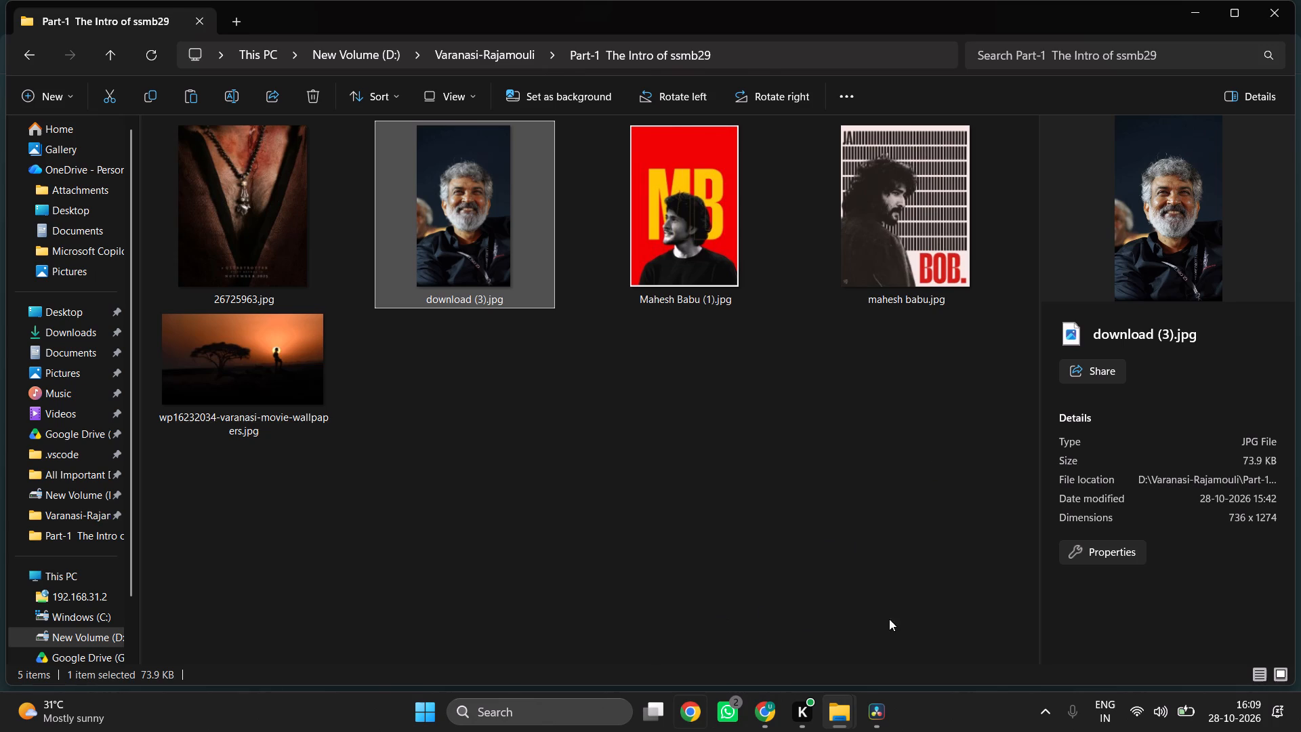
Switch back to Chrome and search Pinterest for "nice vintage backgrounds".
{"action": "left_click", "coordinate": [770, 731]}
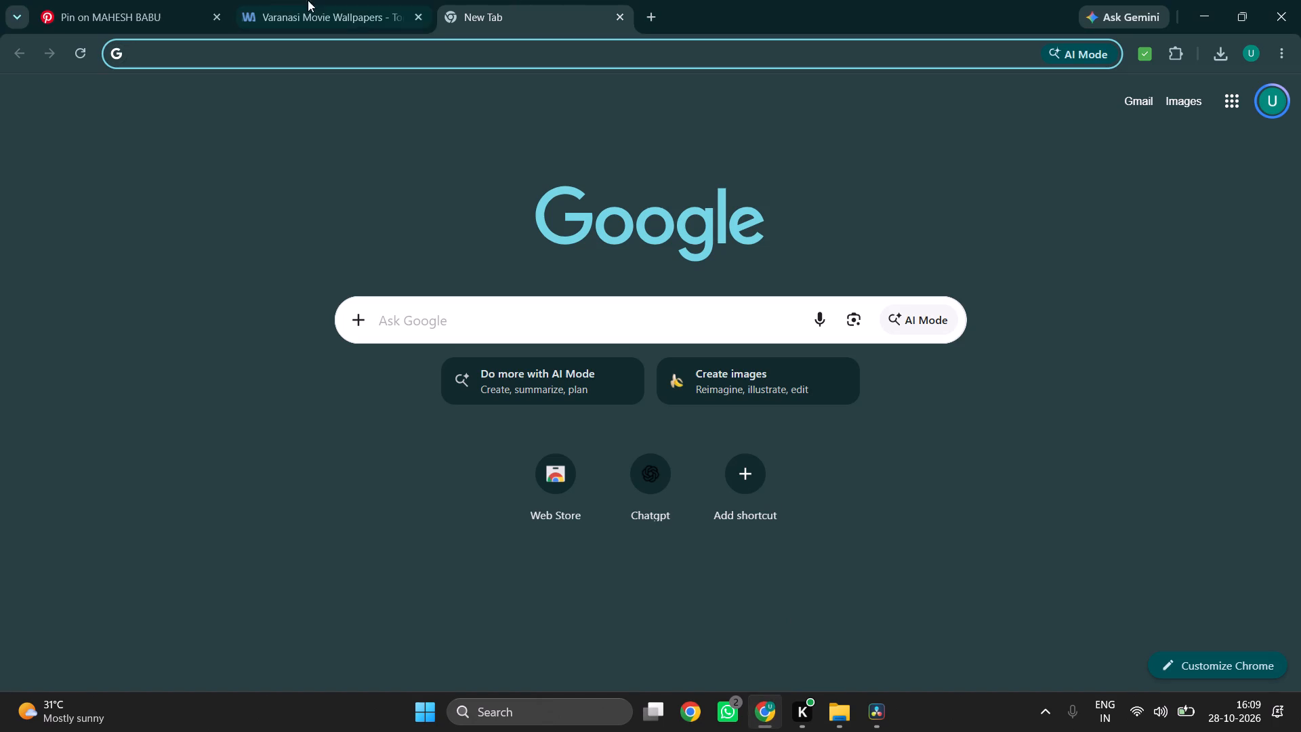
{"action": "left_click", "coordinate": [162, 0]}
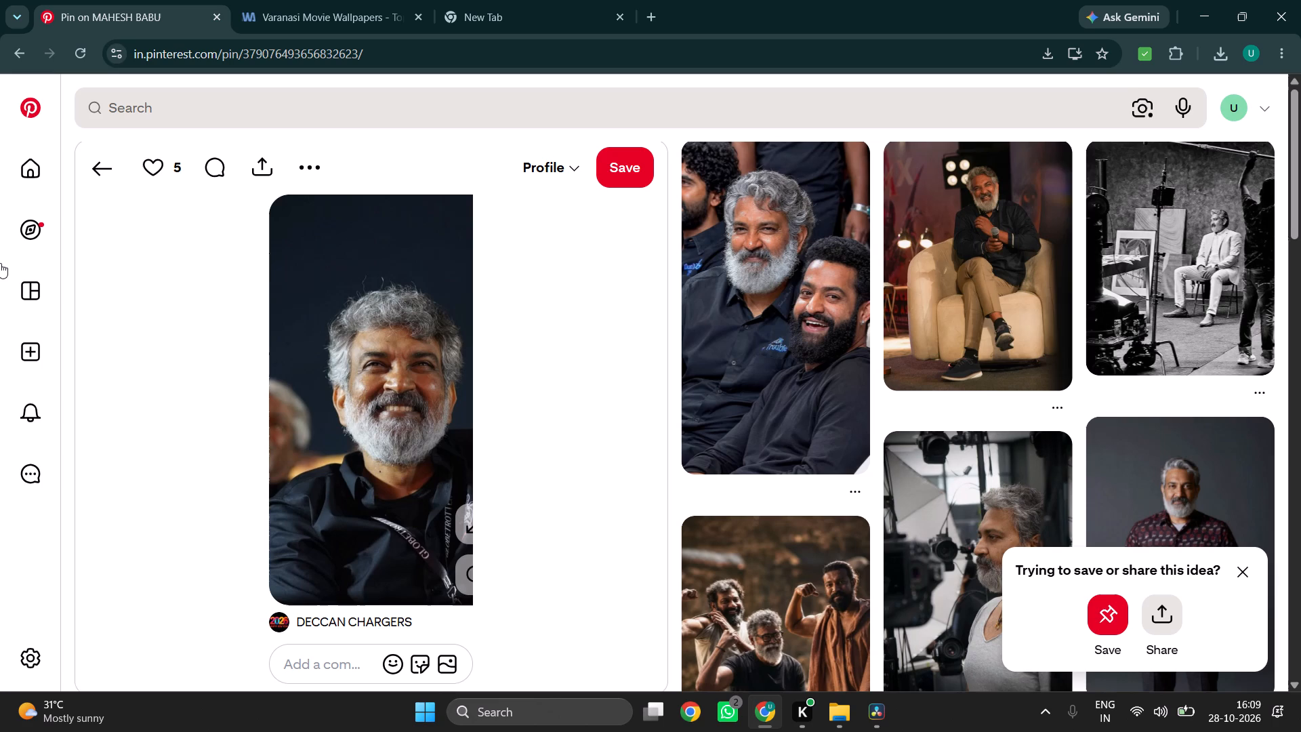
{"action": "double_click", "coordinate": [197, 121]}
{"action": "type", "text": "nicv"}
{"action": "key", "text": "BackSpace"}
{"action": "type", "text": "ce"}
{"action": "key", "text": "BackSpace"}
{"action": "key", "text": "BackSpace"}
{"action": "type", "text": "e vintage backgrounds"}
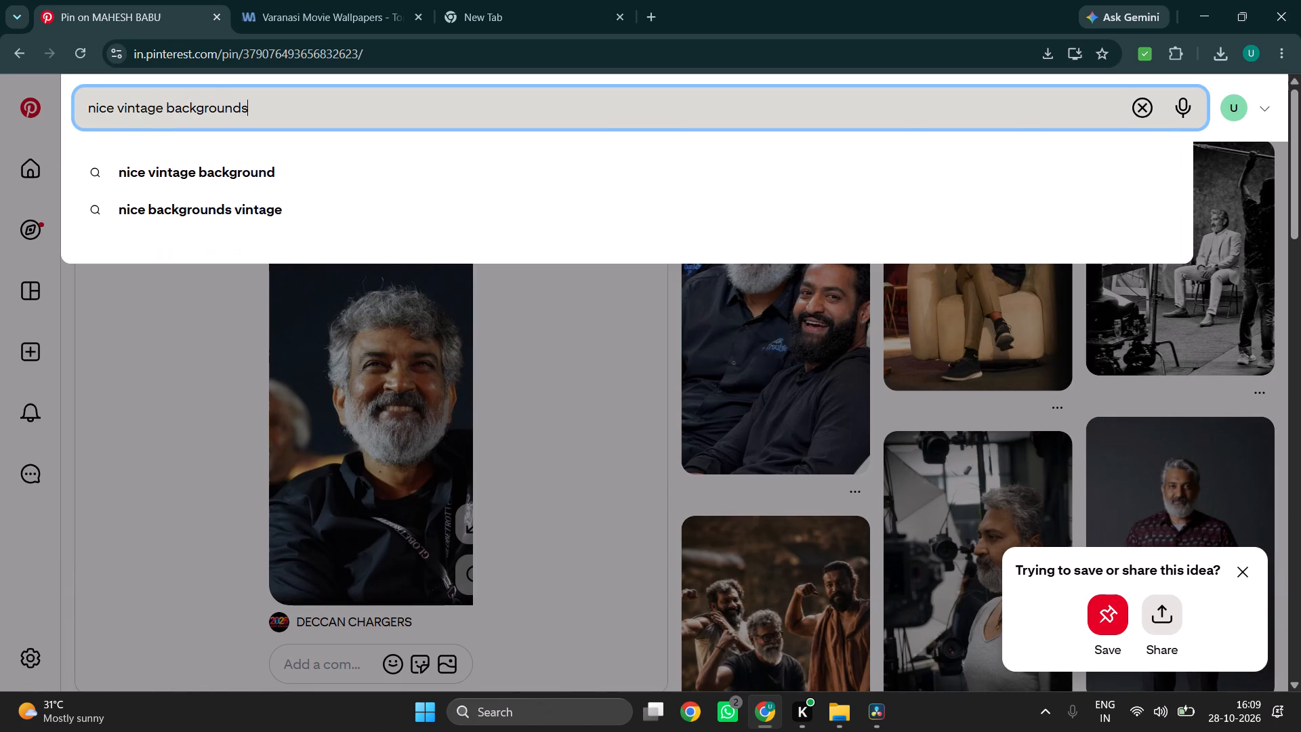
{"action": "key", "text": "Return"}
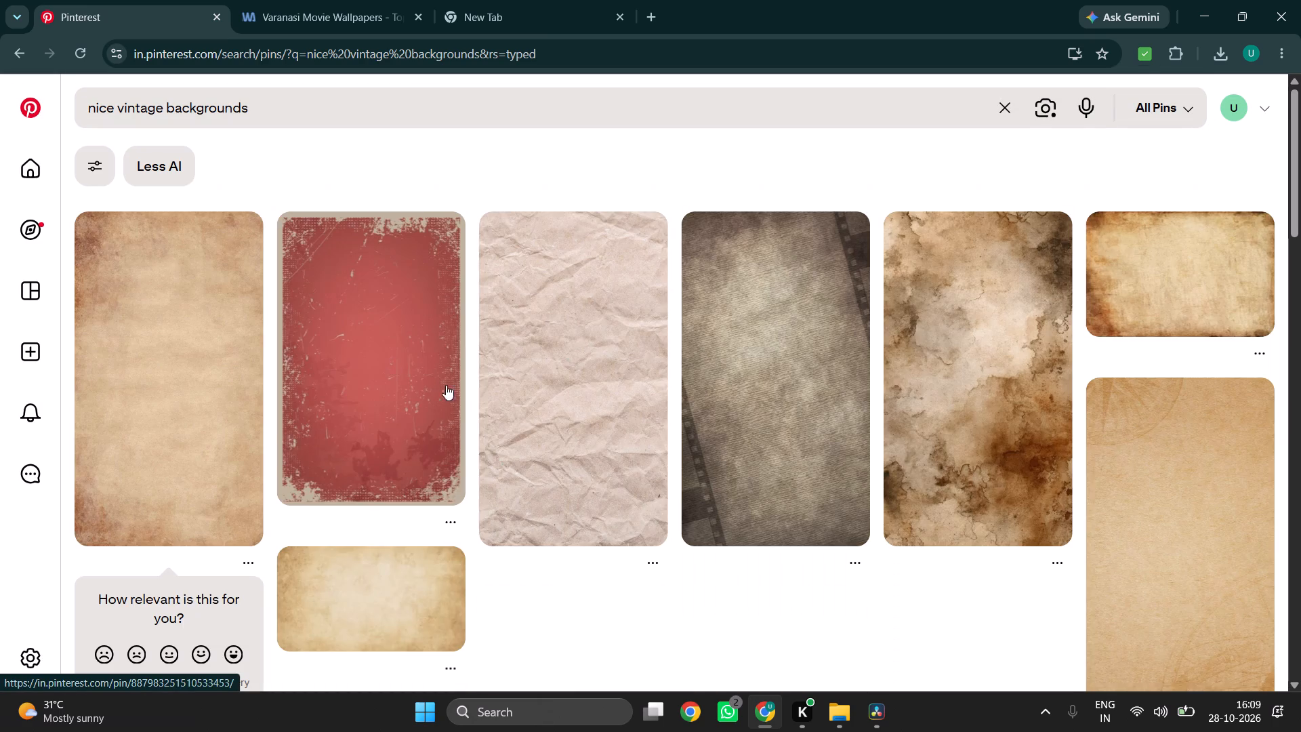
Browse the vintage background results, open the brown newspaper collage pin and examine its related paper backgrounds.
{"action": "scroll", "coordinate": [526, 528], "scroll_direction": "down", "scroll_amount": 1}
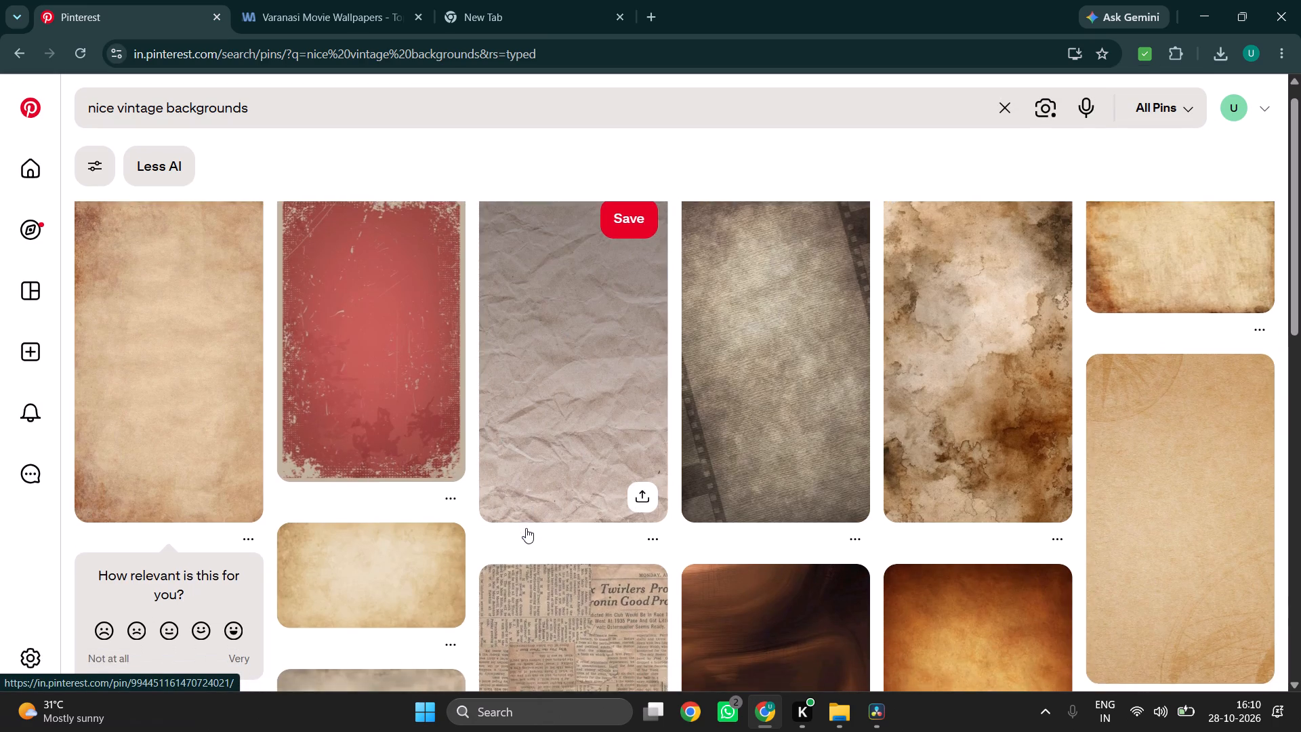
{"action": "scroll", "coordinate": [526, 528], "scroll_direction": "down", "scroll_amount": 2}
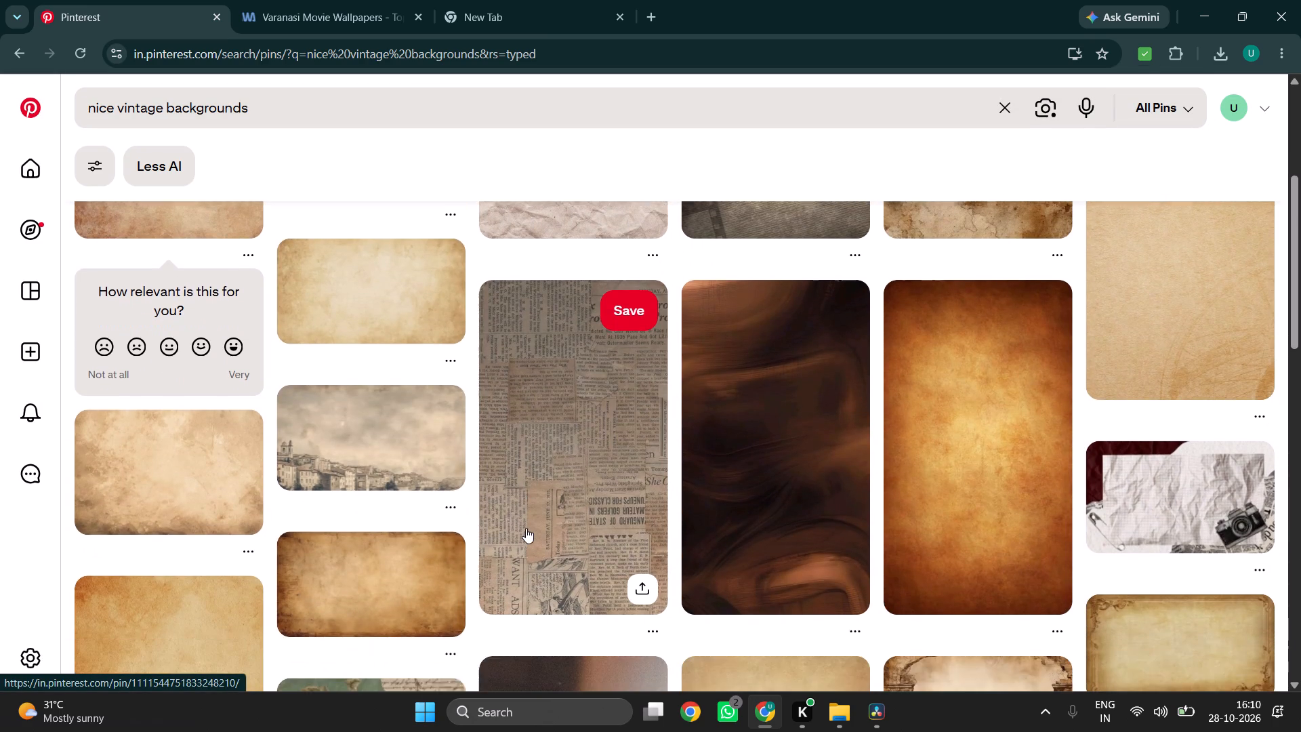
{"action": "scroll", "coordinate": [526, 528], "scroll_direction": "down", "scroll_amount": 1}
{"action": "left_click", "coordinate": [585, 407]}
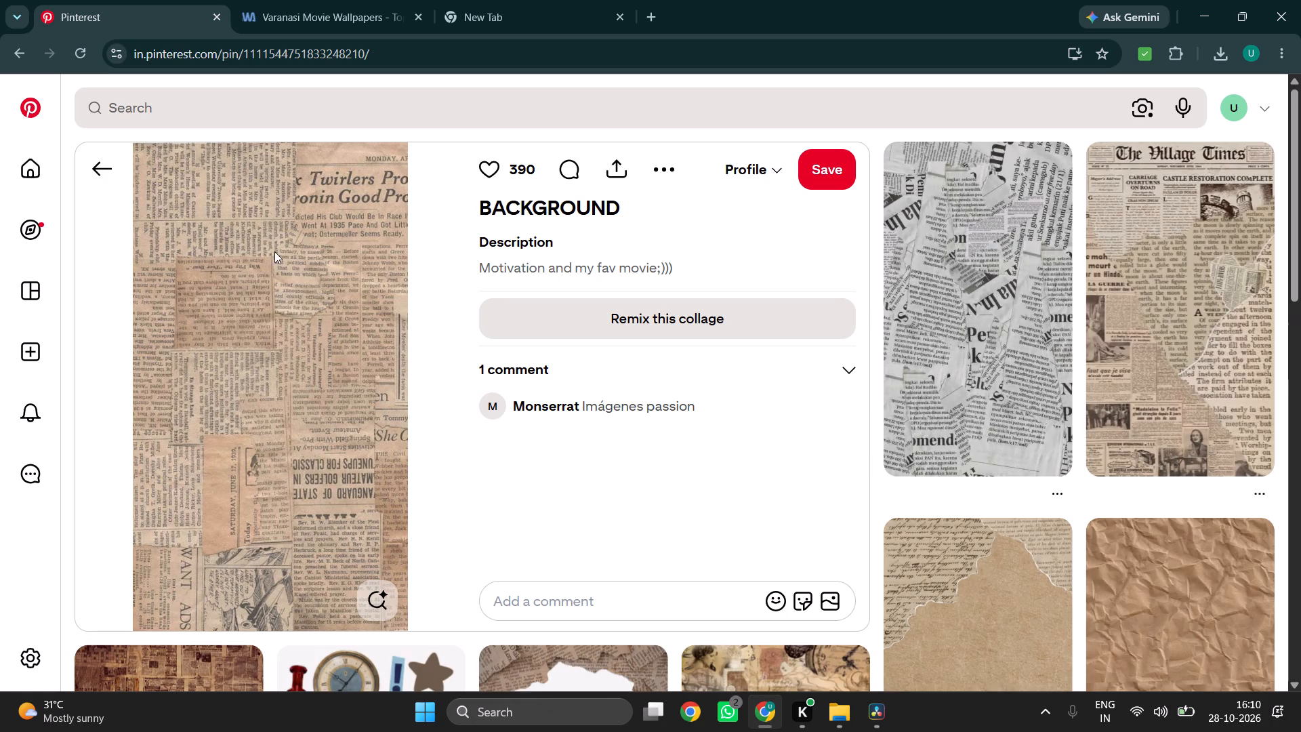
{"action": "scroll", "coordinate": [371, 375], "scroll_direction": "down", "scroll_amount": 3}
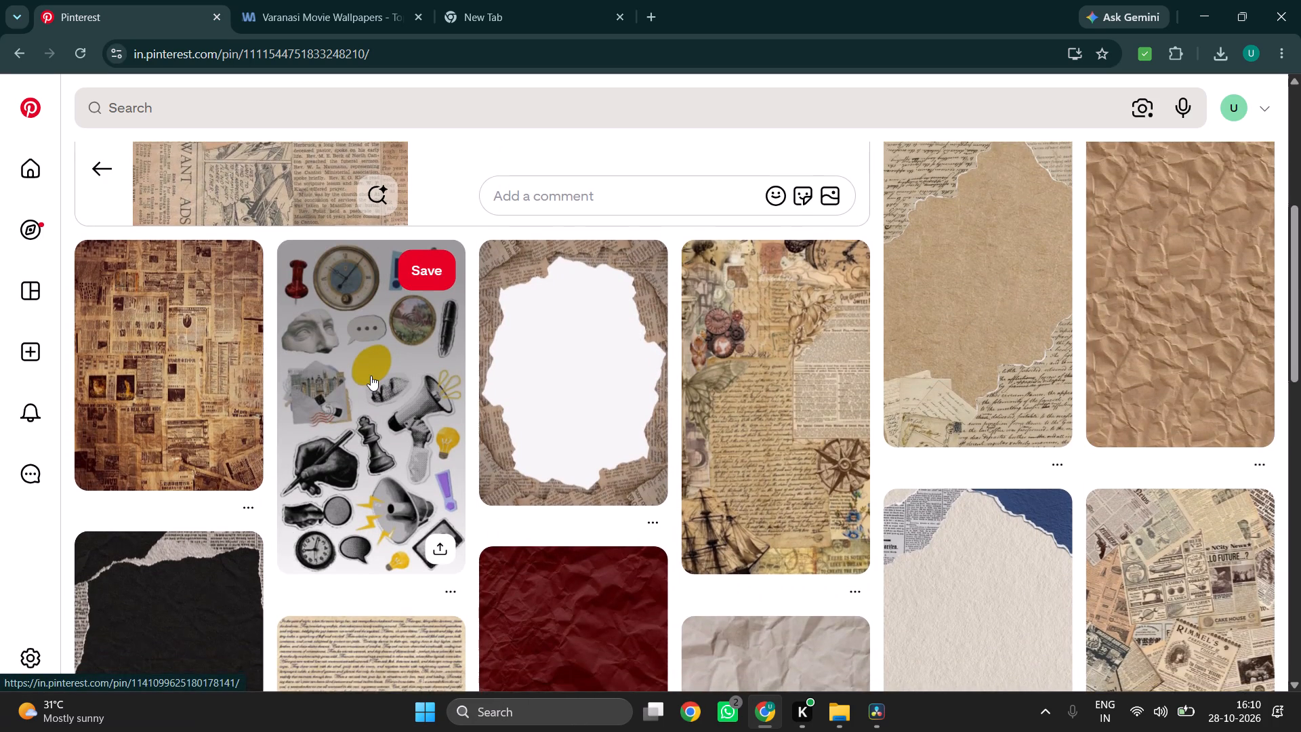
{"action": "scroll", "coordinate": [371, 375], "scroll_direction": "down", "scroll_amount": 2}
{"action": "scroll", "coordinate": [371, 375], "scroll_direction": "up", "scroll_amount": 4}
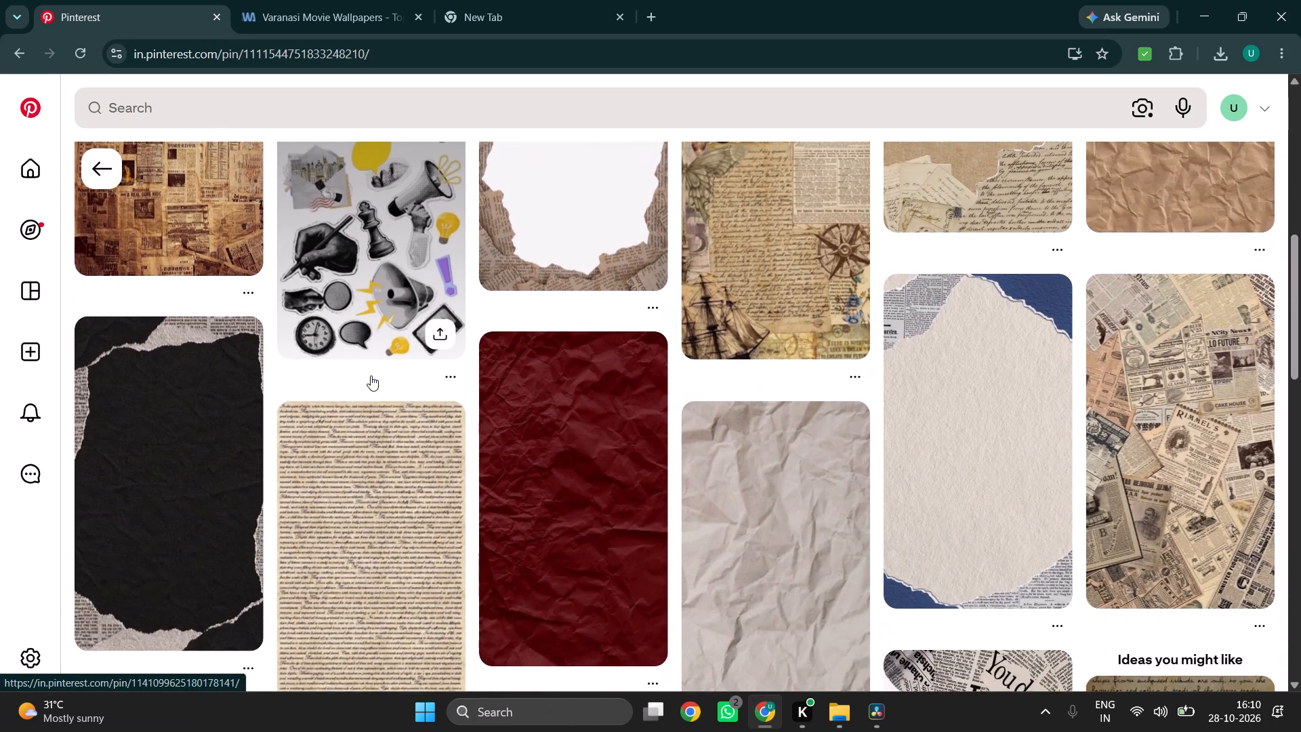
{"action": "scroll", "coordinate": [371, 375], "scroll_direction": "up", "scroll_amount": 2}
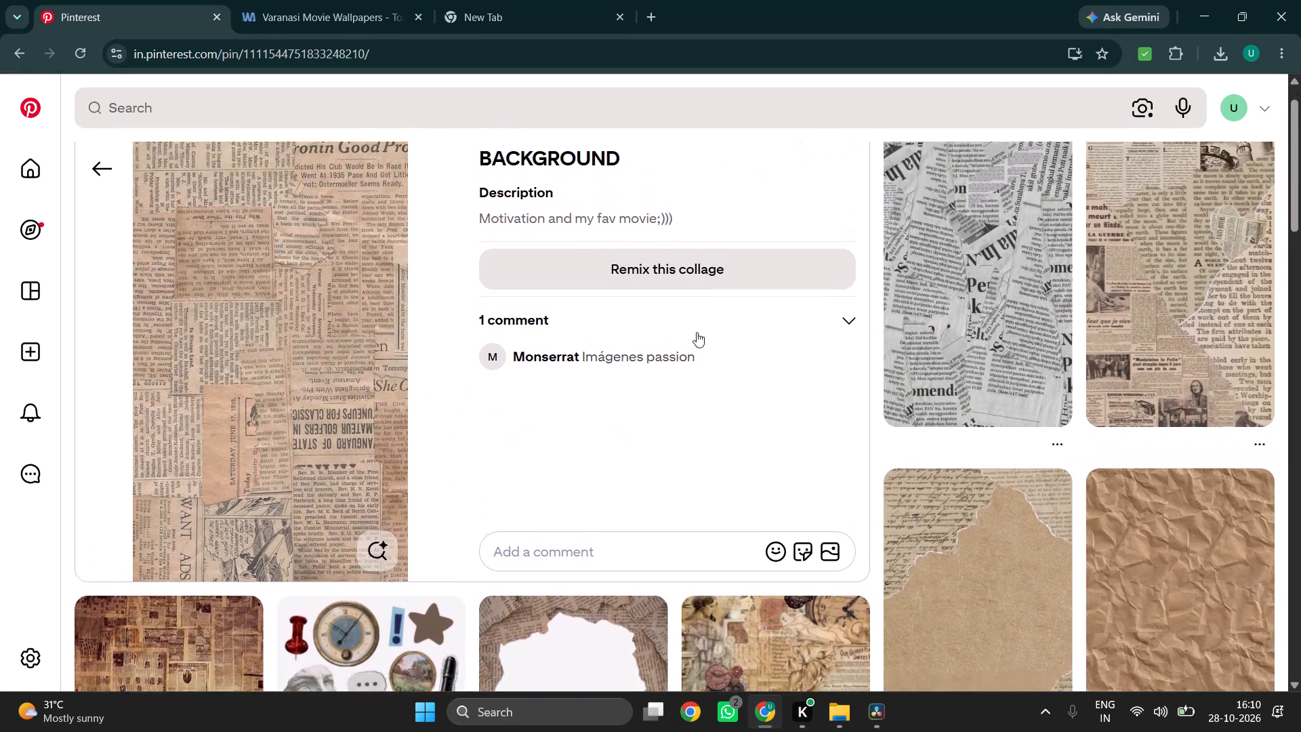
{"action": "scroll", "coordinate": [697, 332], "scroll_direction": "down", "scroll_amount": 5}
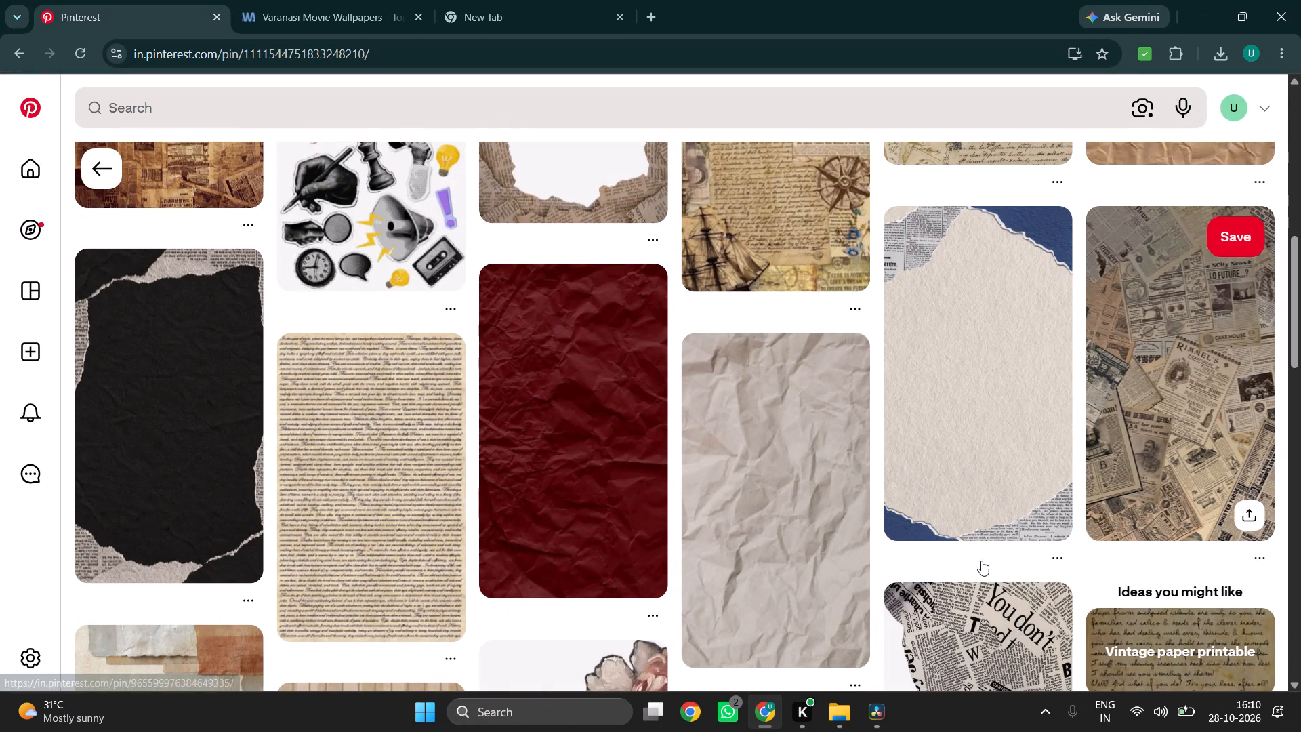
{"action": "scroll", "coordinate": [852, 357], "scroll_direction": "up", "scroll_amount": 5}
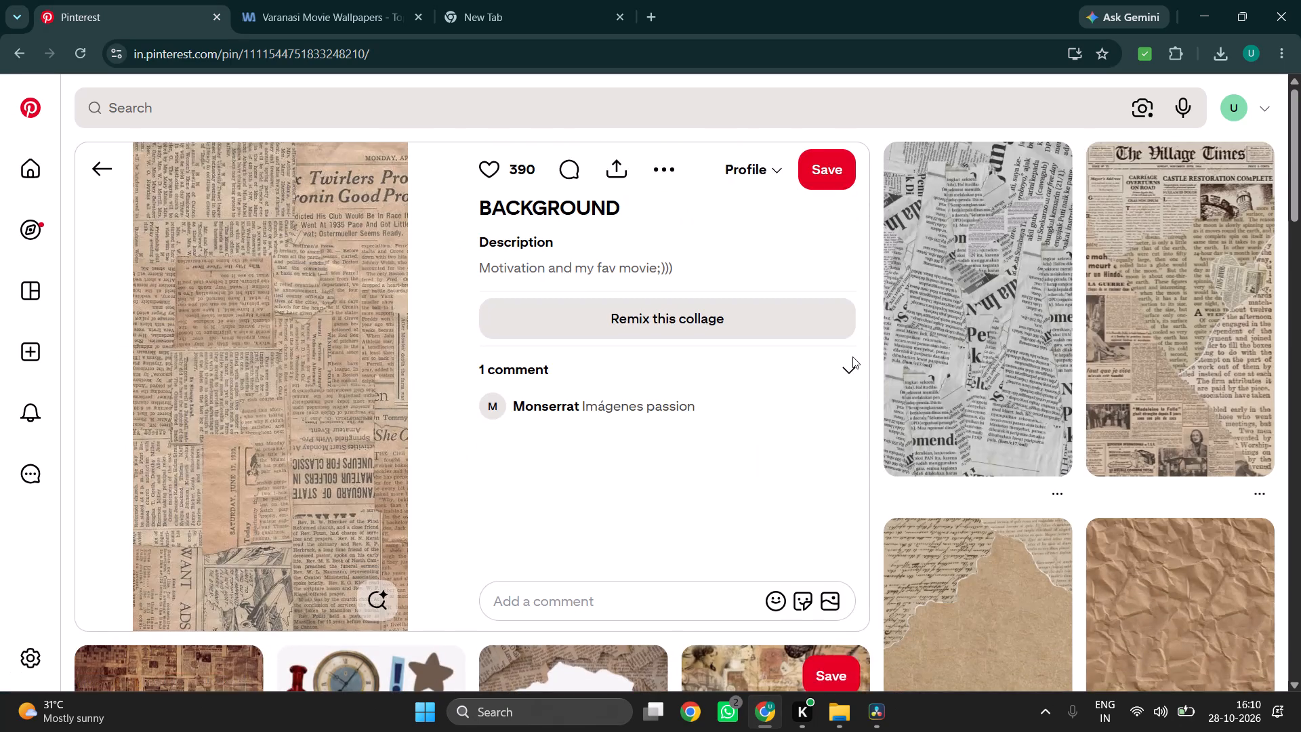
{"action": "scroll", "coordinate": [852, 357], "scroll_direction": "down", "scroll_amount": 5}
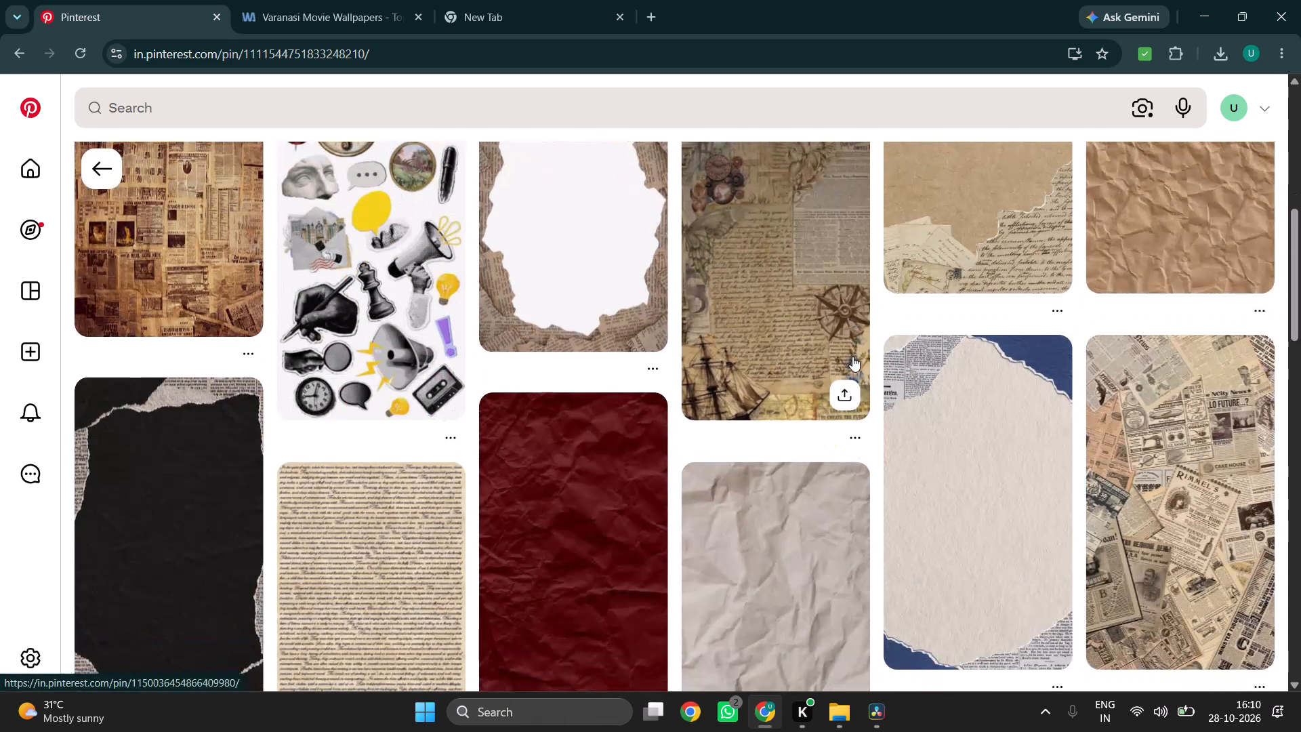
Open the cream torn-paper pin with blue and newsprint corners and check the options for its image.
{"action": "left_click", "coordinate": [938, 413]}
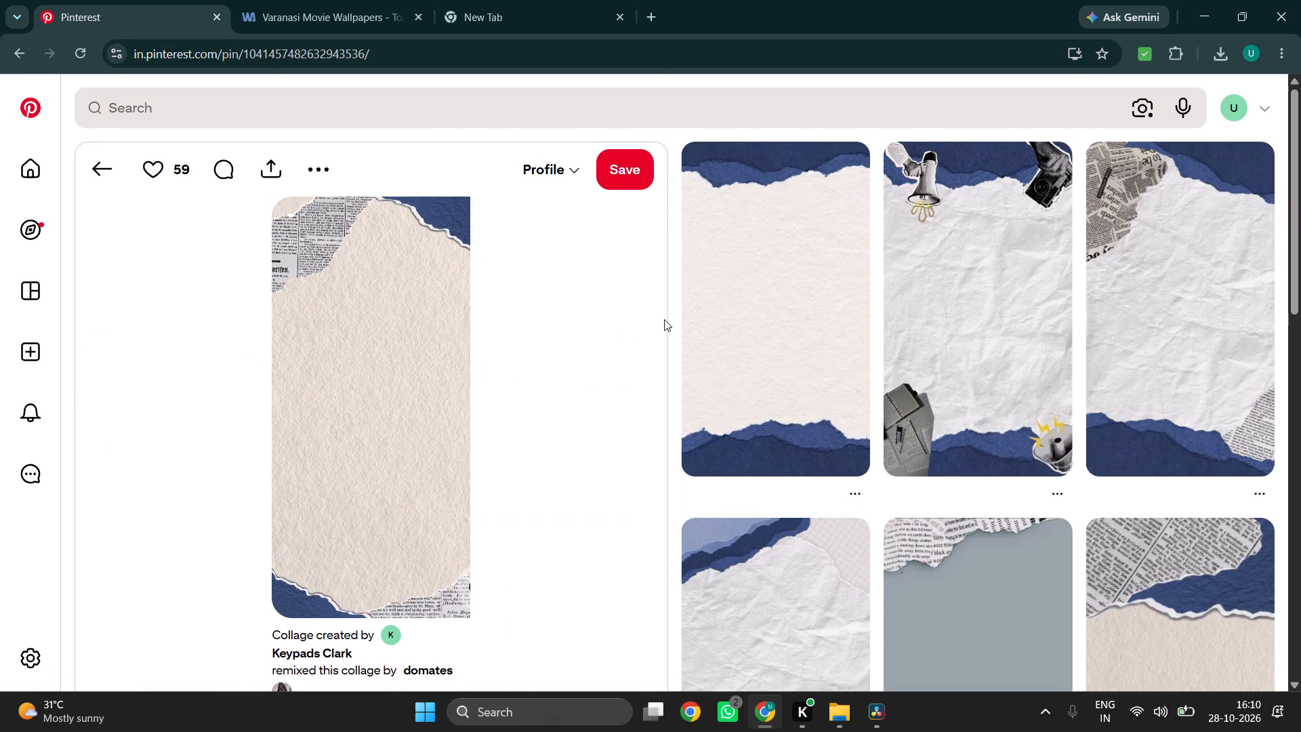
{"action": "right_click", "coordinate": [429, 327]}
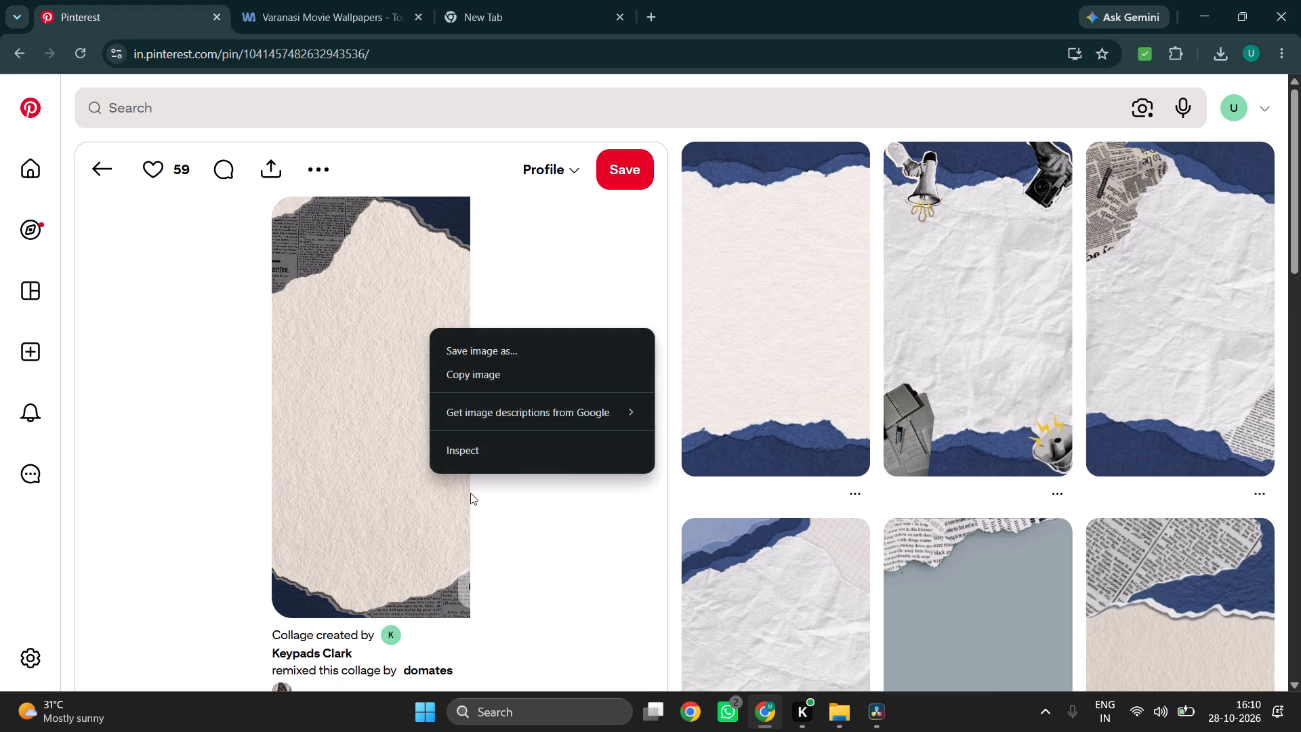
{"action": "left_click", "coordinate": [318, 164]}
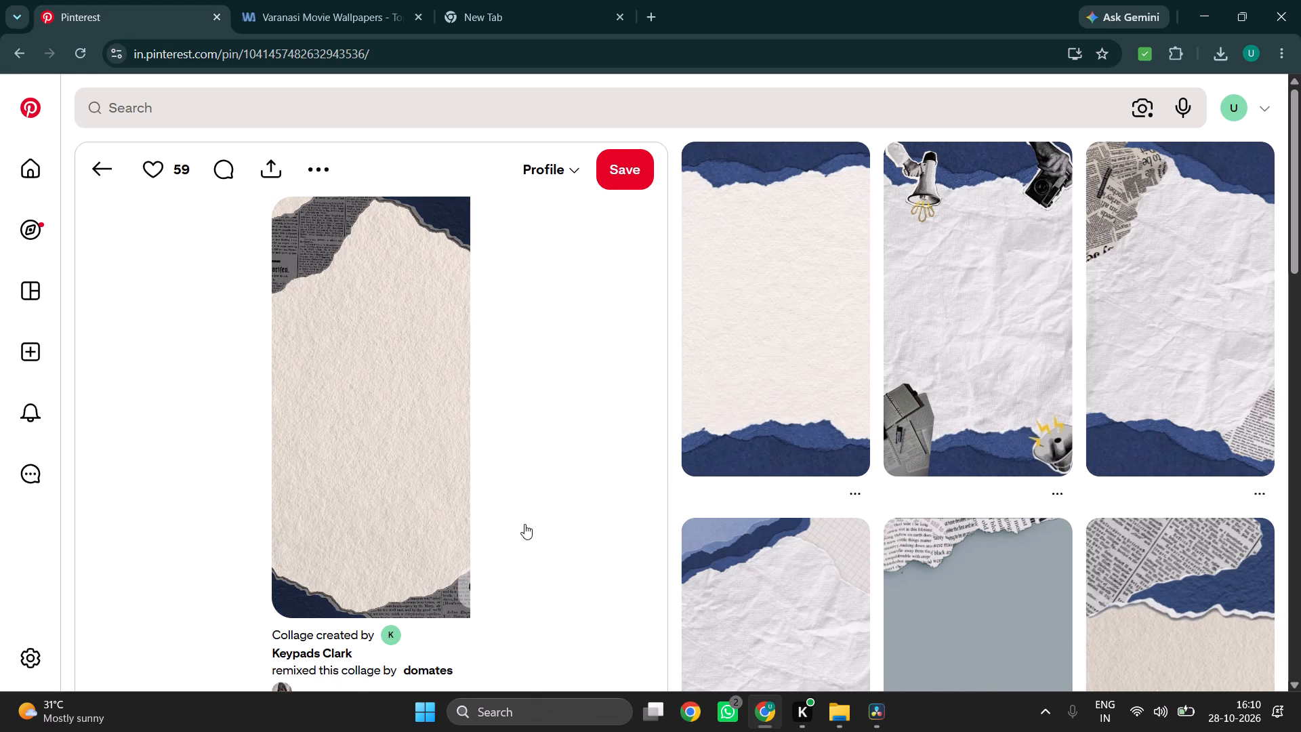
Open the related pin of a white page framed by torn black-and-white newspaper and examine its similar pins.
{"action": "scroll", "coordinate": [524, 524], "scroll_direction": "down", "scroll_amount": 5}
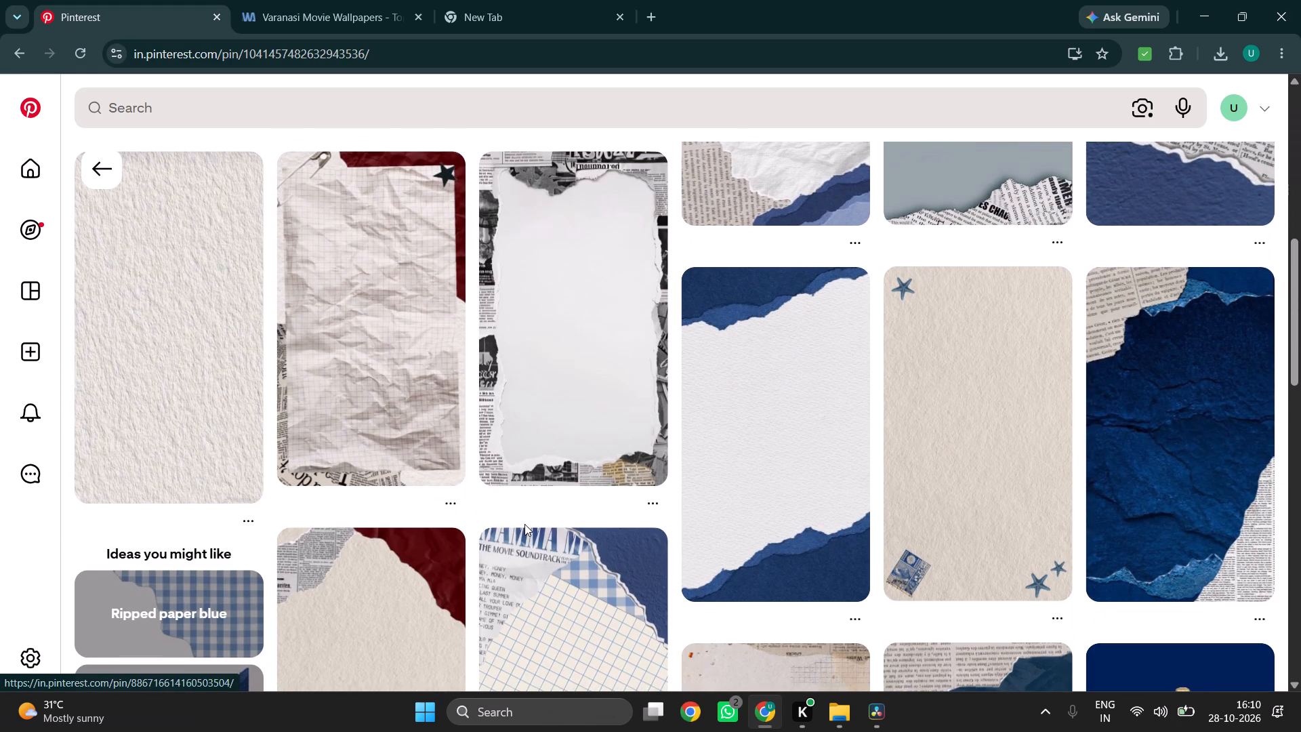
{"action": "left_click", "coordinate": [592, 366]}
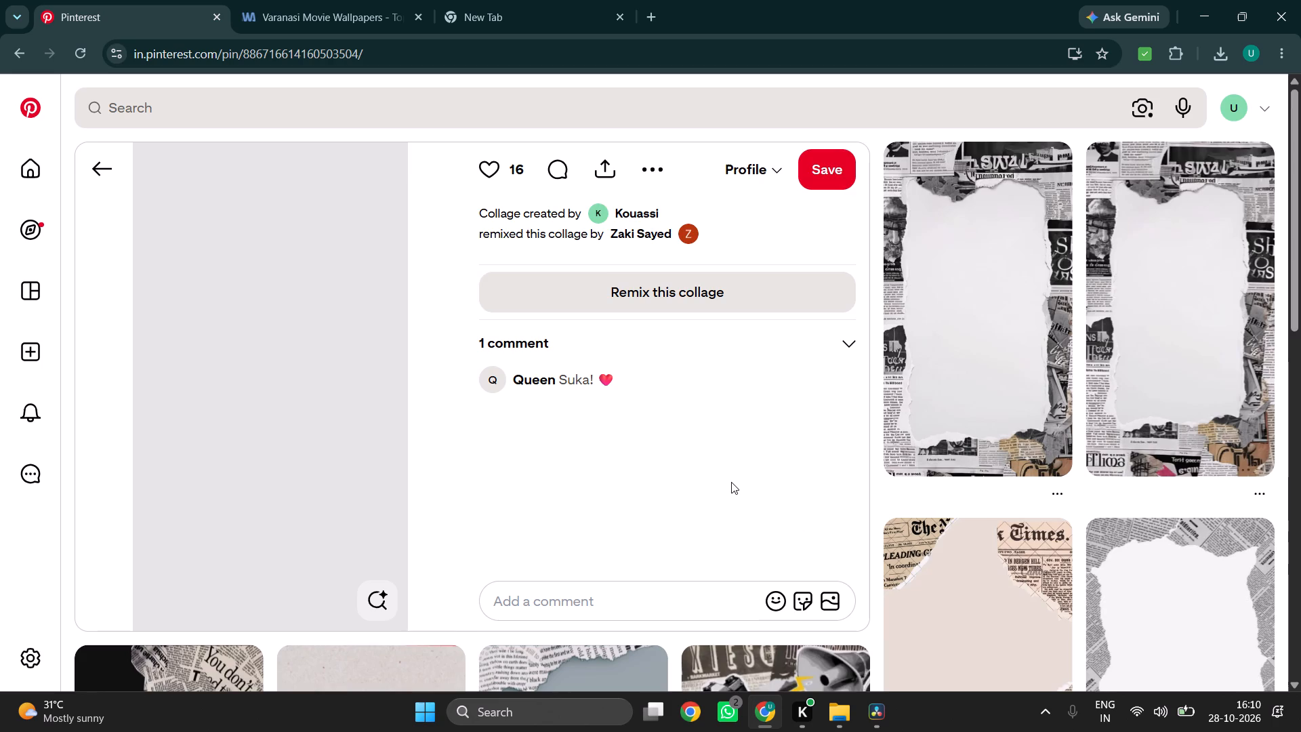
{"action": "scroll", "coordinate": [731, 482], "scroll_direction": "down", "scroll_amount": 4}
{"action": "scroll", "coordinate": [731, 482], "scroll_direction": "up", "scroll_amount": 2}
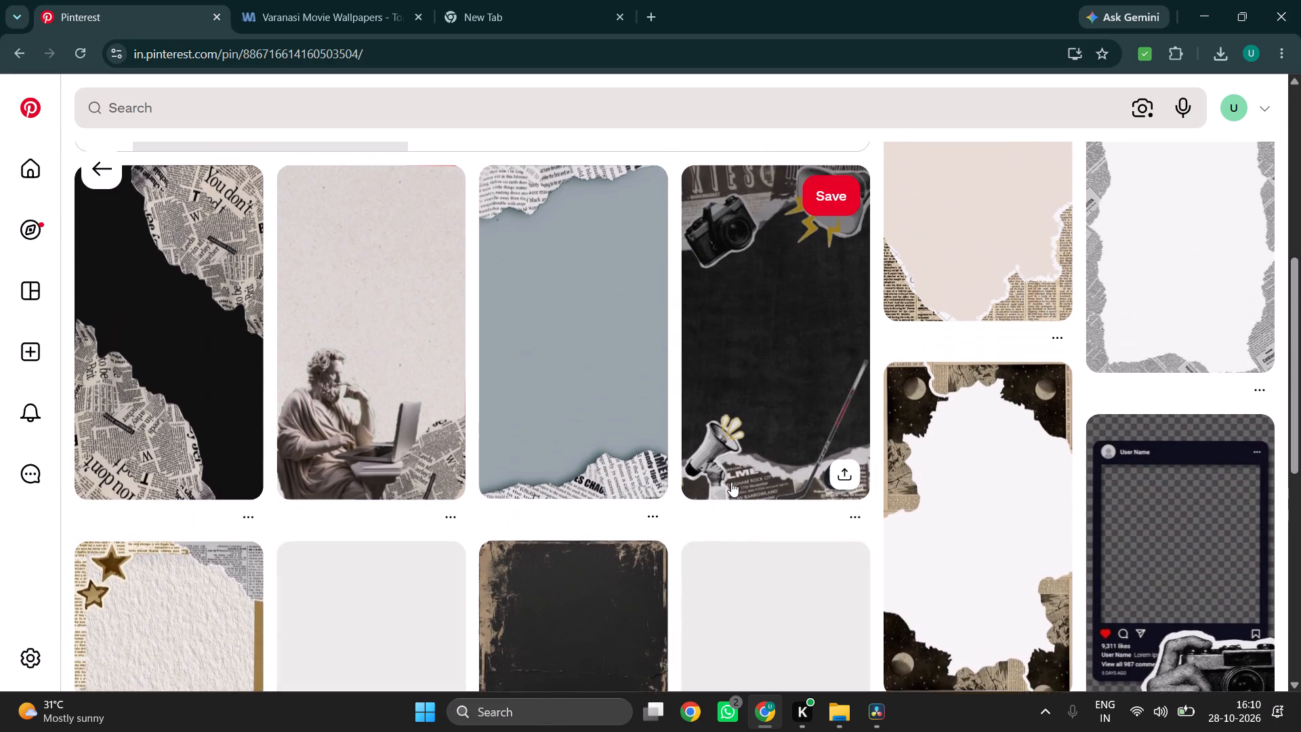
{"action": "scroll", "coordinate": [731, 482], "scroll_direction": "up", "scroll_amount": 2}
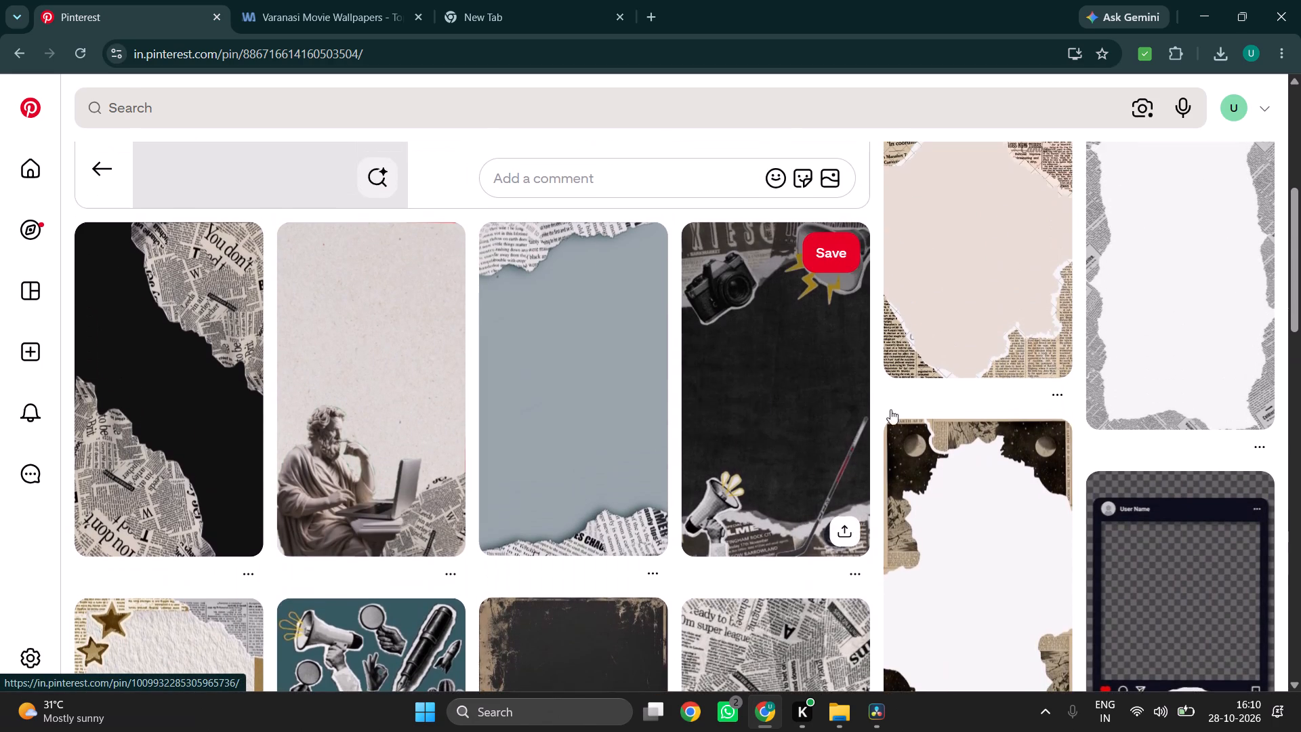
{"action": "scroll", "coordinate": [939, 283], "scroll_direction": "up", "scroll_amount": 1}
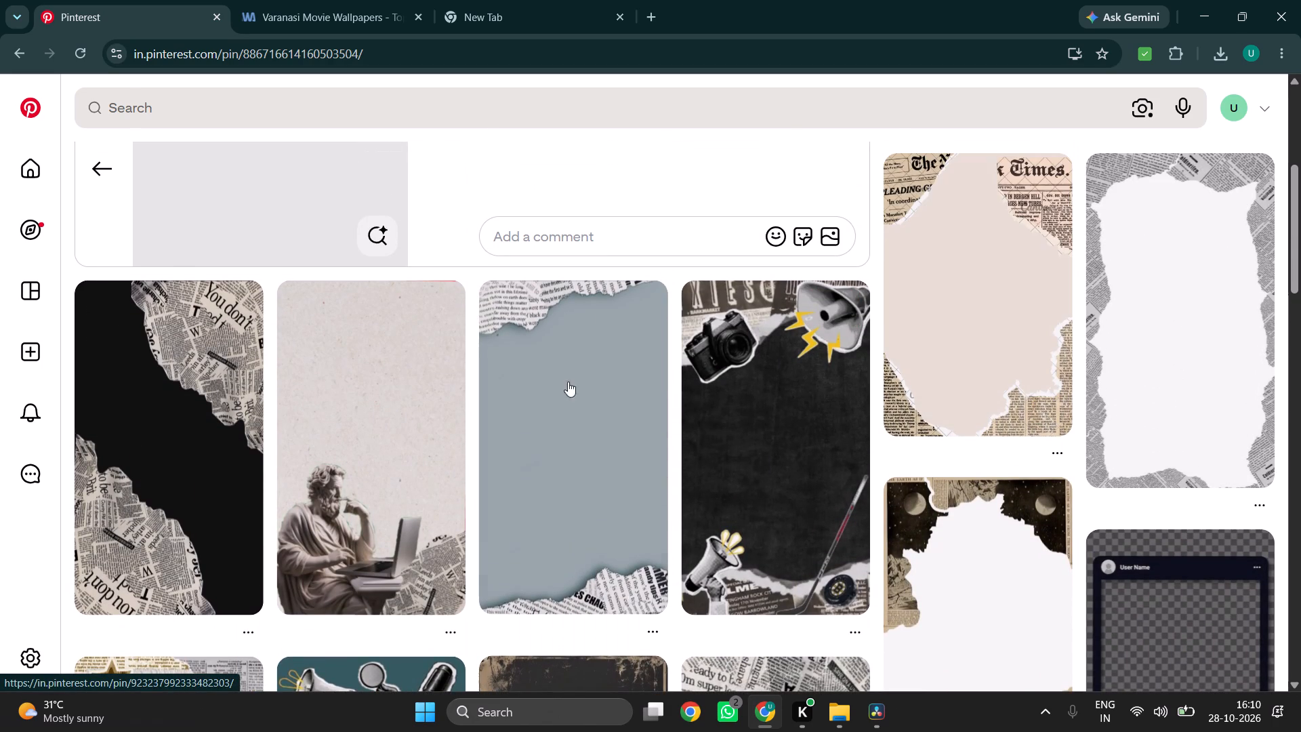
Open the beige torn-paper pin with Times newspaper corners and look over its related backgrounds.
{"action": "left_click", "coordinate": [989, 260]}
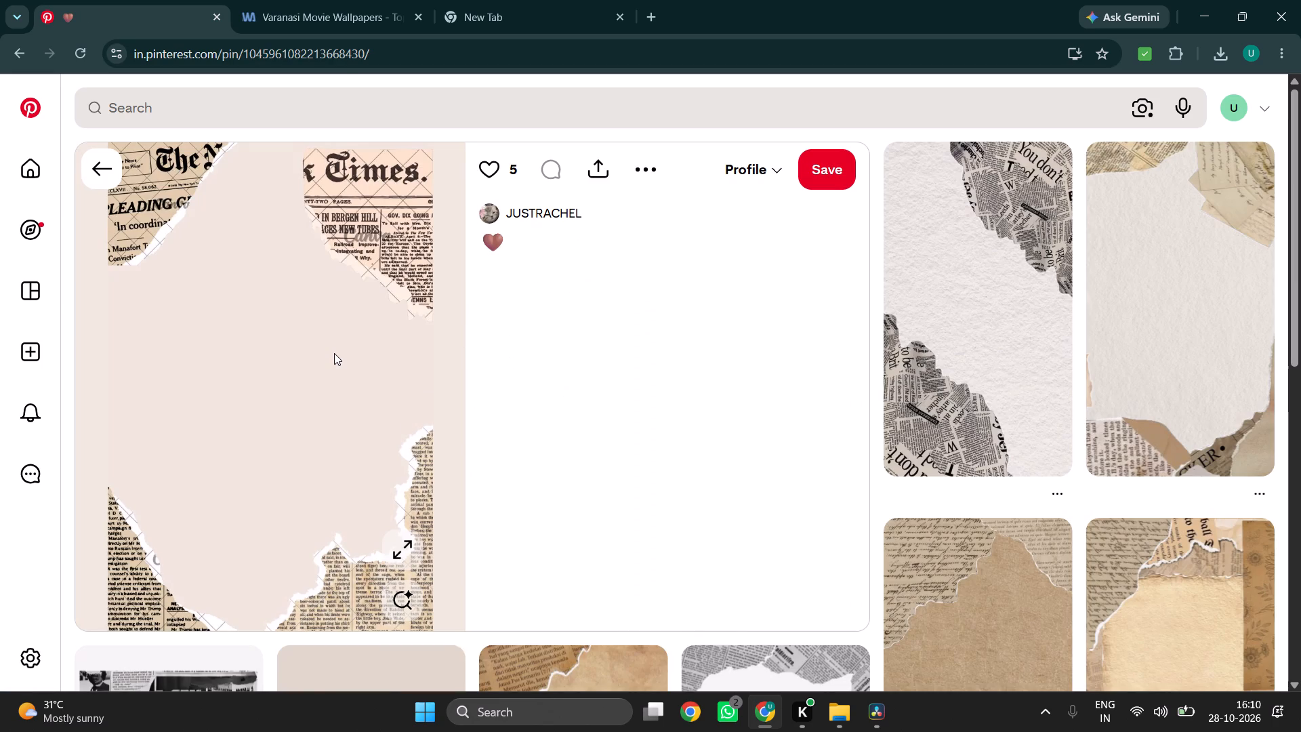
{"action": "scroll", "coordinate": [357, 486], "scroll_direction": "down", "scroll_amount": 2}
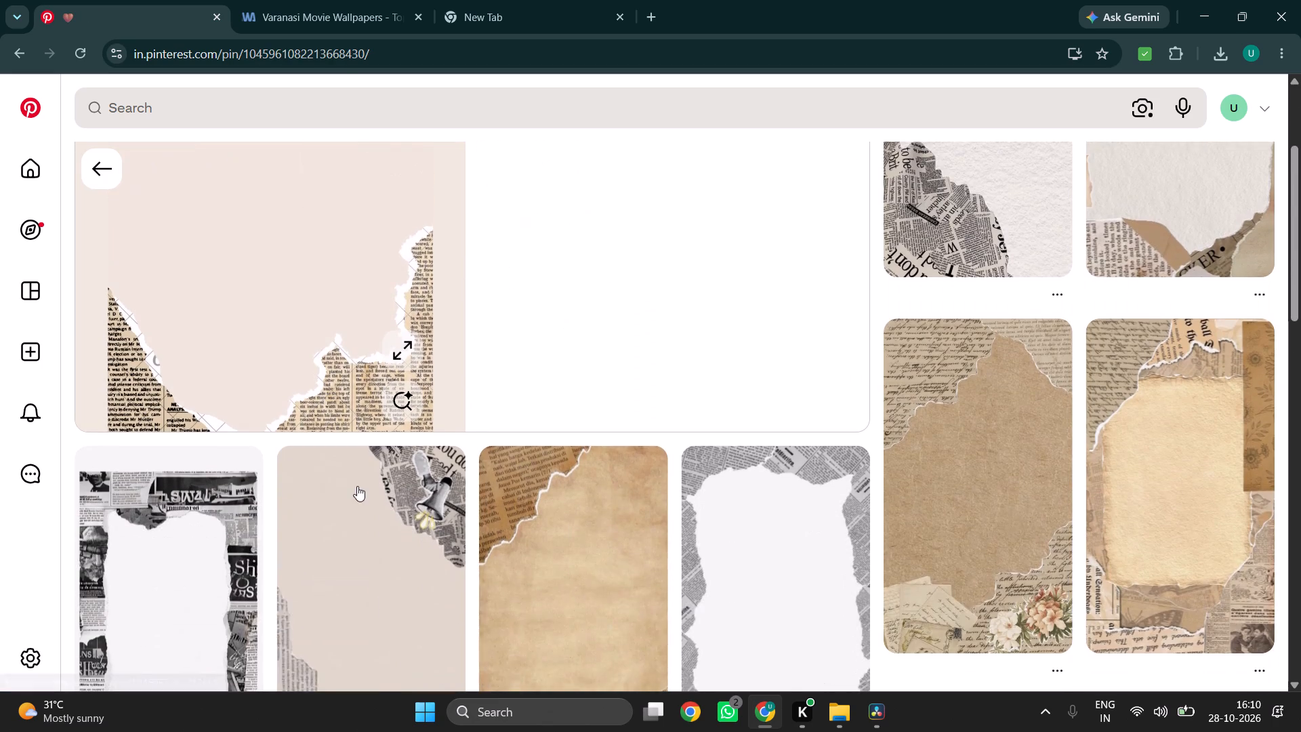
{"action": "scroll", "coordinate": [357, 486], "scroll_direction": "down", "scroll_amount": 3}
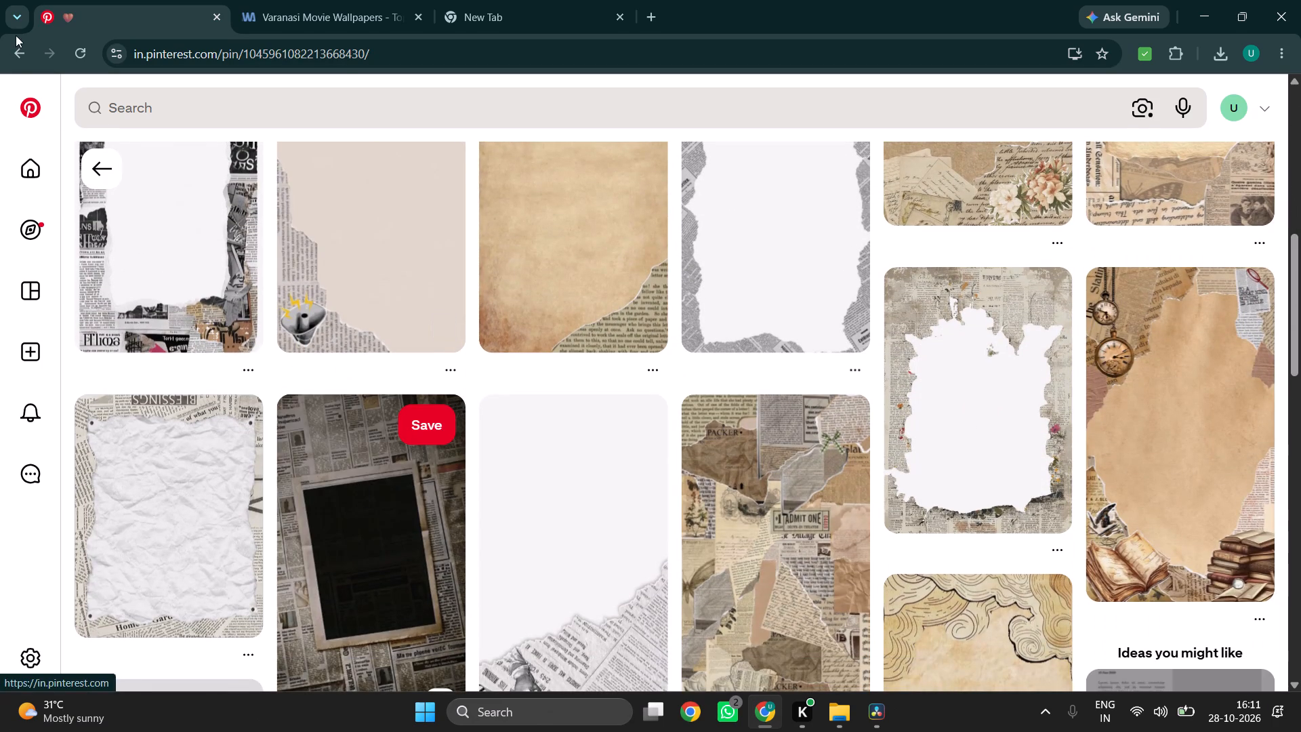
Go back through the visited pins to the brown newspaper collage pin.
{"action": "left_click", "coordinate": [9, 47]}
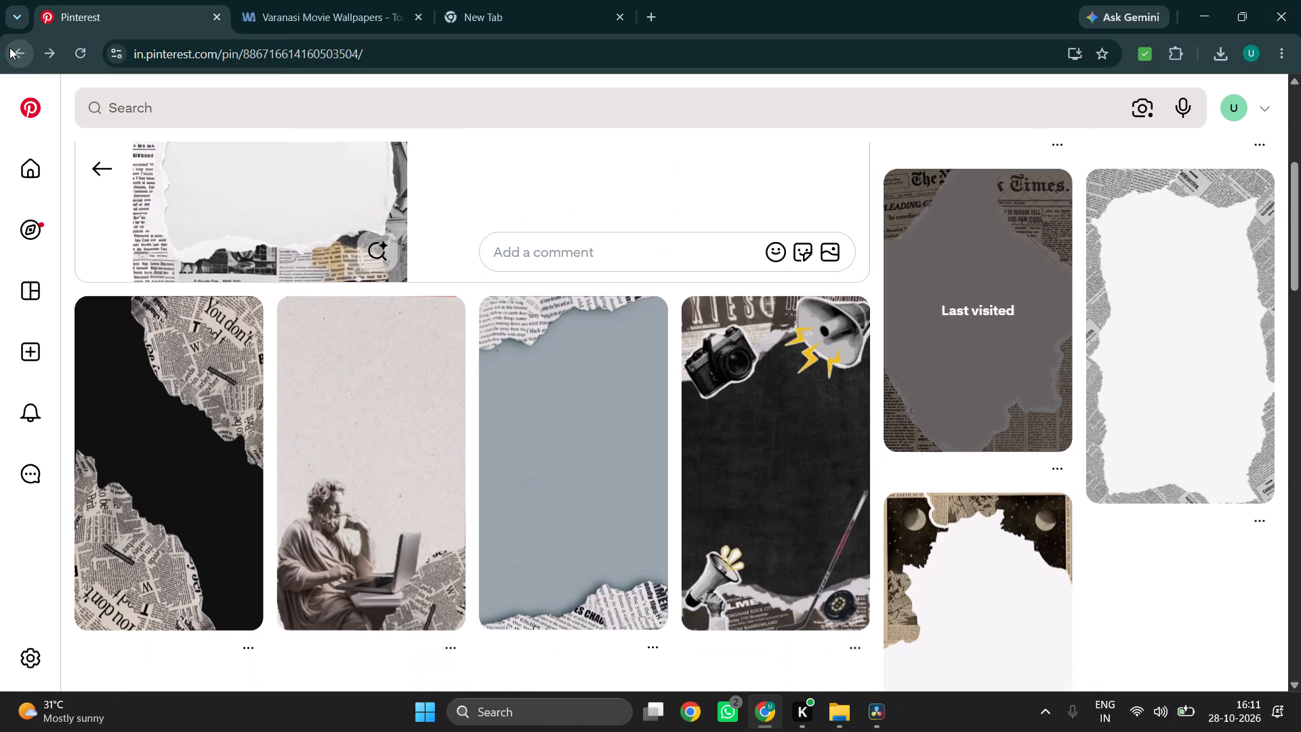
{"action": "left_click", "coordinate": [9, 47]}
{"action": "scroll", "coordinate": [152, 284], "scroll_direction": "up", "scroll_amount": 6}
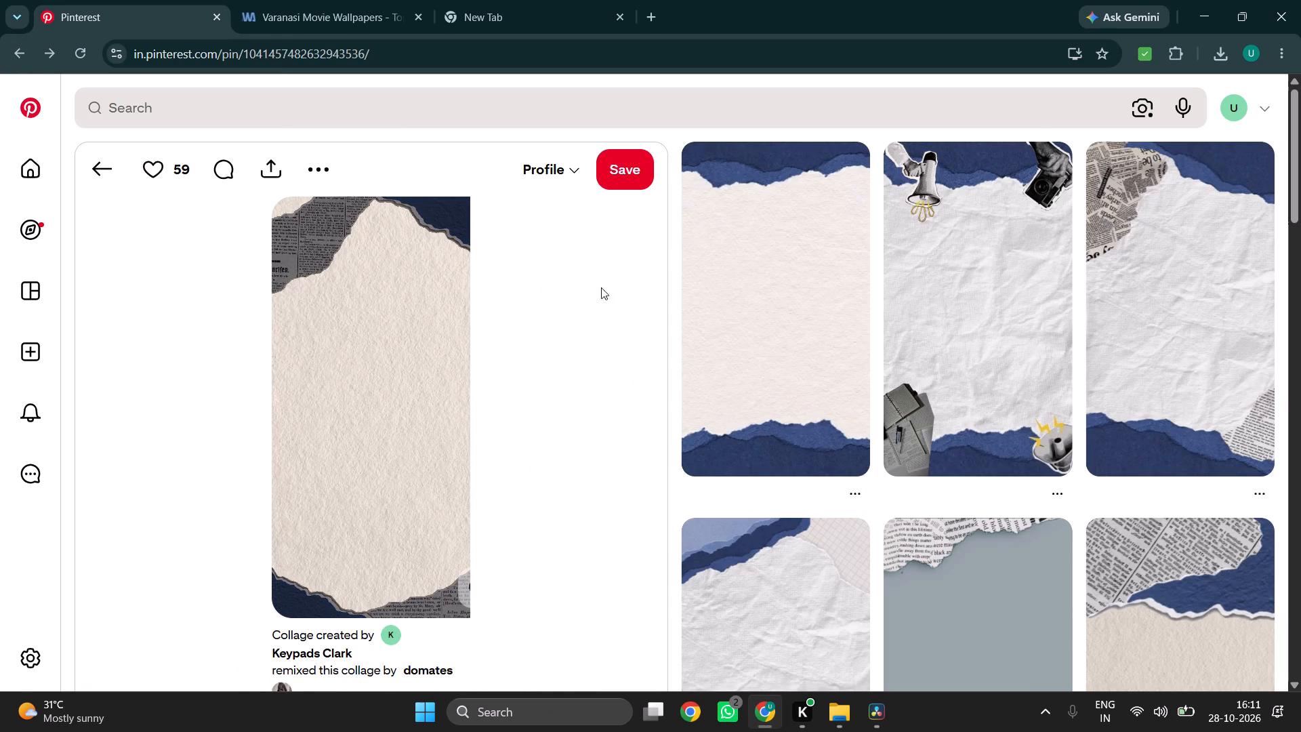
{"action": "left_click", "coordinate": [16, 54]}
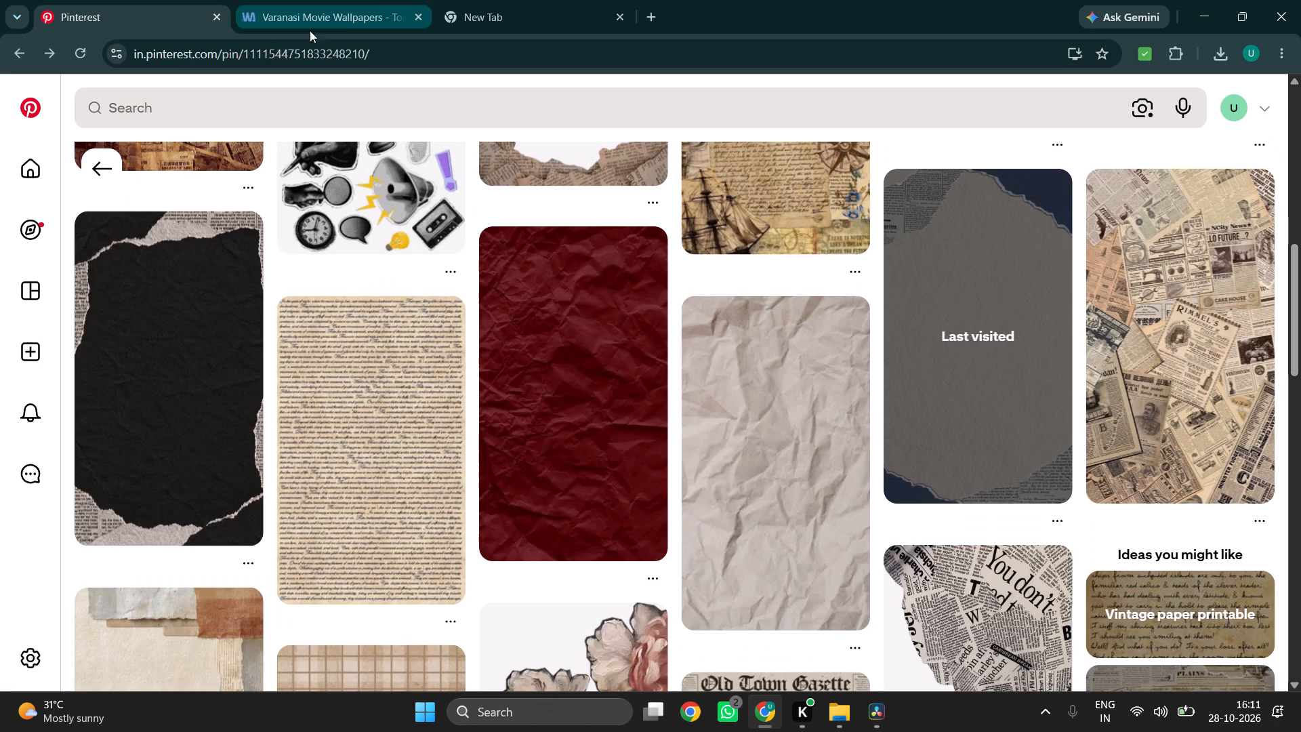
Examine more newspaper, fabric and aged-paper textures related to the newspaper collage pin.
{"action": "scroll", "coordinate": [251, 464], "scroll_direction": "down", "scroll_amount": 1}
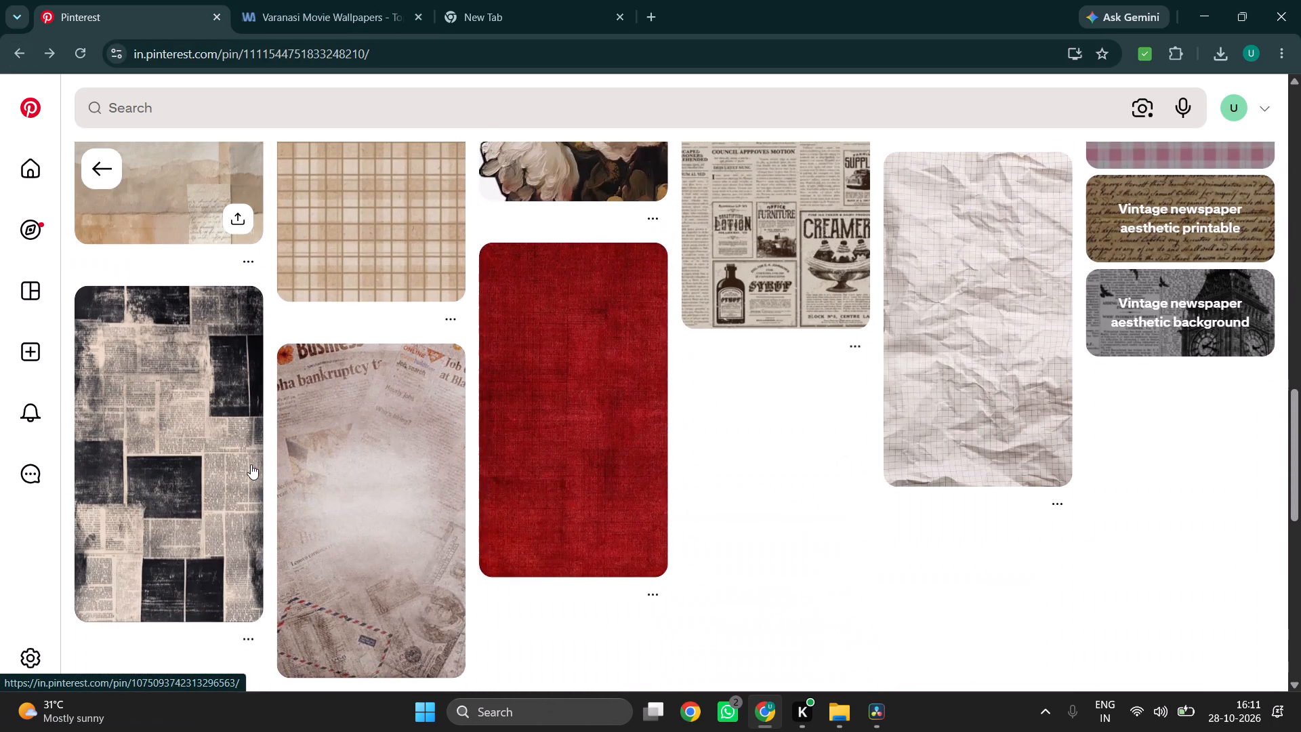
{"action": "scroll", "coordinate": [251, 464], "scroll_direction": "down", "scroll_amount": 3}
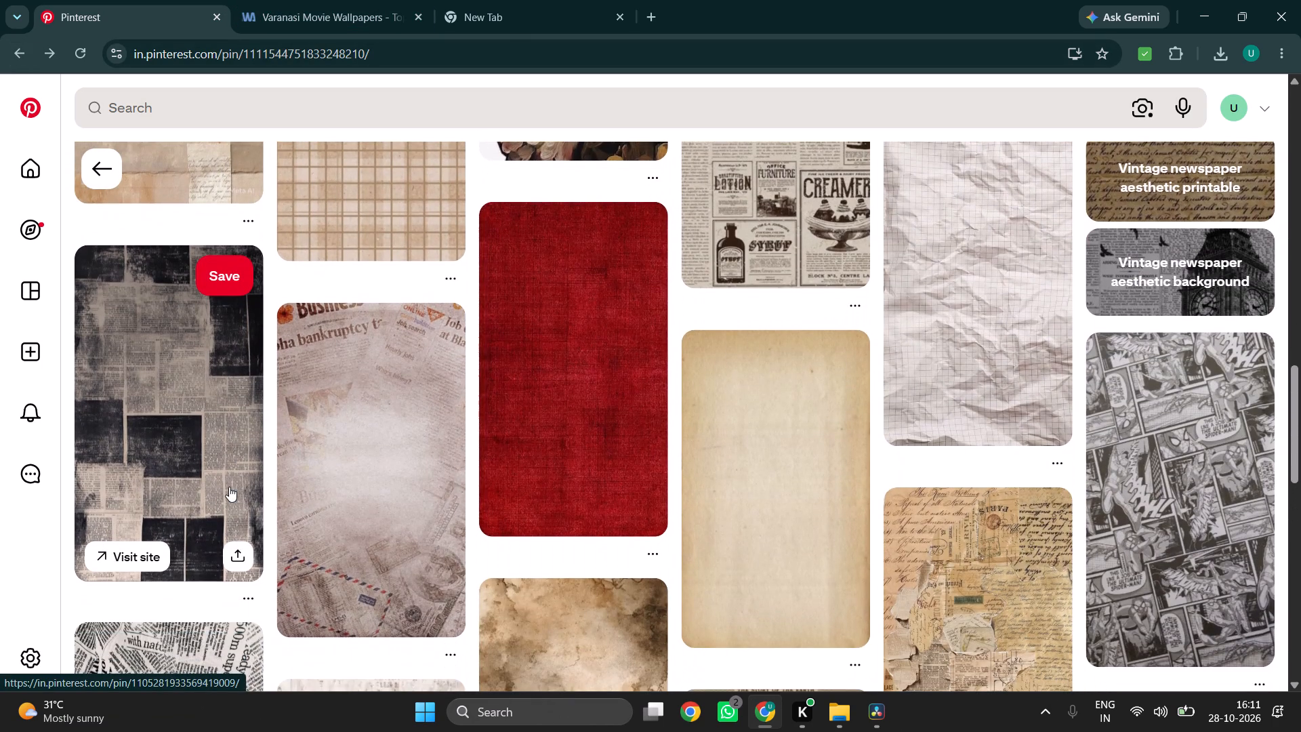
{"action": "scroll", "coordinate": [419, 350], "scroll_direction": "up", "scroll_amount": 2}
{"action": "scroll", "coordinate": [419, 350], "scroll_direction": "right", "scroll_amount": 1}
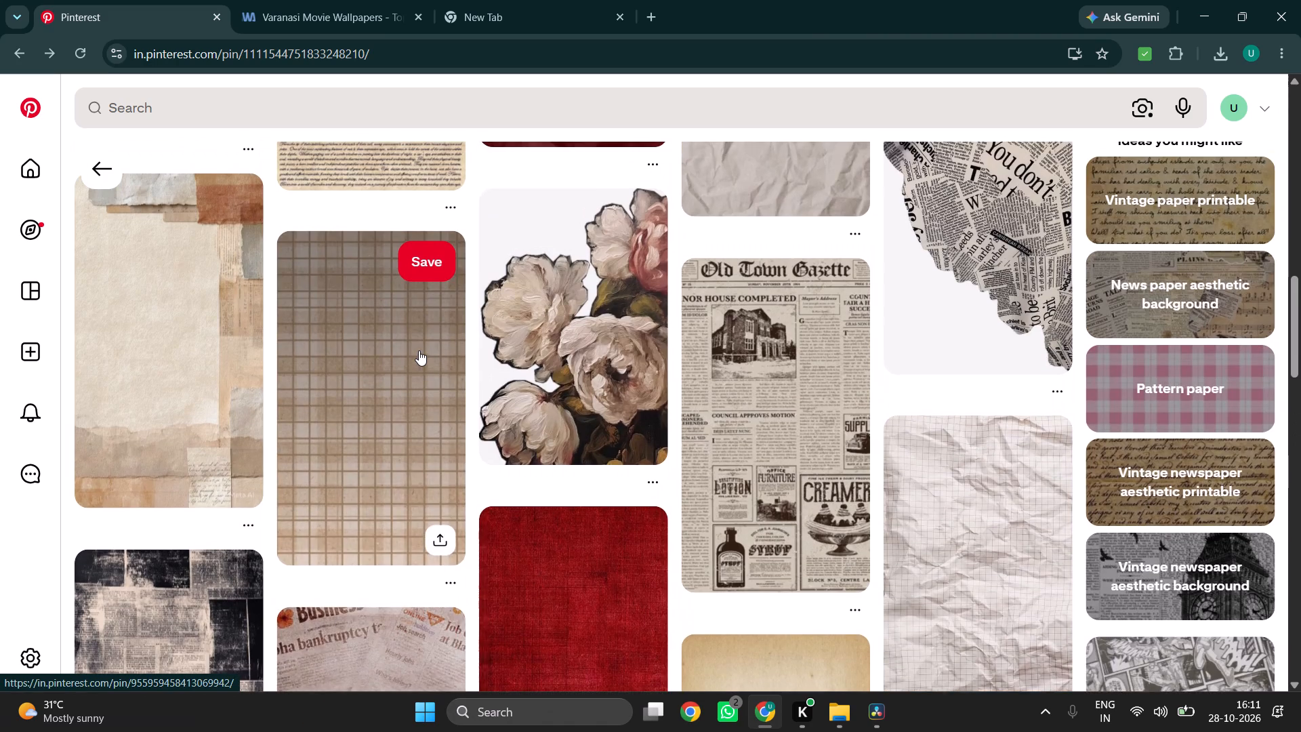
{"action": "scroll", "coordinate": [419, 350], "scroll_direction": "right", "scroll_amount": 1}
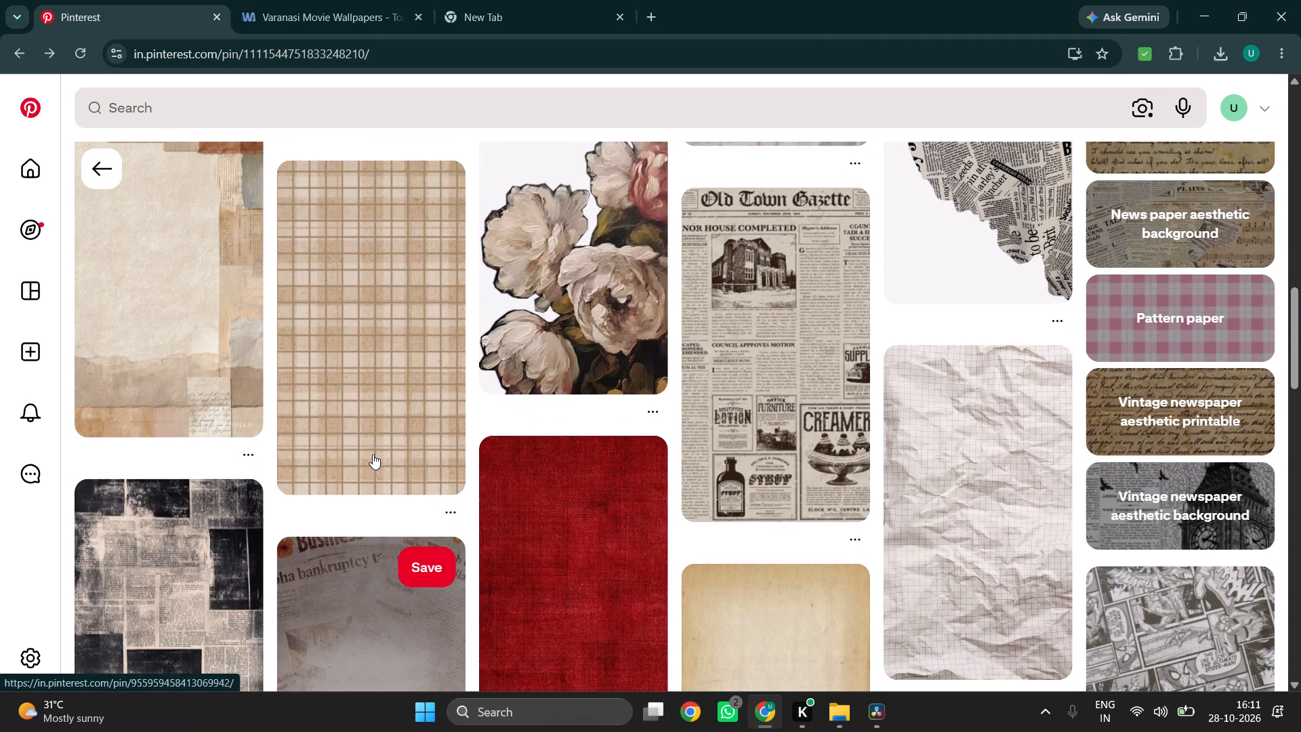
Look back over the newspaper collage pin's related paper, fabric and newspaper textures for a usable background.
{"action": "scroll", "coordinate": [560, 466], "scroll_direction": "up", "scroll_amount": 5}
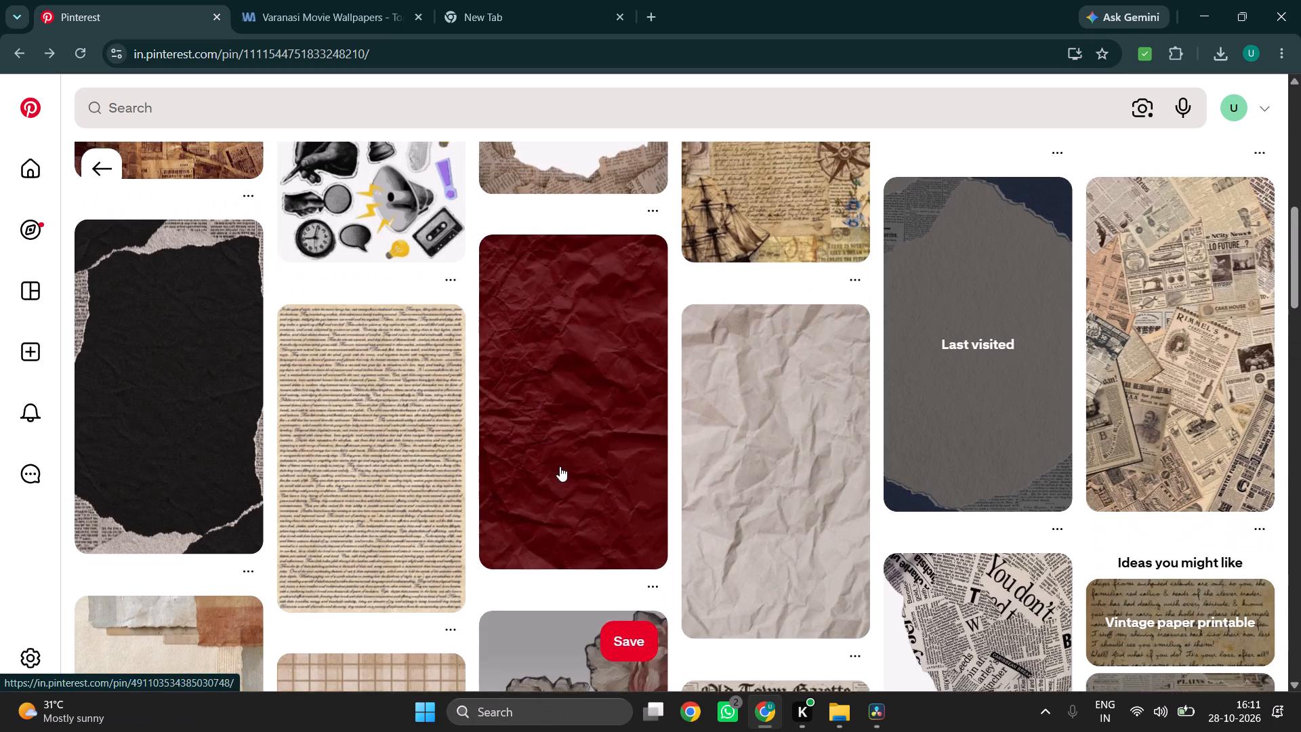
{"action": "scroll", "coordinate": [560, 466], "scroll_direction": "up", "scroll_amount": 7}
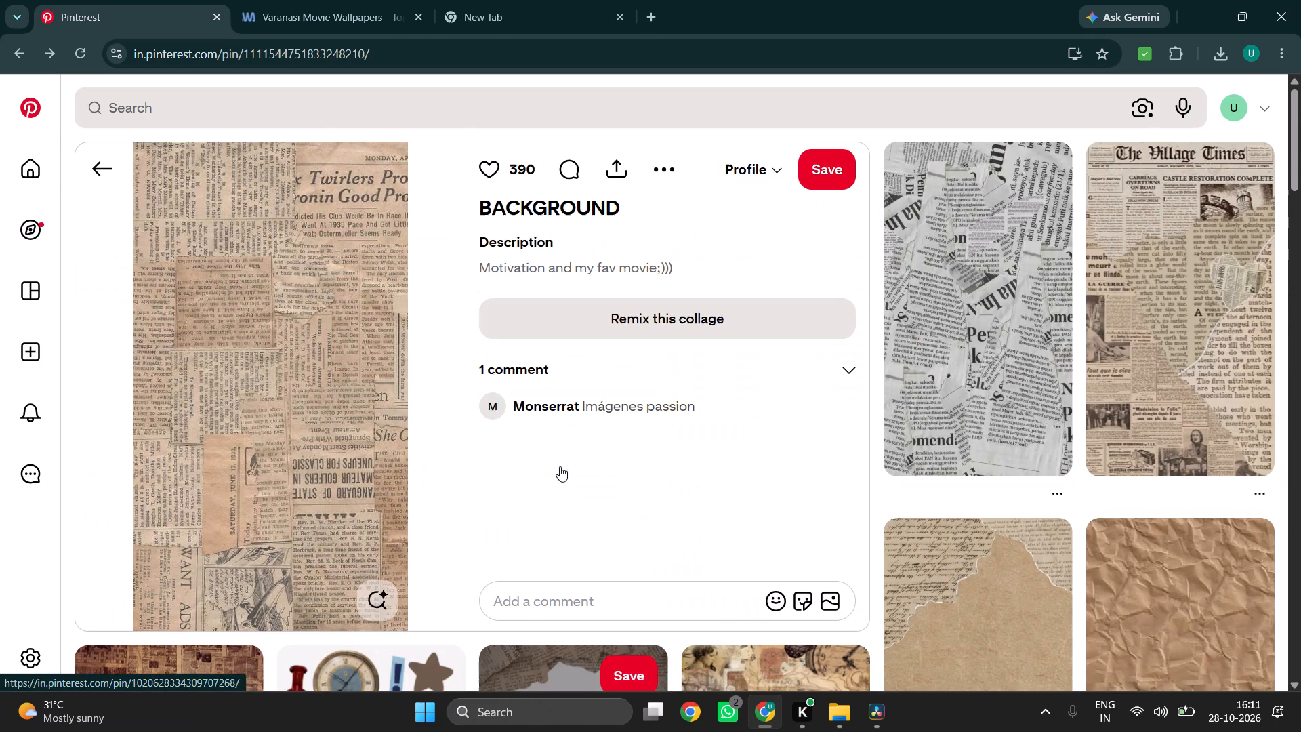
{"action": "scroll", "coordinate": [593, 418], "scroll_direction": "down", "scroll_amount": 5}
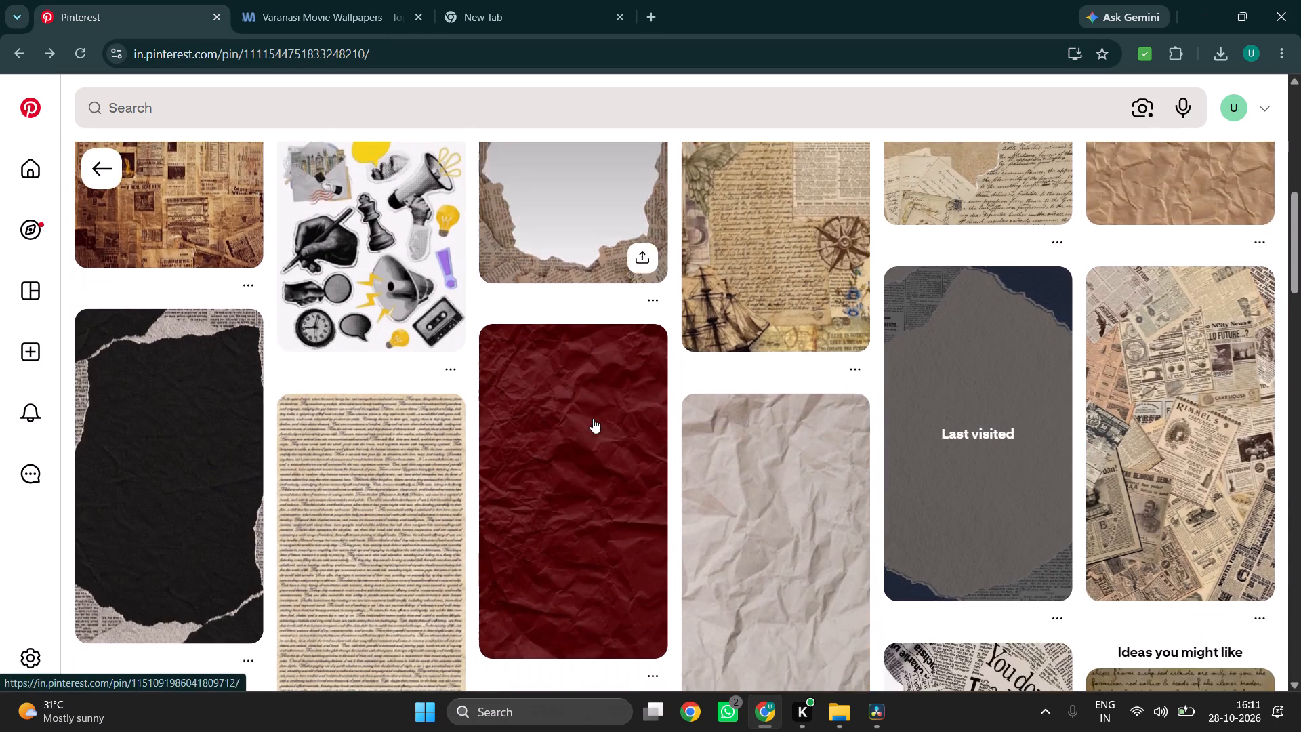
{"action": "scroll", "coordinate": [593, 418], "scroll_direction": "down", "scroll_amount": 3}
{"action": "scroll", "coordinate": [593, 418], "scroll_direction": "up", "scroll_amount": 5}
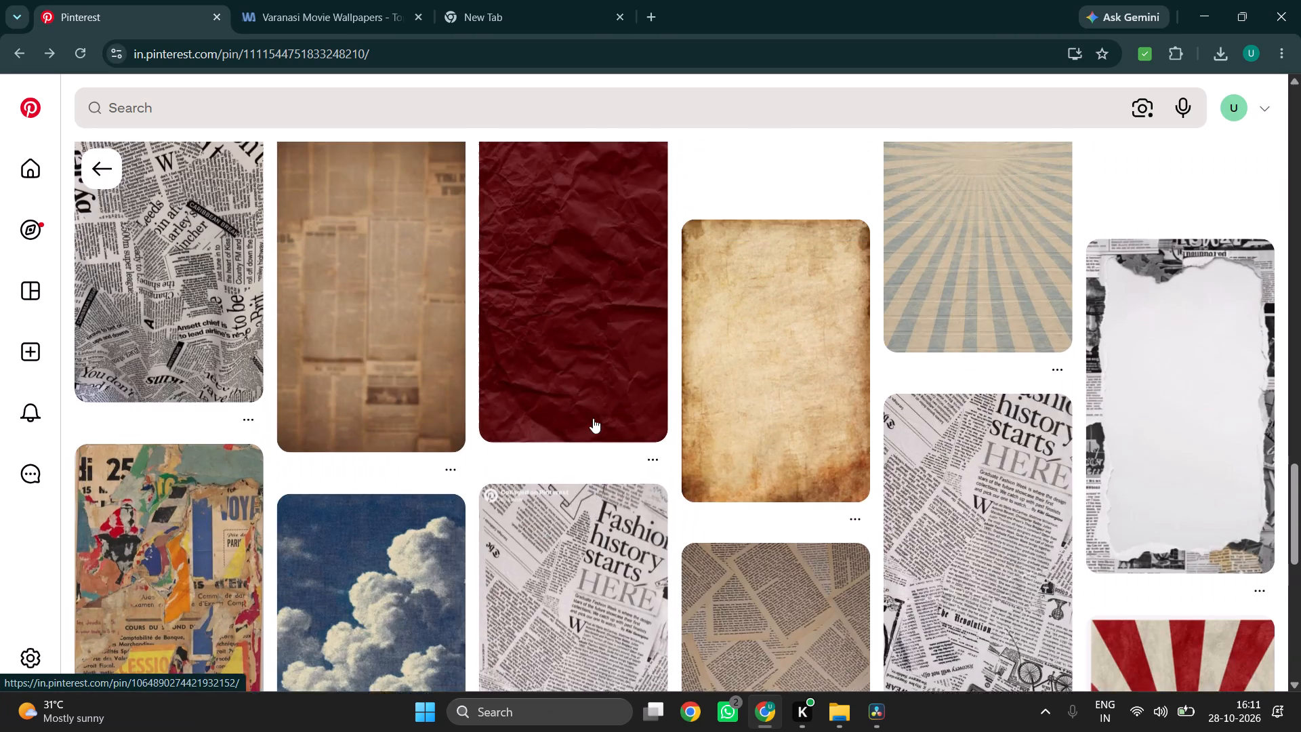
{"action": "scroll", "coordinate": [593, 418], "scroll_direction": "up", "scroll_amount": 6}
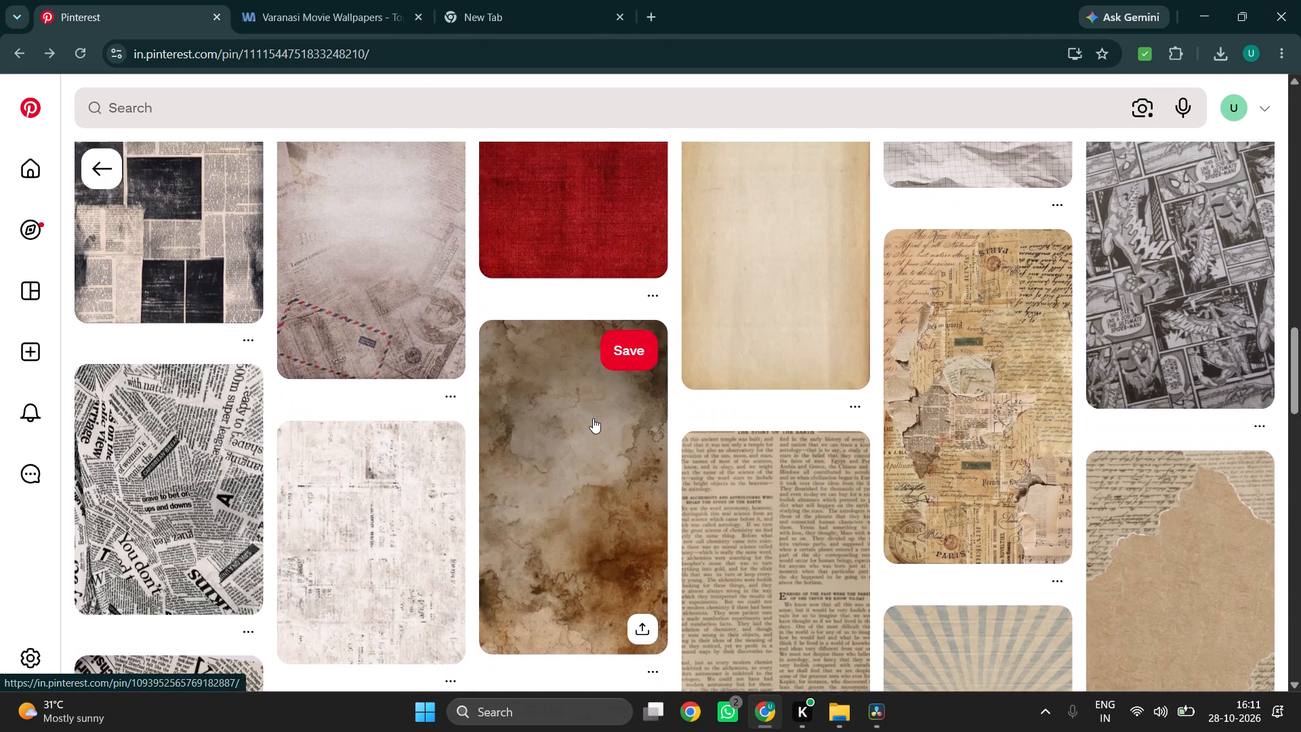
{"action": "scroll", "coordinate": [593, 418], "scroll_direction": "up", "scroll_amount": 4}
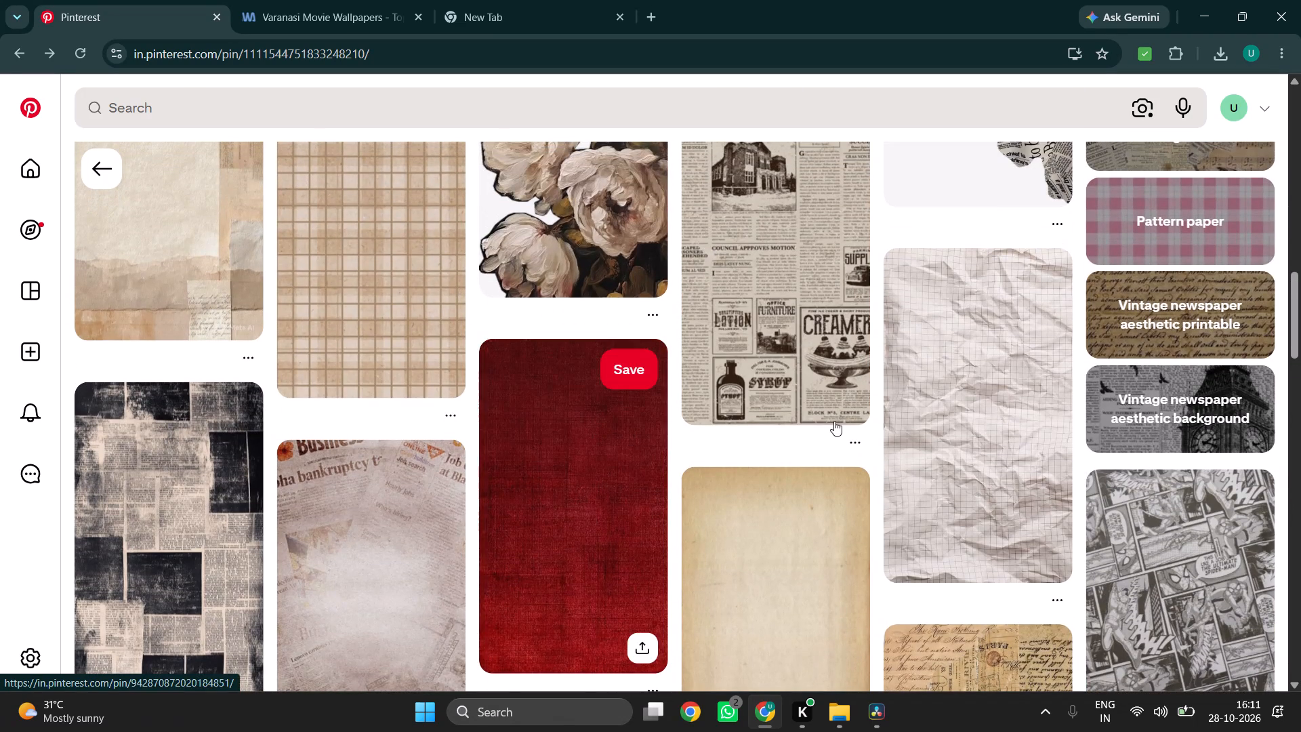
Open the crumpled white grid-paper pin, inspect its texture up close and look over its related paper backgrounds.
{"action": "left_click", "coordinate": [917, 419]}
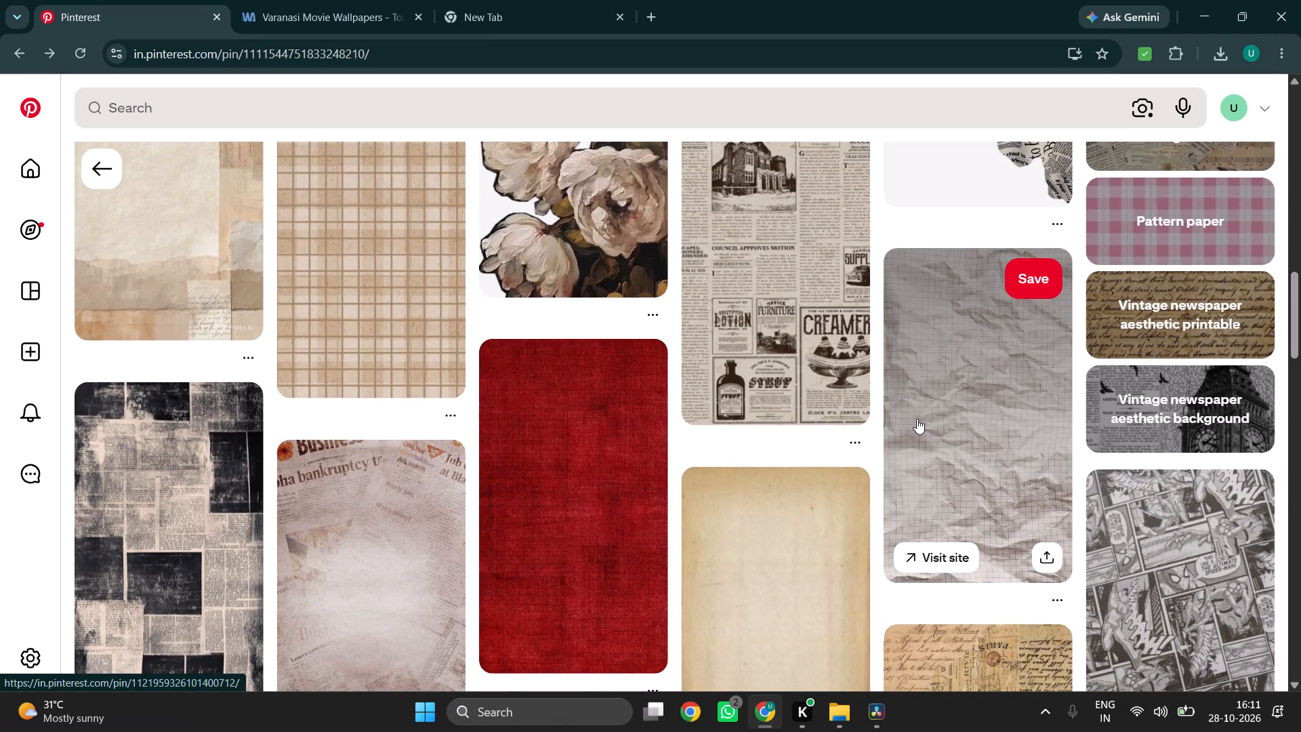
{"action": "scroll", "coordinate": [917, 419], "scroll_direction": "up", "scroll_amount": 1}
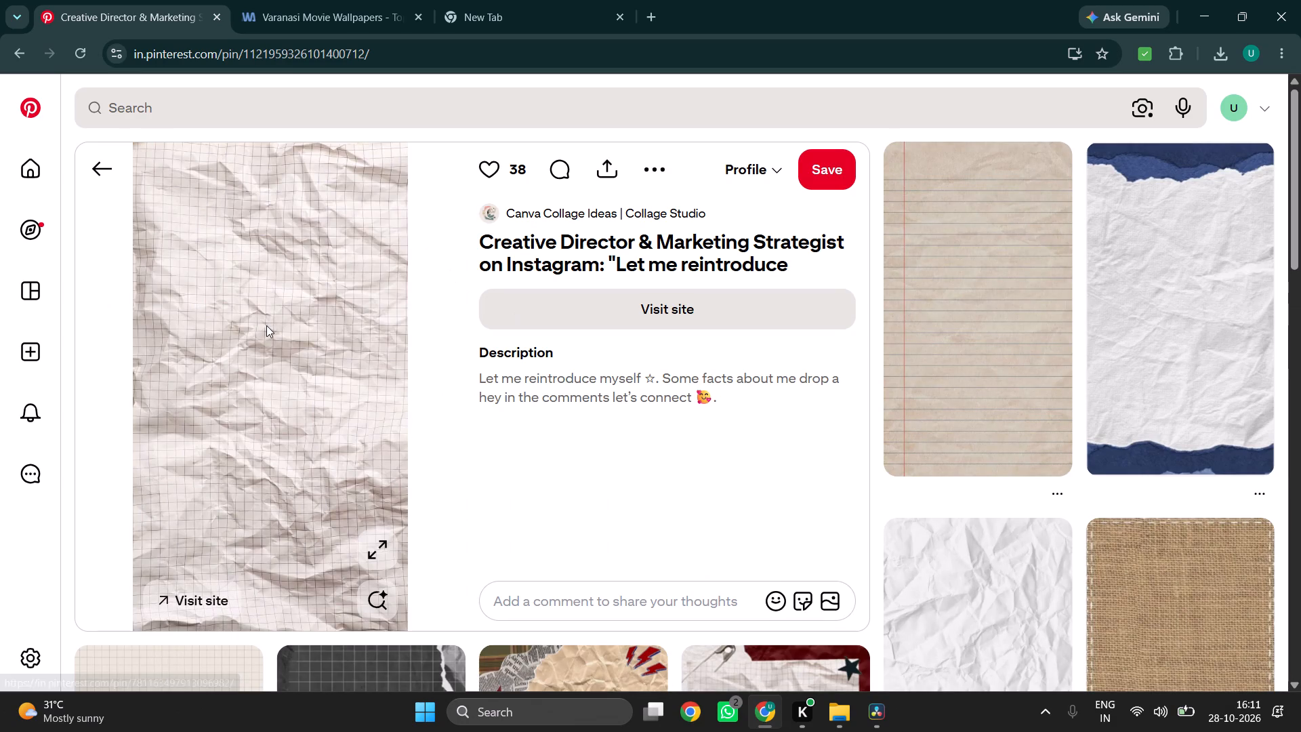
{"action": "scroll", "coordinate": [266, 325], "scroll_direction": "down", "scroll_amount": 1}
{"action": "scroll", "coordinate": [266, 325], "scroll_direction": "right", "scroll_amount": 3}
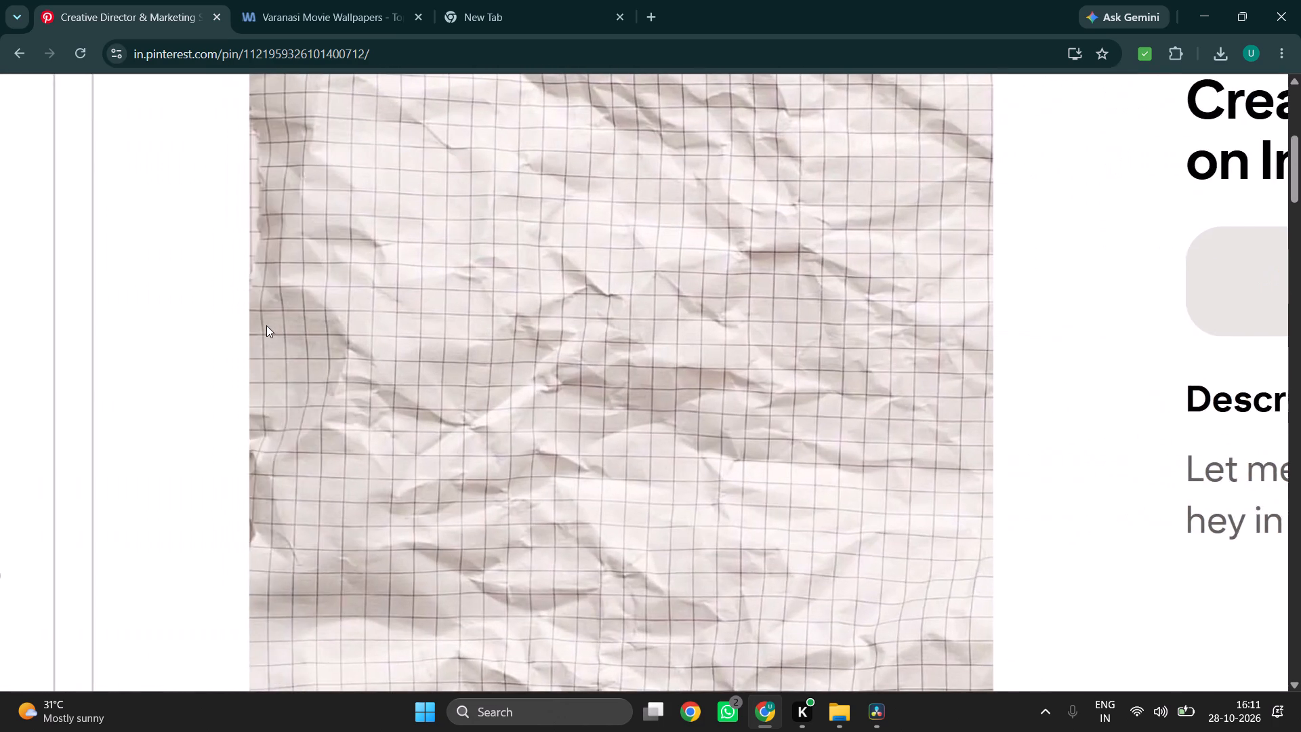
{"action": "scroll", "coordinate": [266, 325], "scroll_direction": "down", "scroll_amount": 4}
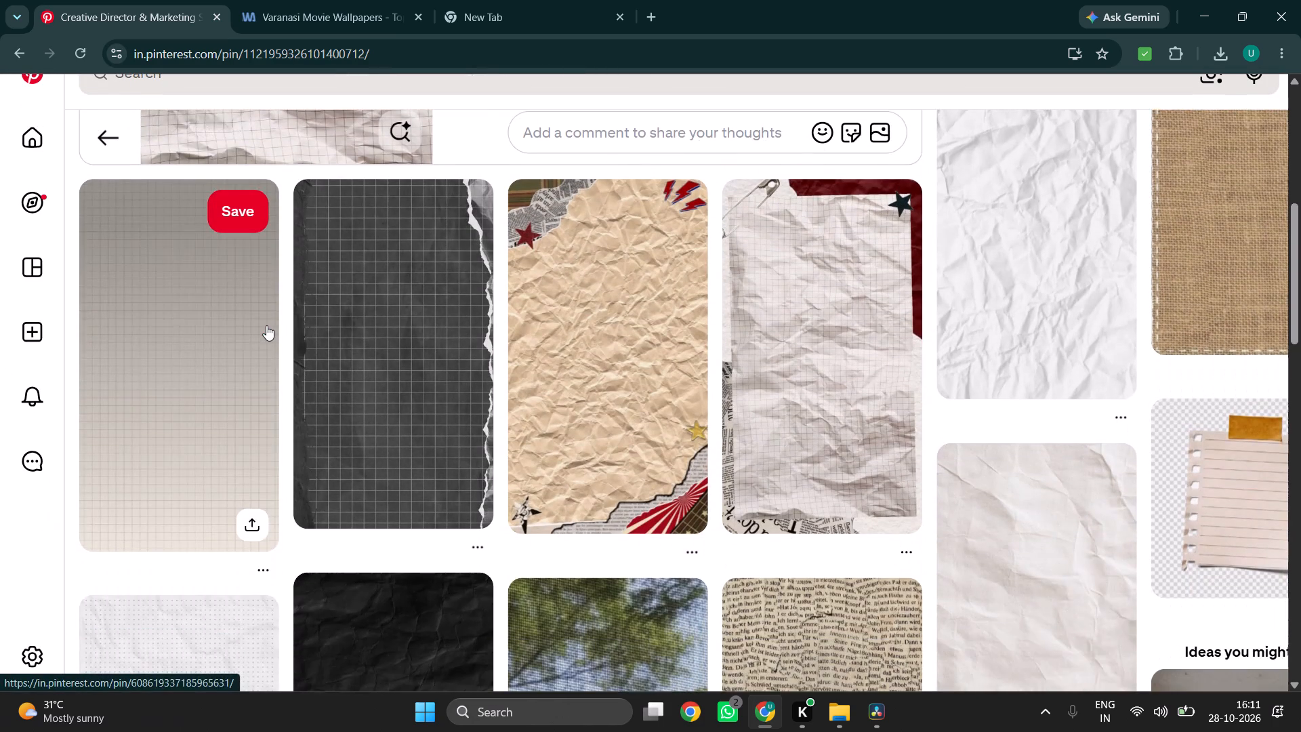
{"action": "scroll", "coordinate": [377, 265], "scroll_direction": "down", "scroll_amount": 2}
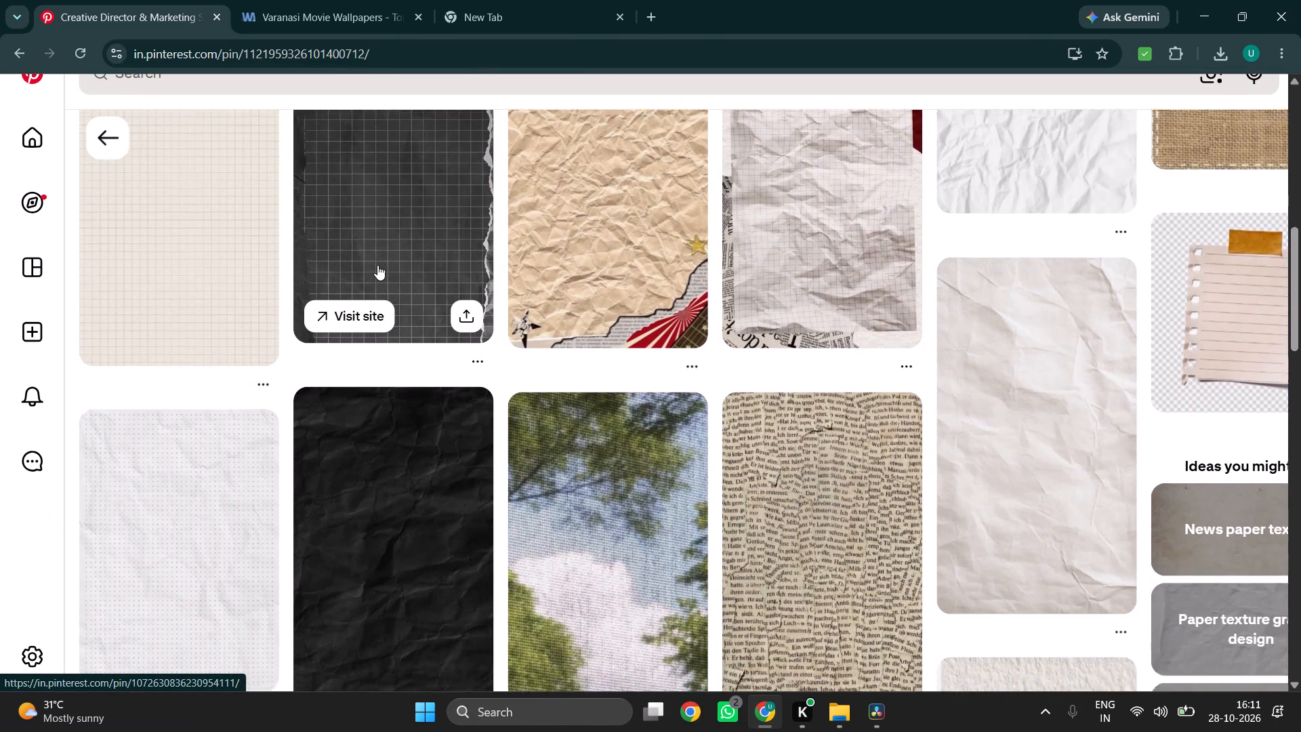
{"action": "scroll", "coordinate": [377, 265], "scroll_direction": "down", "scroll_amount": 1}
{"action": "scroll", "coordinate": [500, 317], "scroll_direction": "up", "scroll_amount": 1}
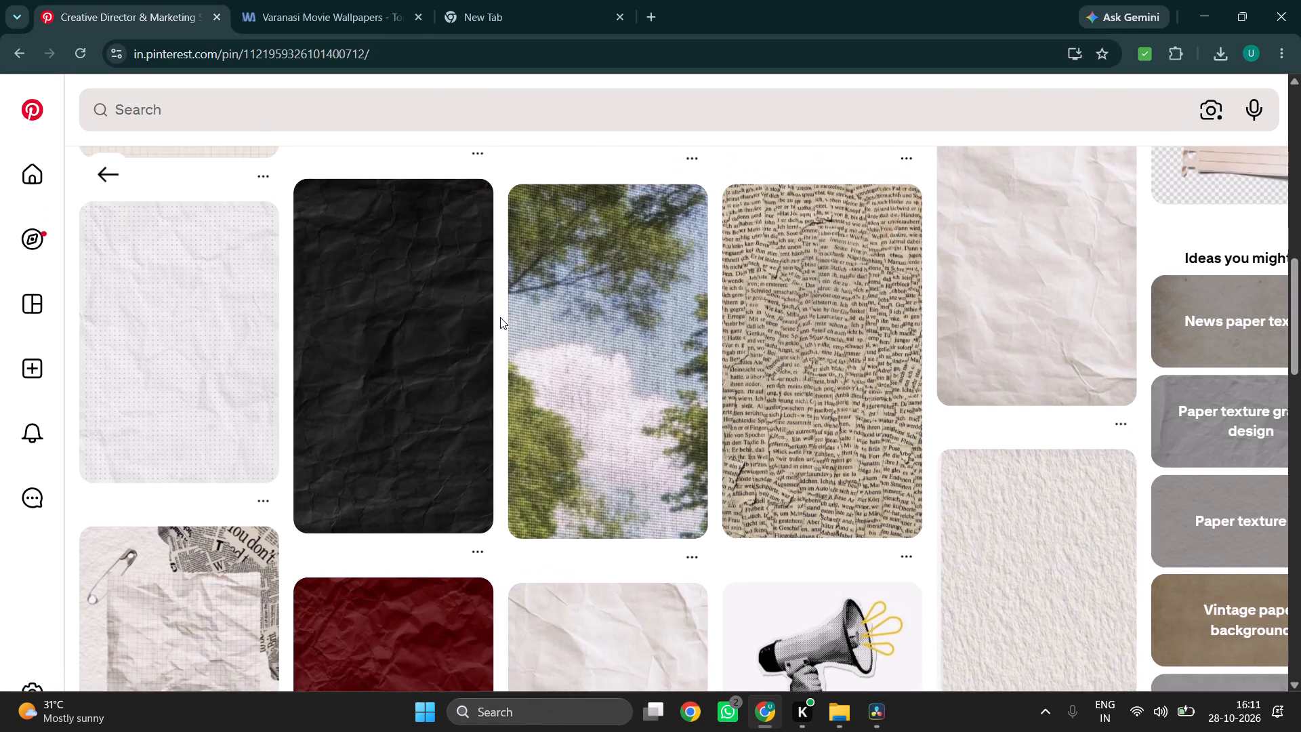
Look through the crumpled-paper, grid and grunge textures among the current pin's related images for a suitable background.
{"action": "scroll", "coordinate": [500, 317], "scroll_direction": "up", "scroll_amount": 1}
{"action": "scroll", "coordinate": [574, 447], "scroll_direction": "down", "scroll_amount": 3}
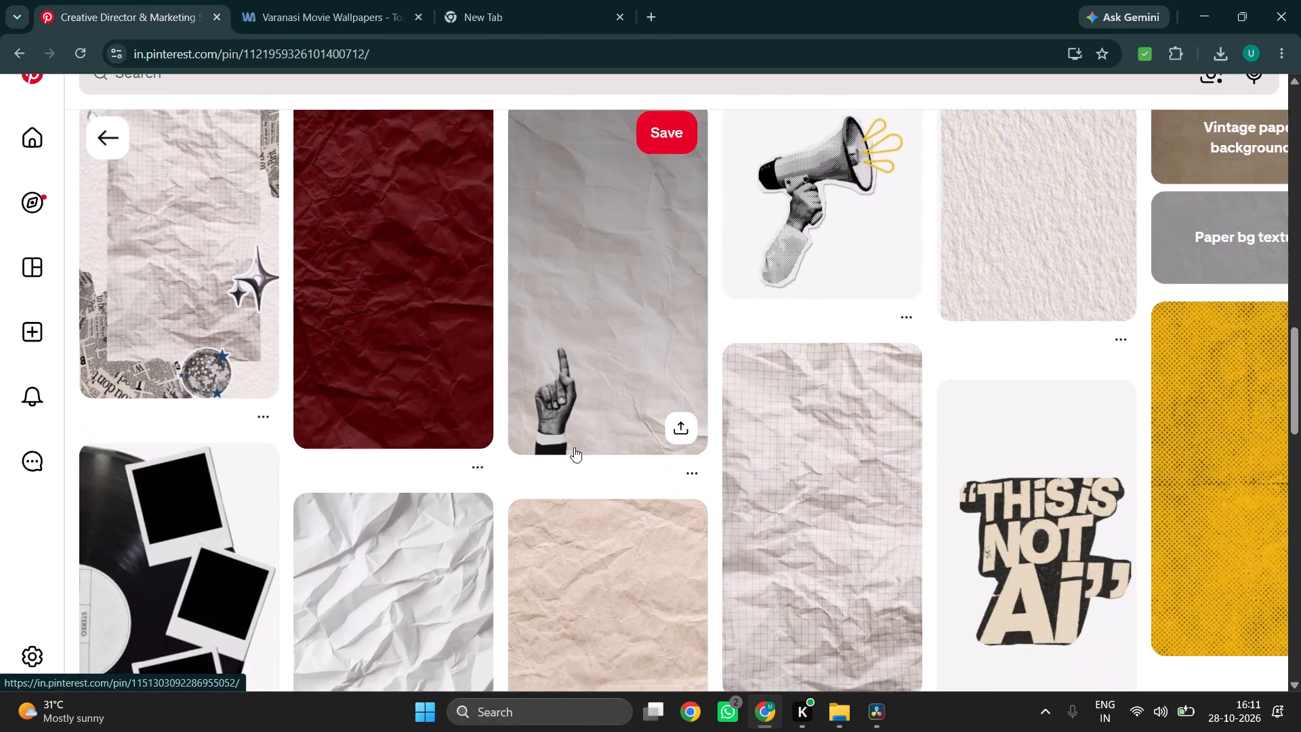
{"action": "scroll", "coordinate": [574, 447], "scroll_direction": "down", "scroll_amount": 3}
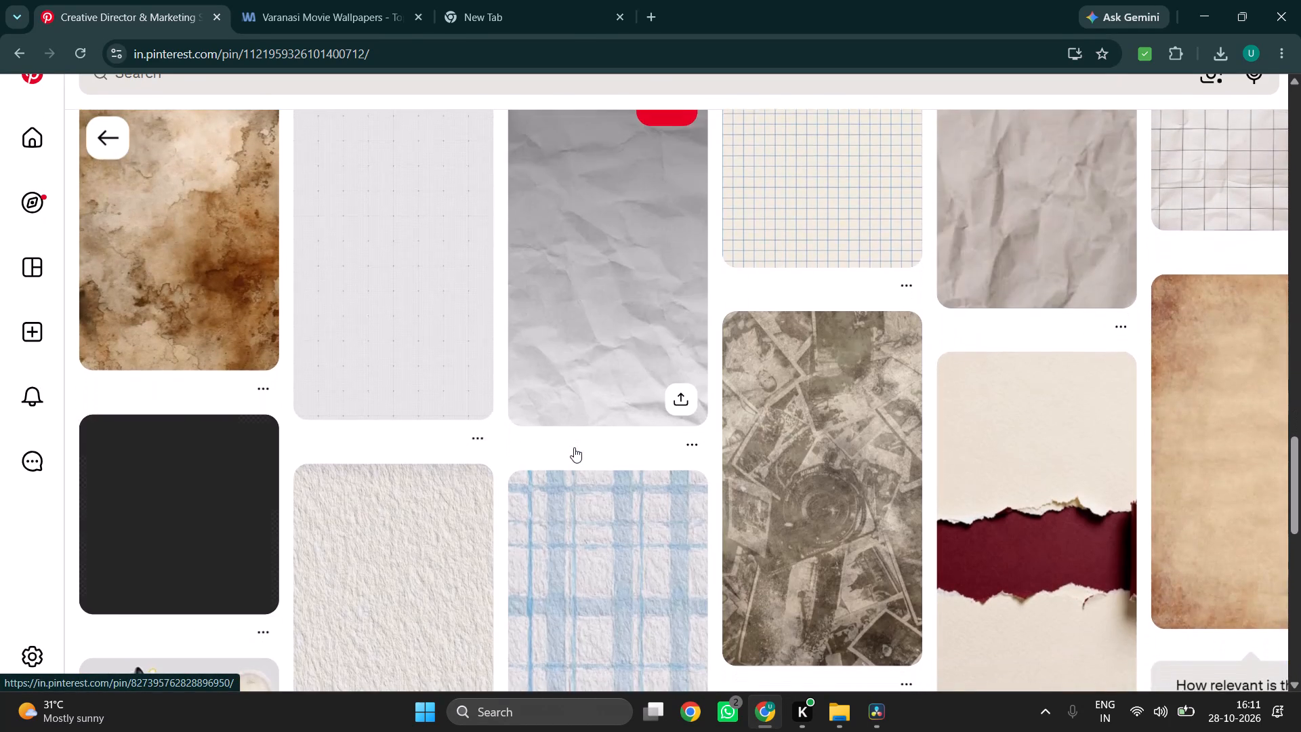
{"action": "scroll", "coordinate": [574, 447], "scroll_direction": "up", "scroll_amount": 1}
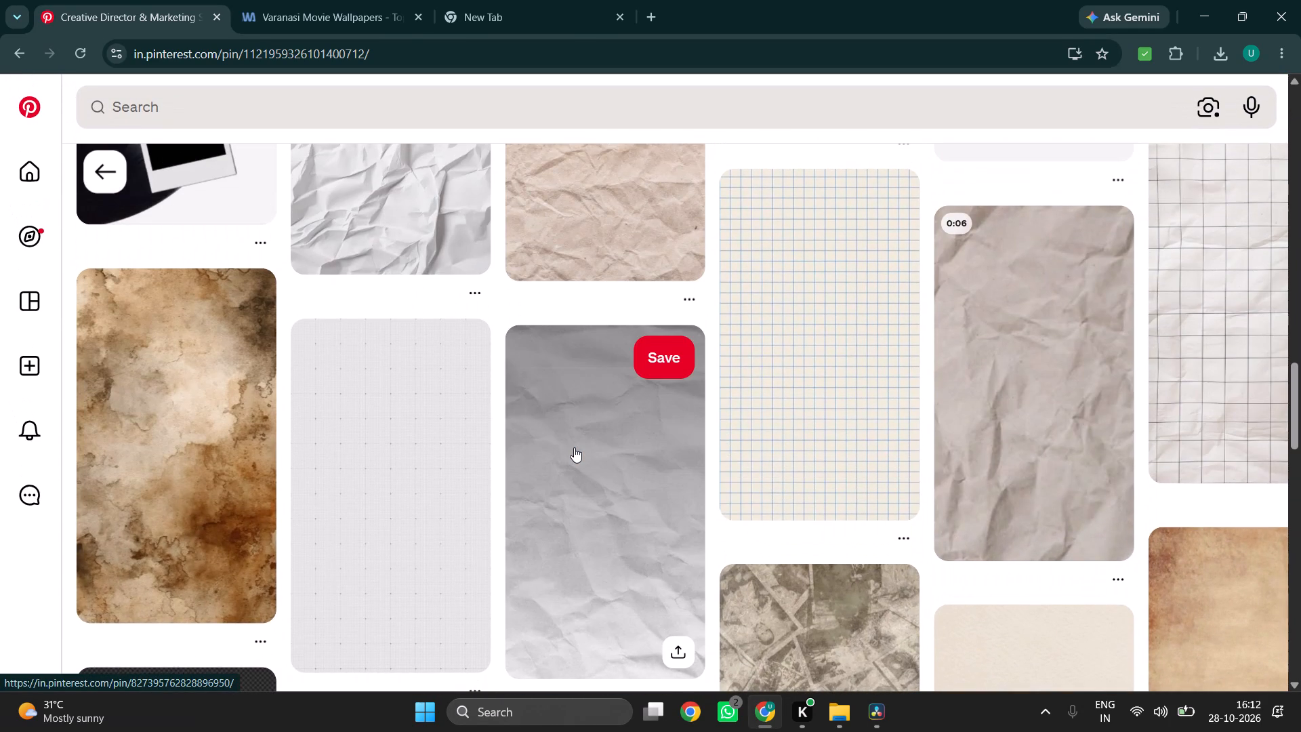
{"action": "scroll", "coordinate": [574, 447], "scroll_direction": "down", "scroll_amount": 4}
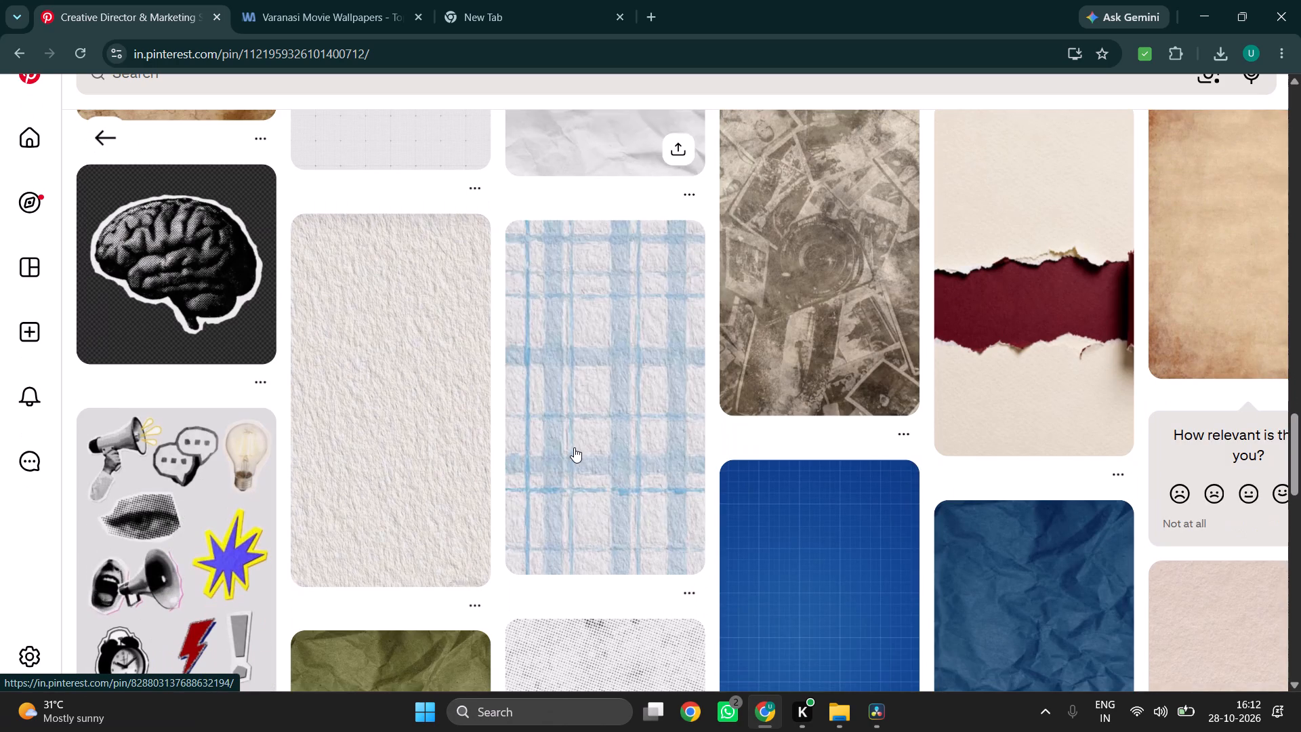
{"action": "scroll", "coordinate": [574, 447], "scroll_direction": "down", "scroll_amount": 2}
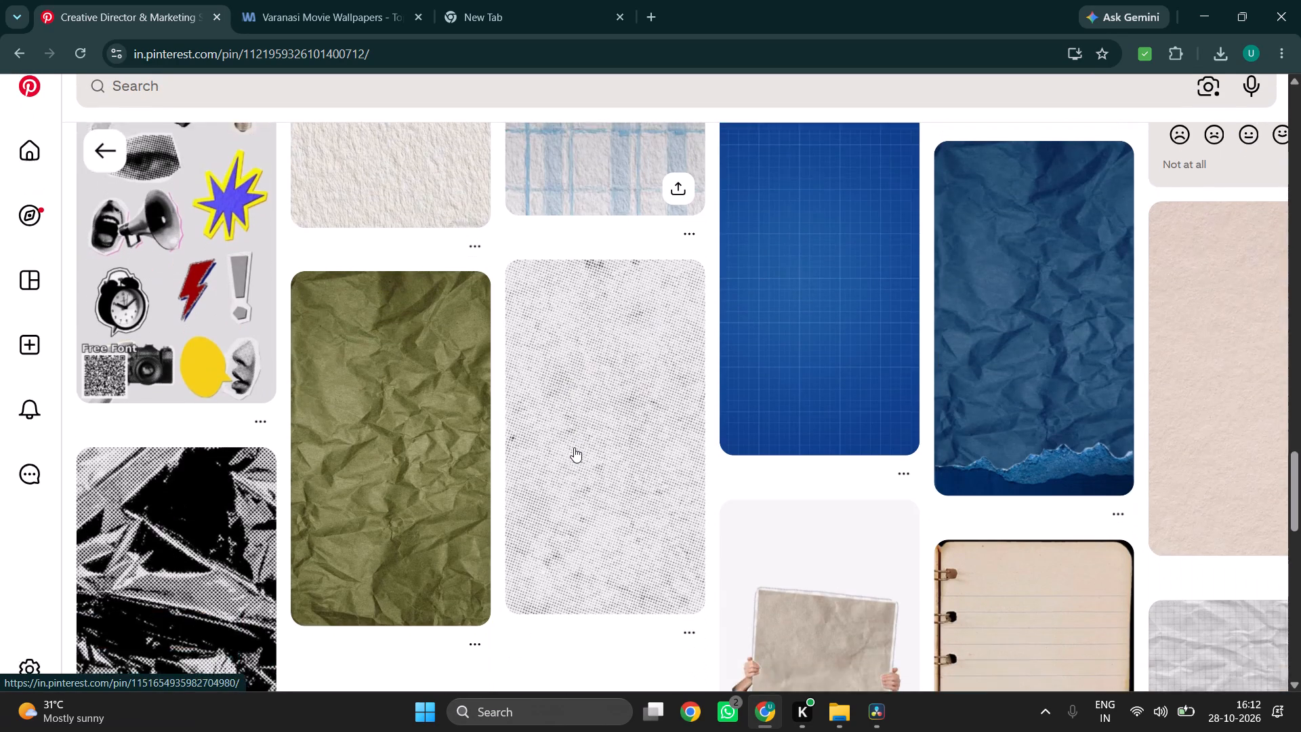
{"action": "scroll", "coordinate": [371, 473], "scroll_direction": "down", "scroll_amount": 1}
Open the black-and-white halftone dot texture pin and view its full image.
{"action": "left_click_drag", "start_coordinate": [501, 463], "coordinate": [510, 463]}
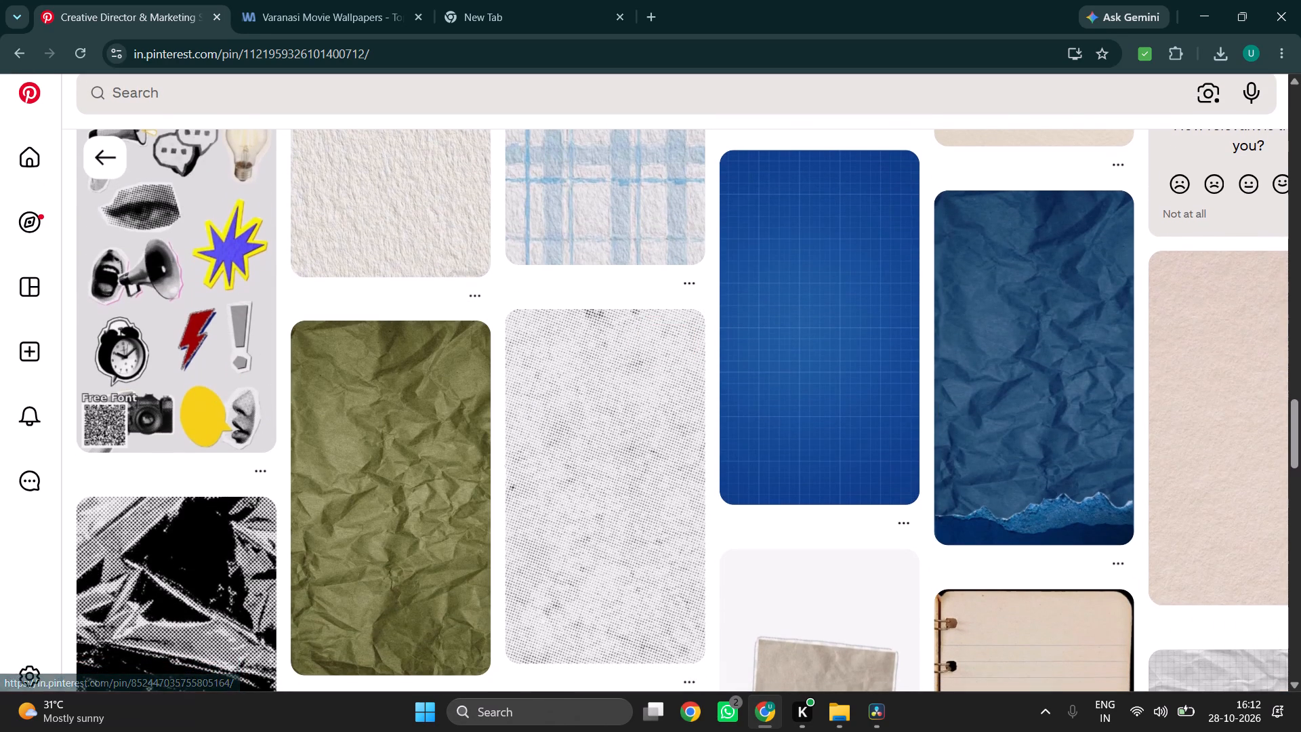
{"action": "left_click_drag", "start_coordinate": [510, 463], "coordinate": [577, 464]}
{"action": "left_click", "coordinate": [577, 464]}
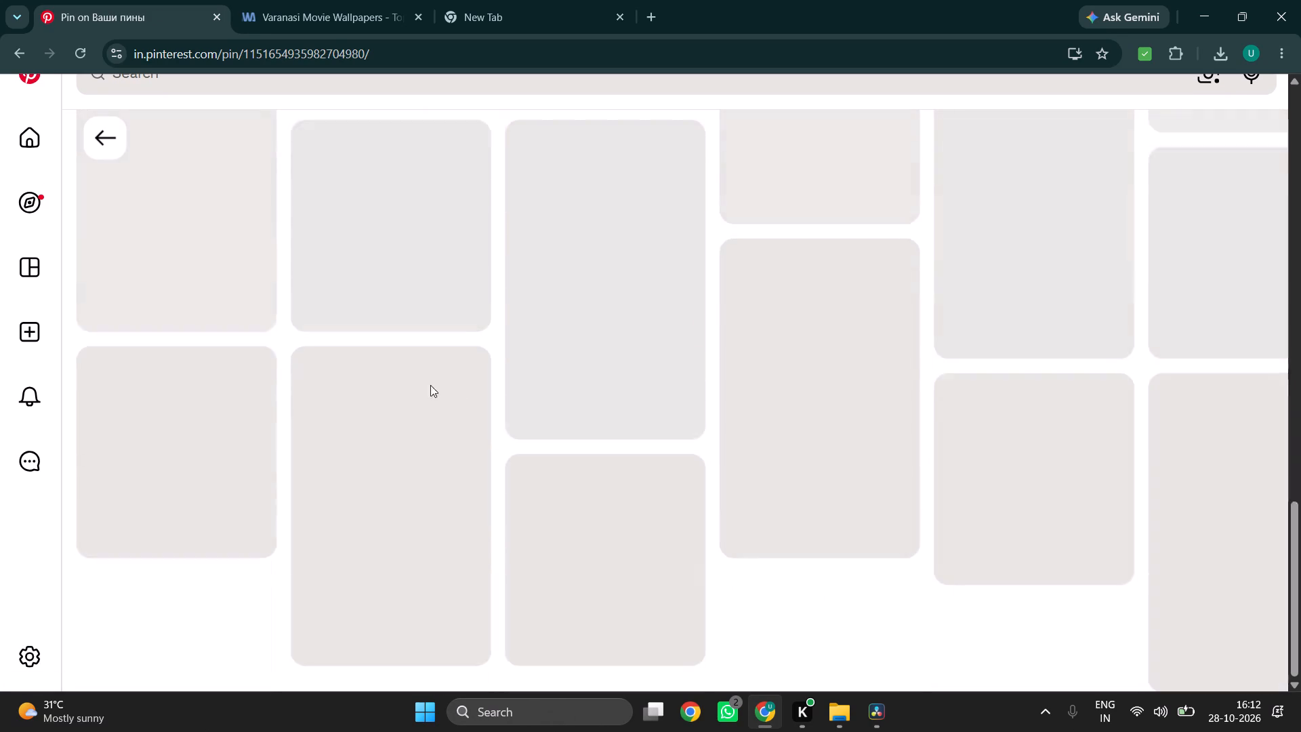
{"action": "scroll", "coordinate": [427, 380], "scroll_direction": "up", "scroll_amount": 20}
{"action": "scroll", "coordinate": [427, 380], "scroll_direction": "up", "scroll_amount": 5}
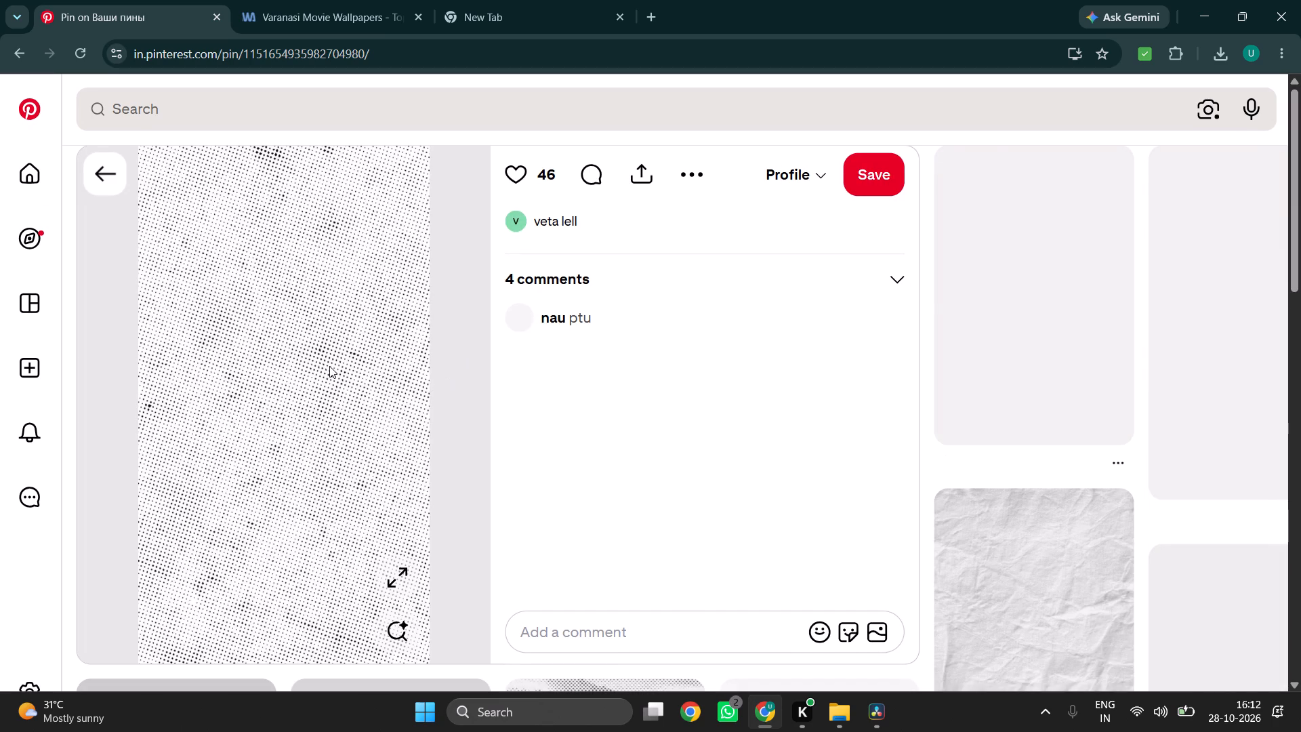
Look through the related textures of the halftone pin and open the creased grey halftone paper pin.
{"action": "scroll", "coordinate": [809, 474], "scroll_direction": "up", "scroll_amount": 1}
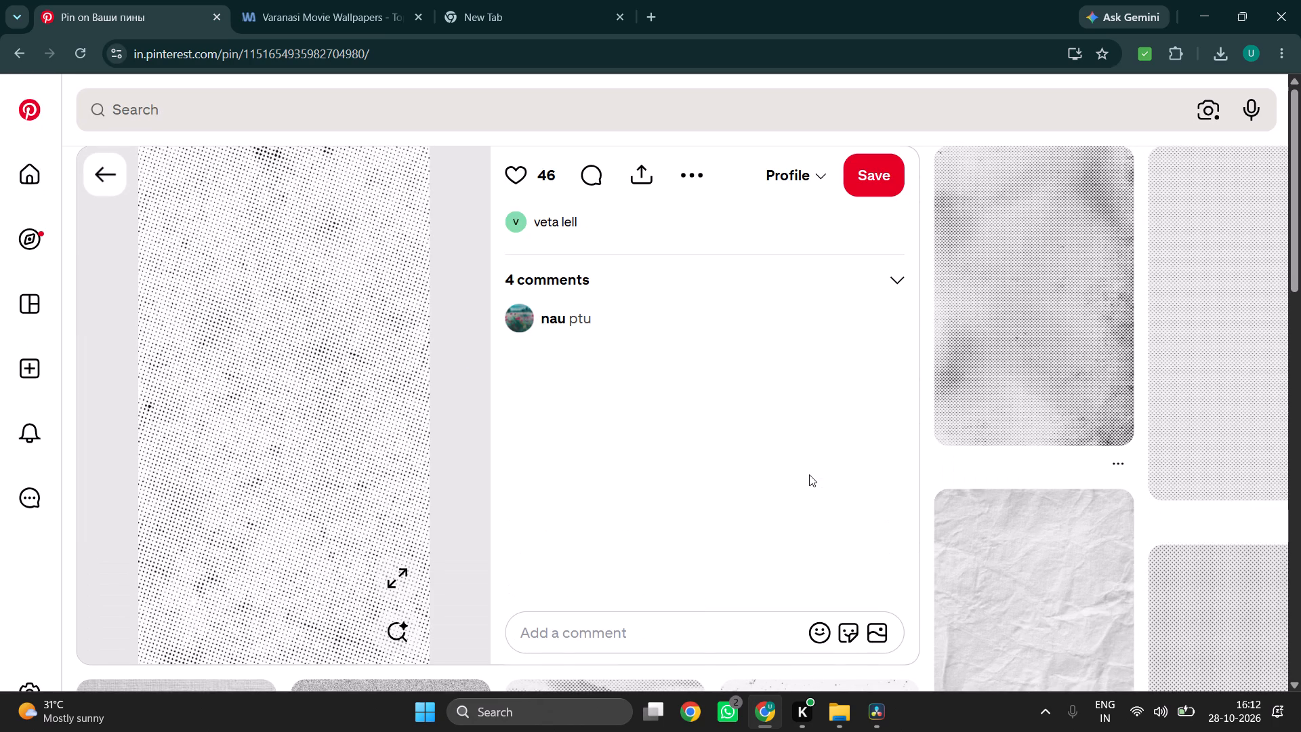
{"action": "scroll", "coordinate": [938, 510], "scroll_direction": "down", "scroll_amount": 5}
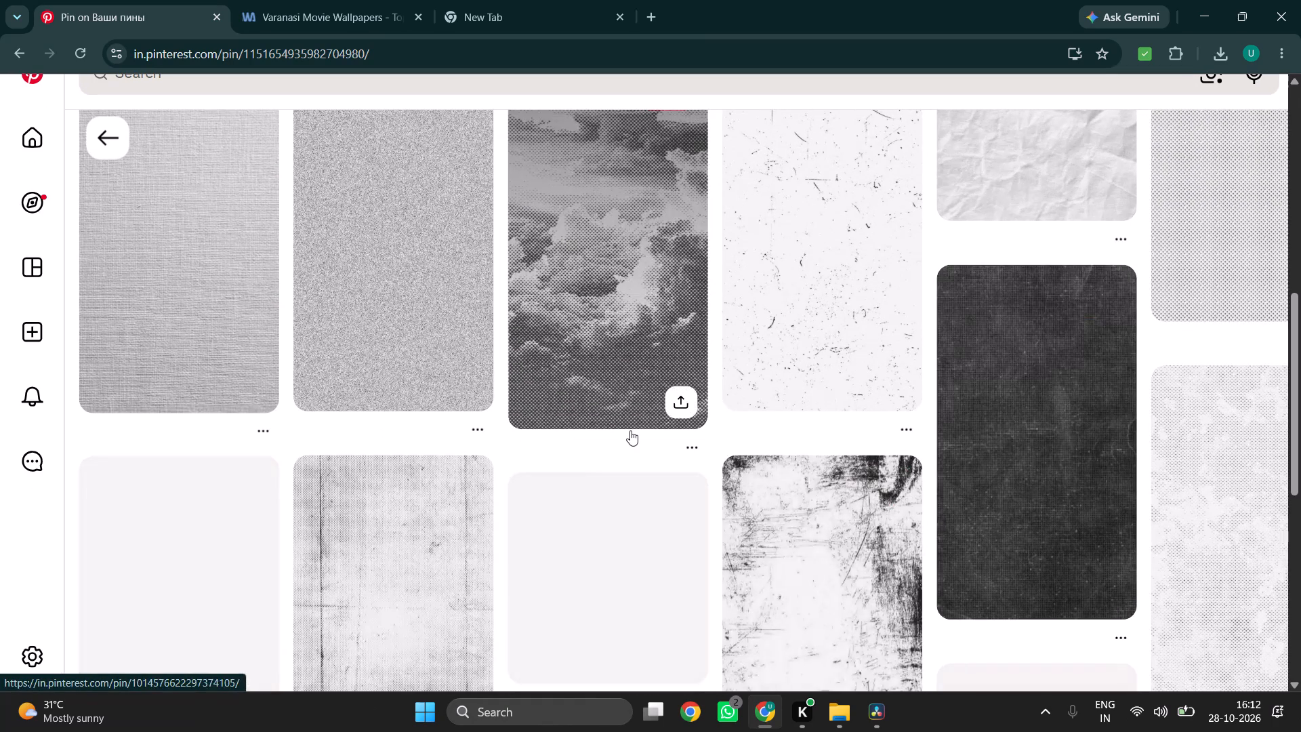
{"action": "scroll", "coordinate": [630, 430], "scroll_direction": "up", "scroll_amount": 1}
{"action": "scroll", "coordinate": [630, 430], "scroll_direction": "down", "scroll_amount": 2}
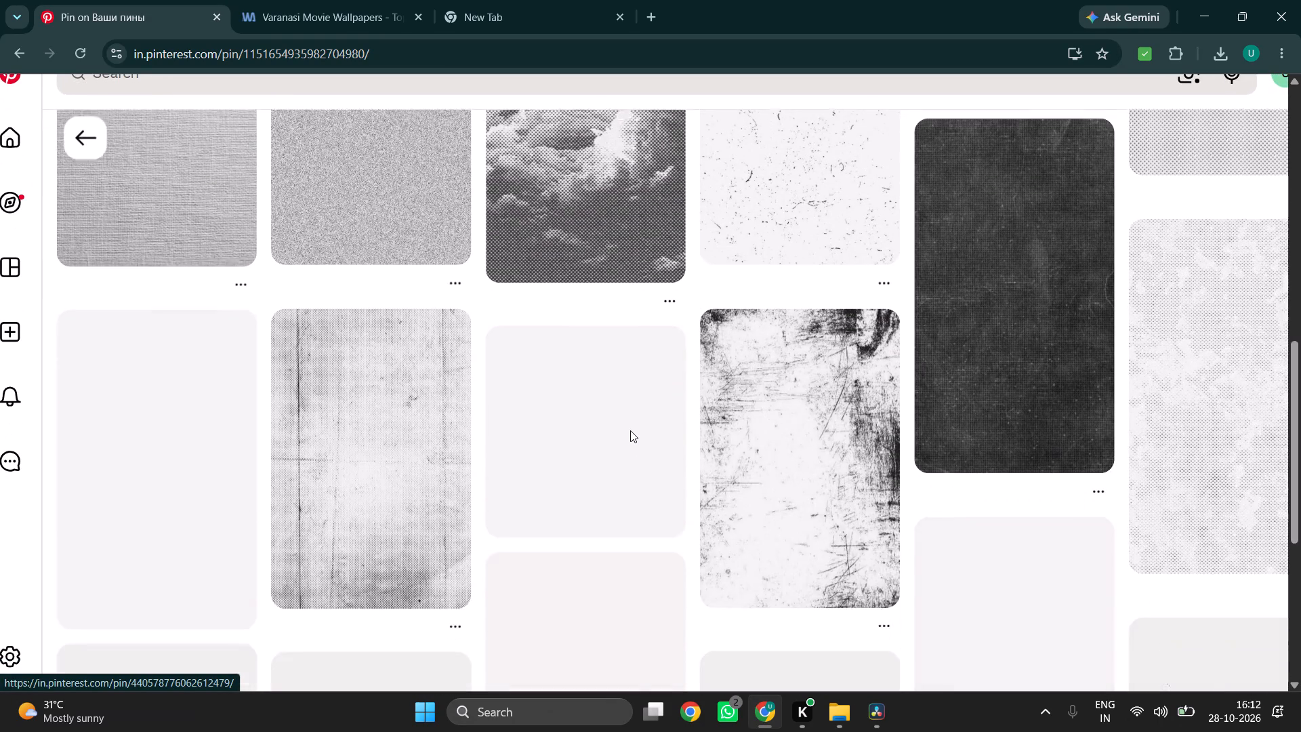
{"action": "scroll", "coordinate": [630, 430], "scroll_direction": "down", "scroll_amount": 2}
{"action": "scroll", "coordinate": [471, 273], "scroll_direction": "up", "scroll_amount": 1}
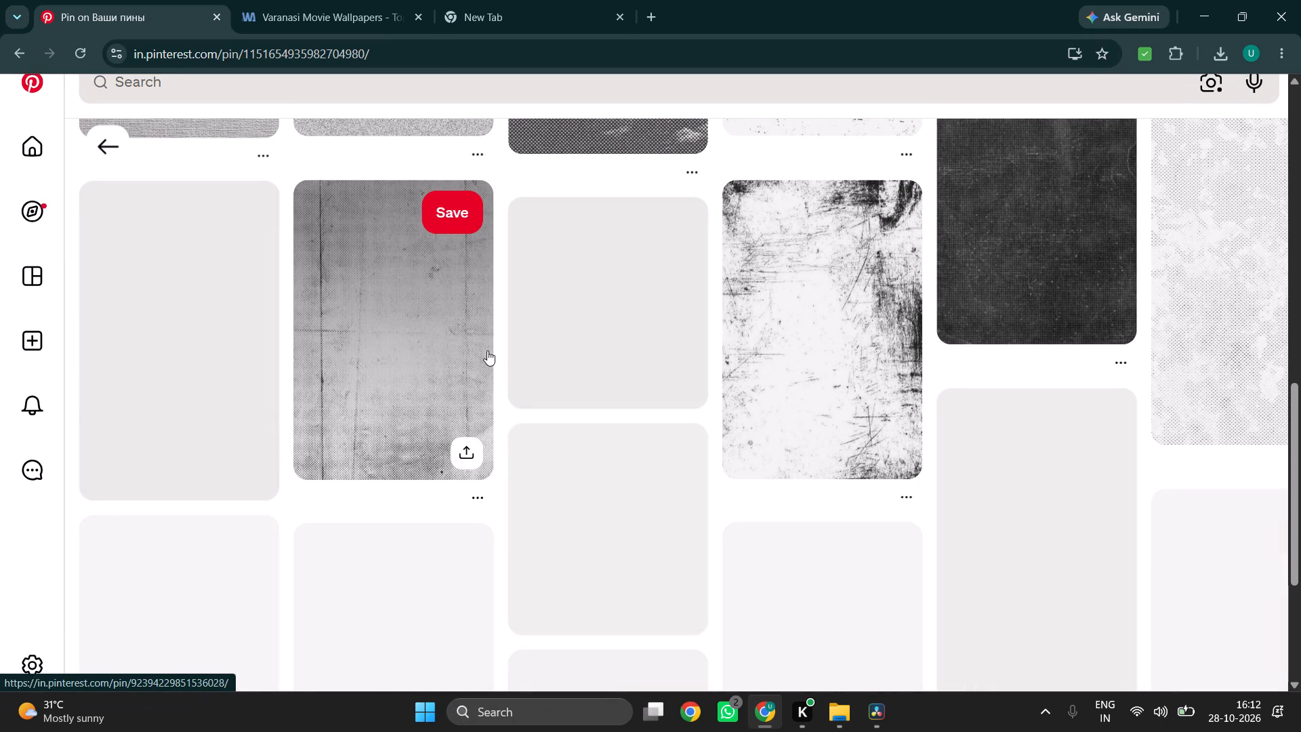
{"action": "left_click", "coordinate": [373, 333]}
{"action": "scroll", "coordinate": [356, 338], "scroll_direction": "up", "scroll_amount": 3}
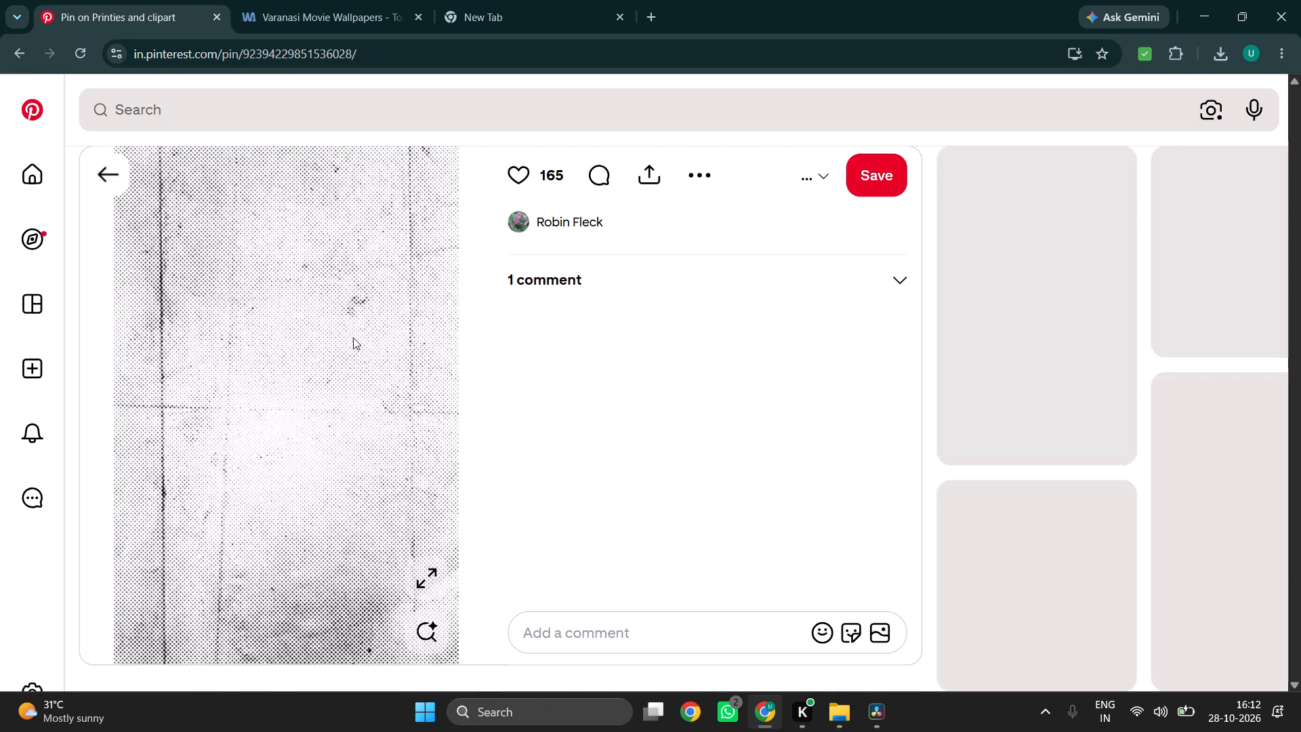
Download the creased halftone paper image from its pin and check it in the recent download history.
{"action": "scroll", "coordinate": [400, 404], "scroll_direction": "right", "scroll_amount": 1}
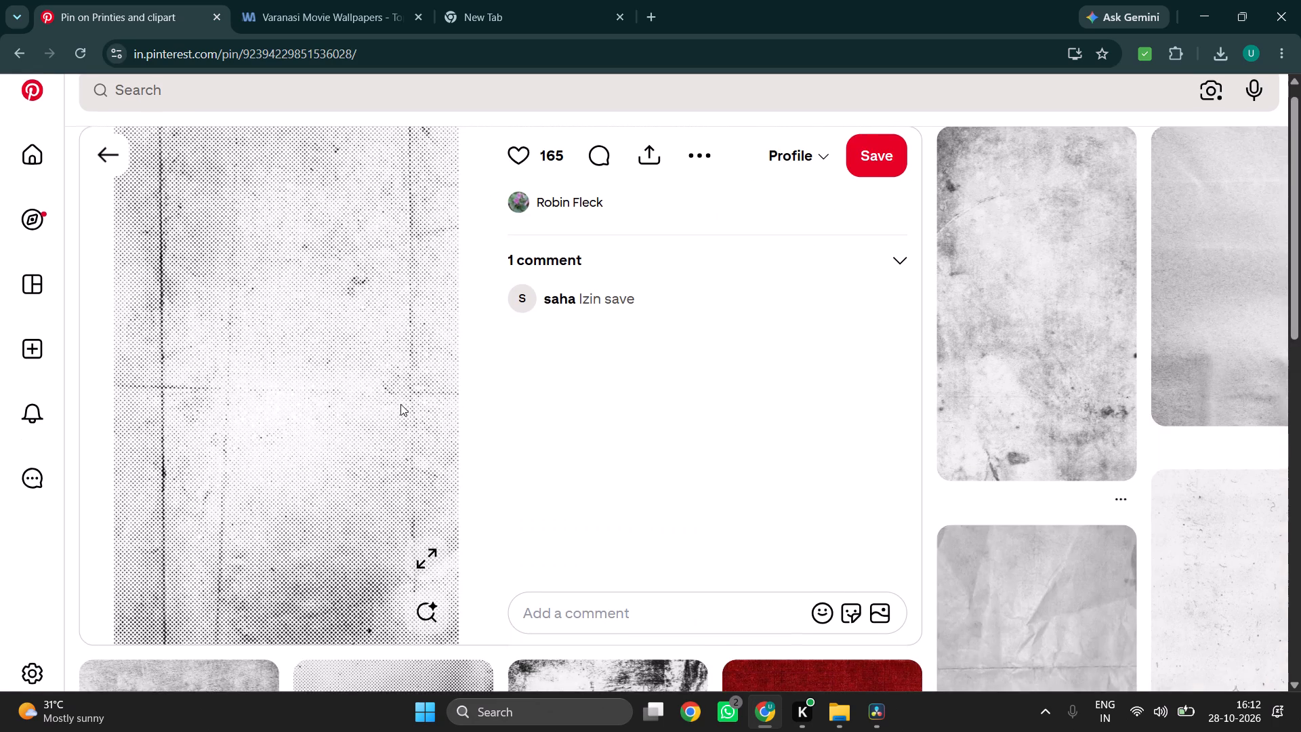
{"action": "scroll", "coordinate": [400, 404], "scroll_direction": "right", "scroll_amount": 1}
{"action": "right_click", "coordinate": [373, 361]}
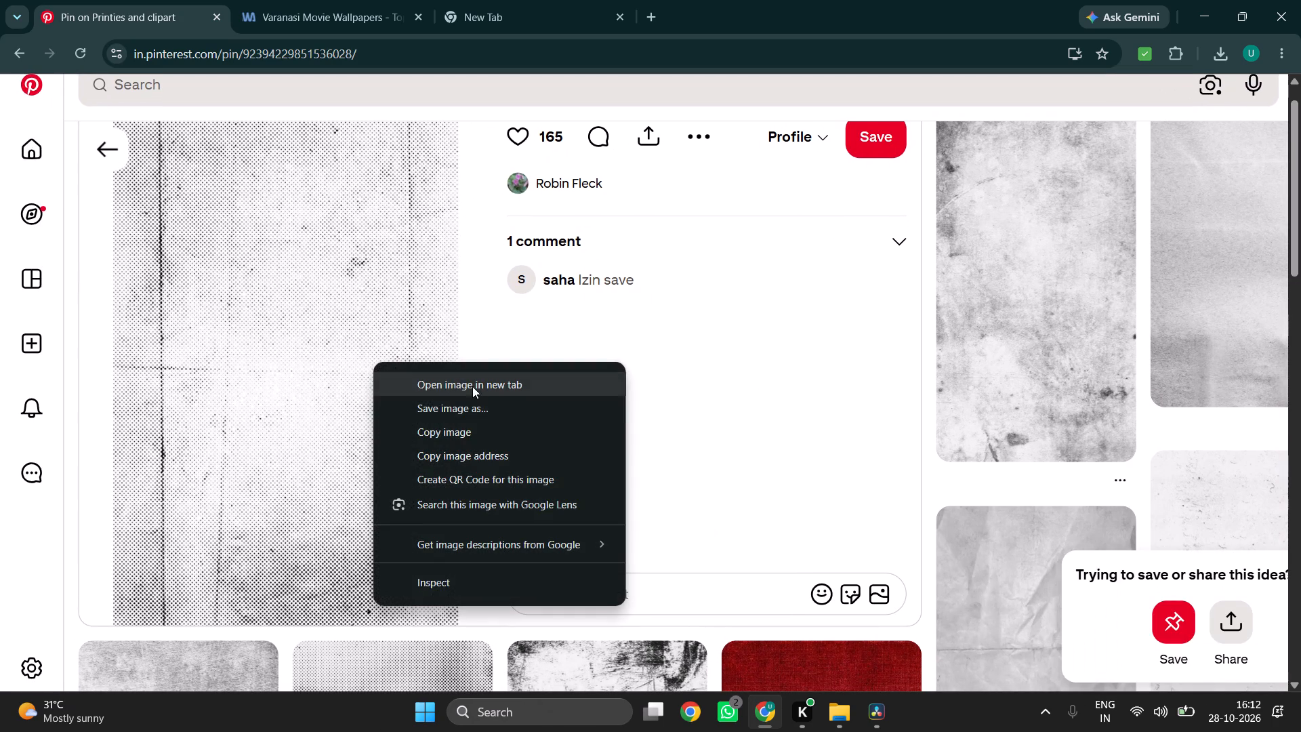
{"action": "left_click", "coordinate": [705, 130]}
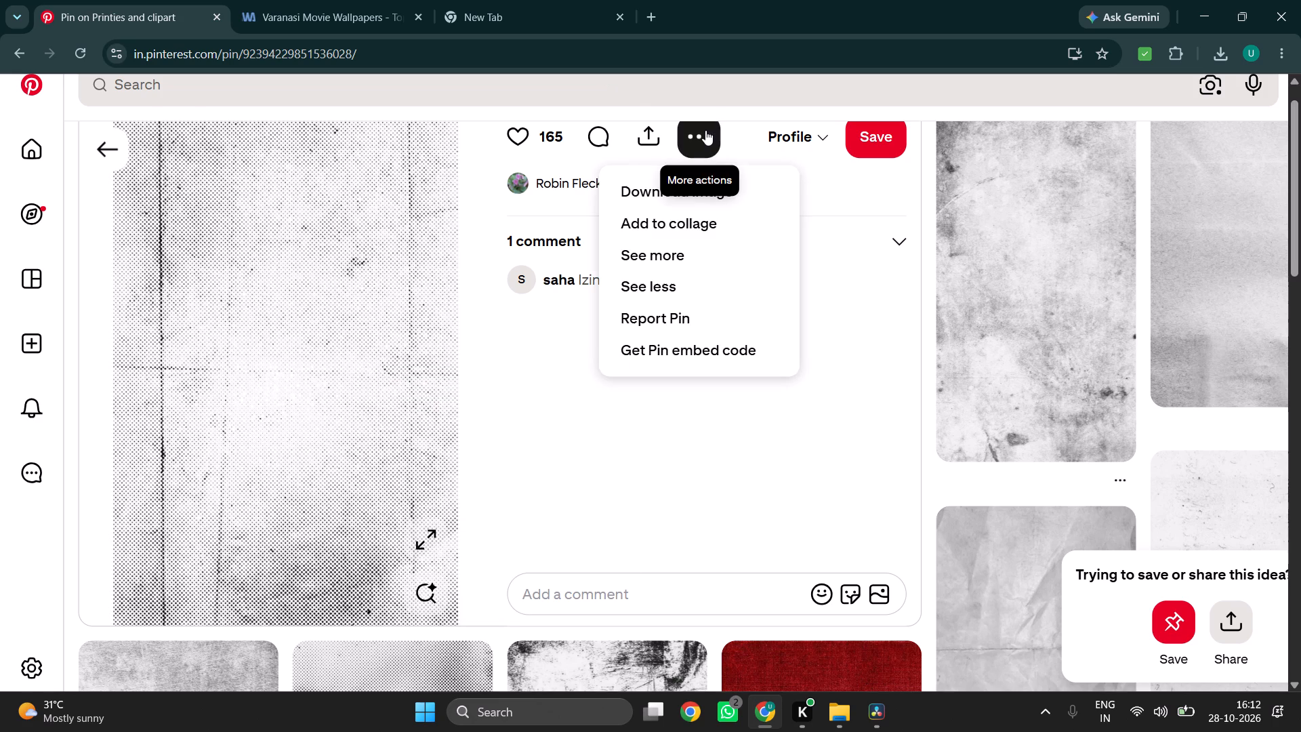
{"action": "left_click", "coordinate": [682, 185]}
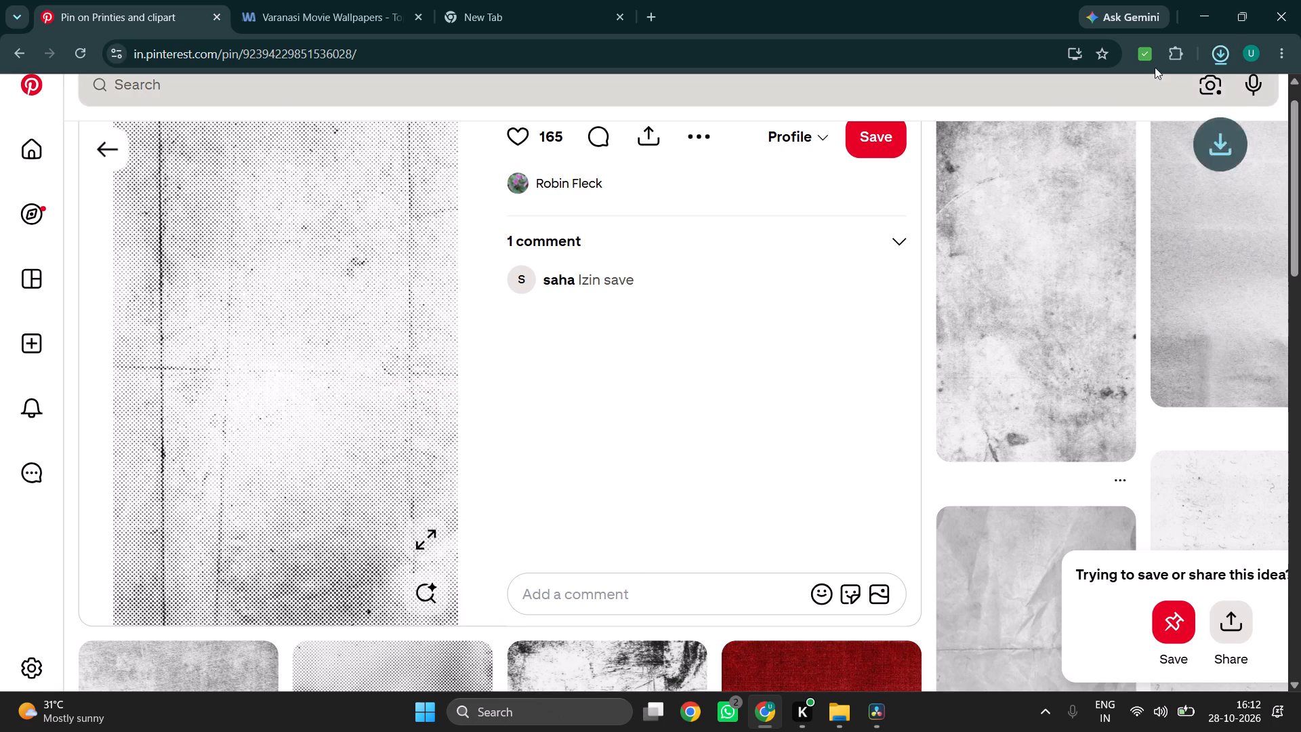
{"action": "left_click", "coordinate": [1220, 57]}
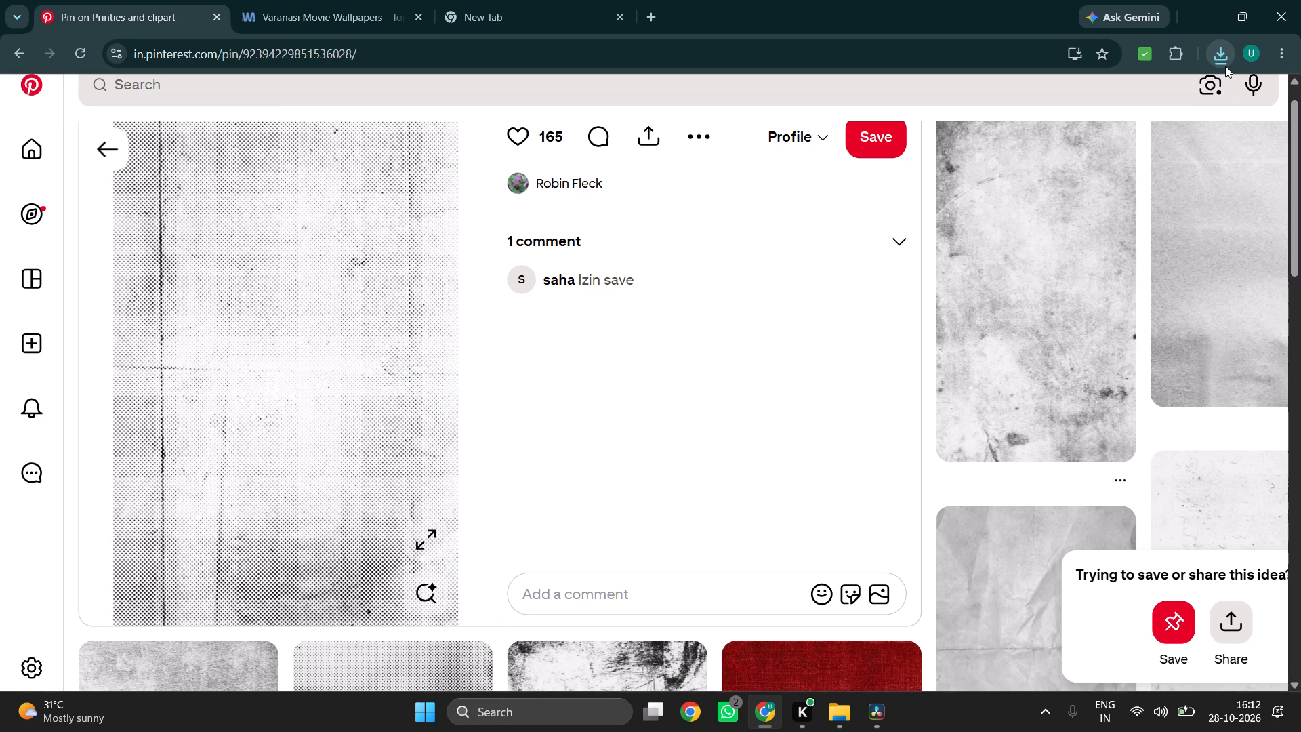
{"action": "left_click", "coordinate": [1225, 66]}
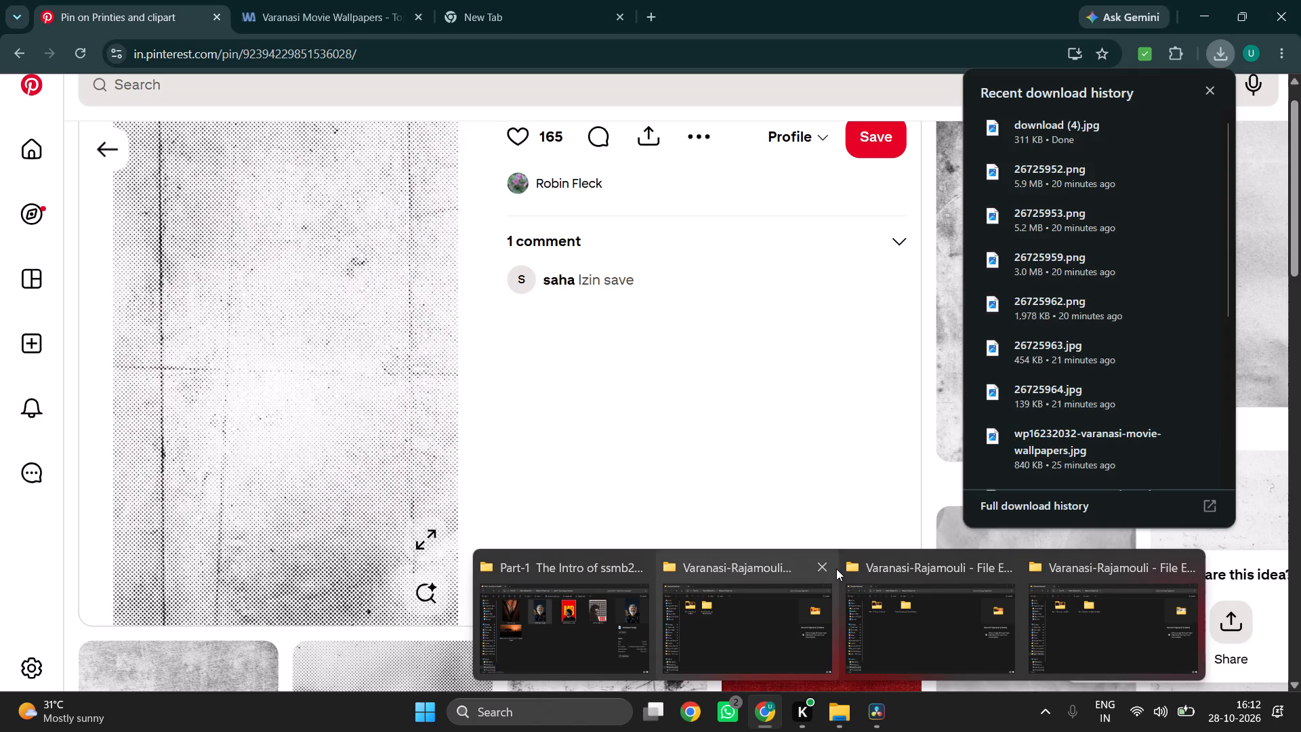
Close the duplicate Varanasi-Rajamouli folder windows and bring up the Part-1 The Intro of ssmb29 folder window.
{"action": "left_click", "coordinate": [836, 569]}
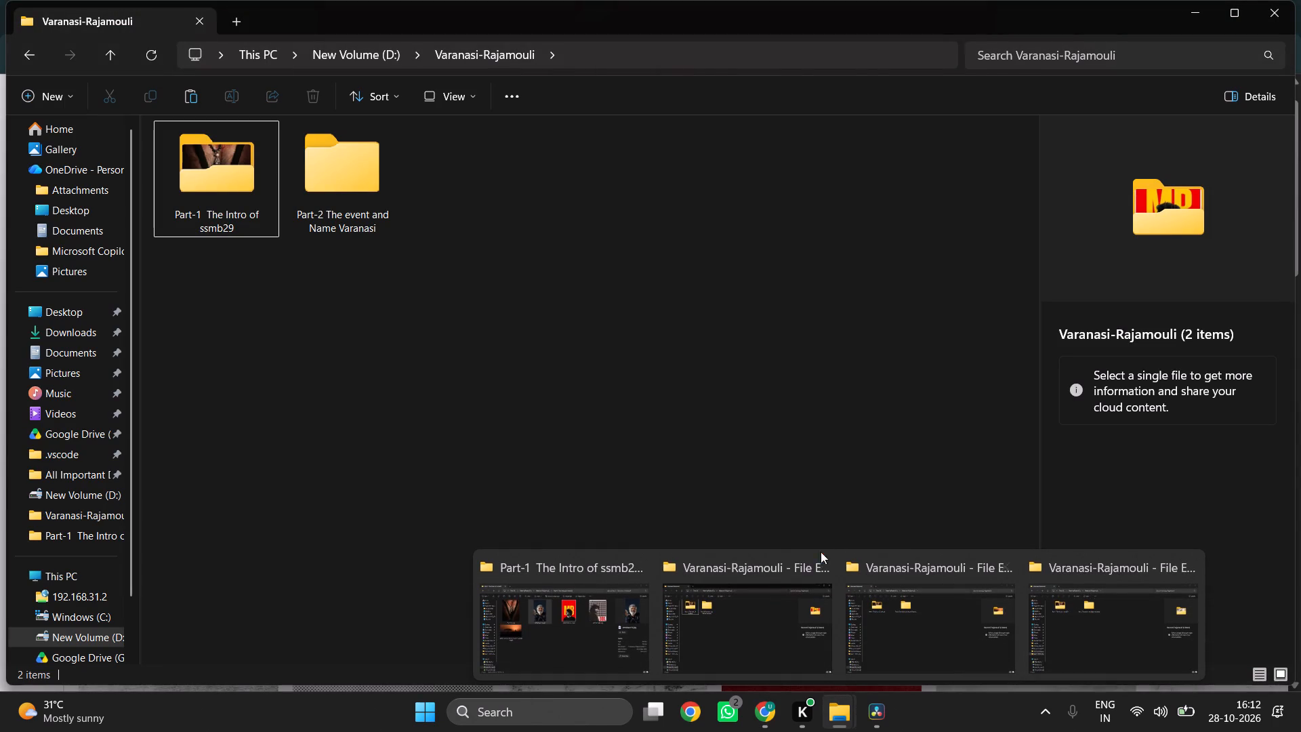
{"action": "left_click", "coordinate": [820, 560]}
{"action": "left_click", "coordinate": [918, 564]}
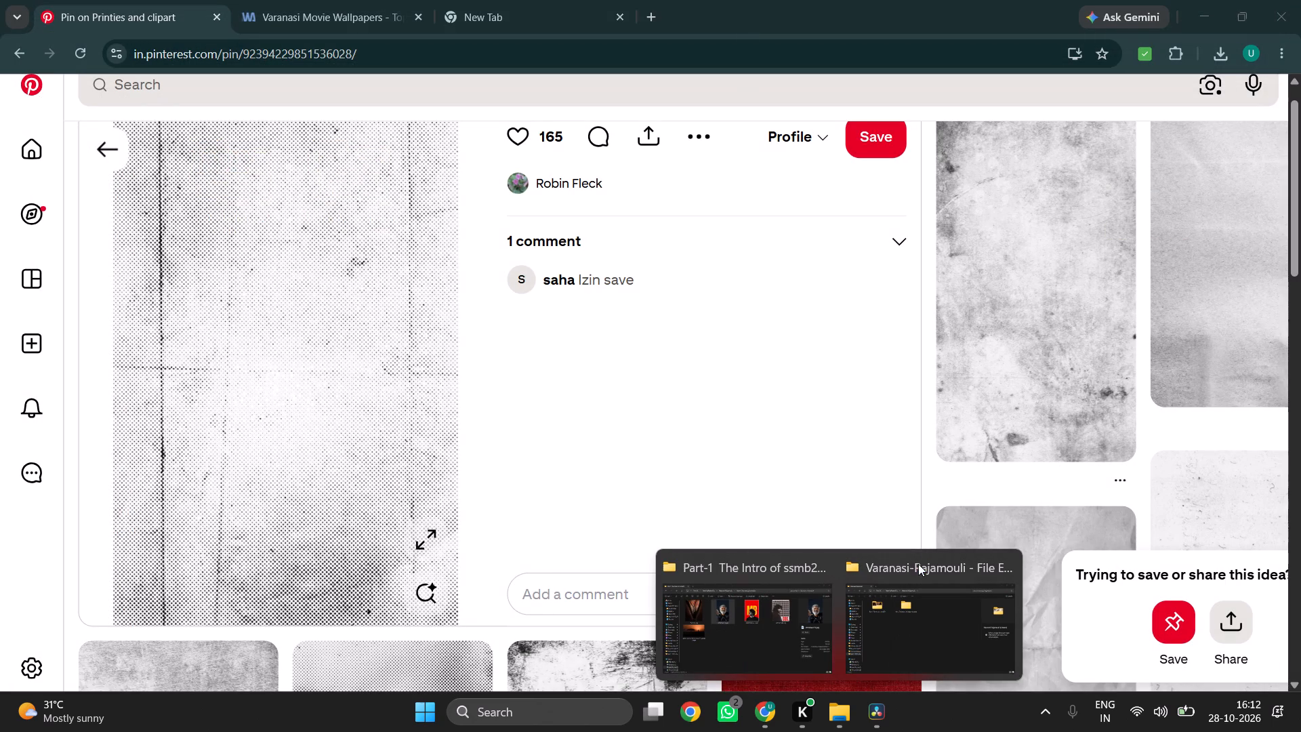
{"action": "left_click", "coordinate": [1004, 569]}
{"action": "left_click", "coordinate": [869, 625]}
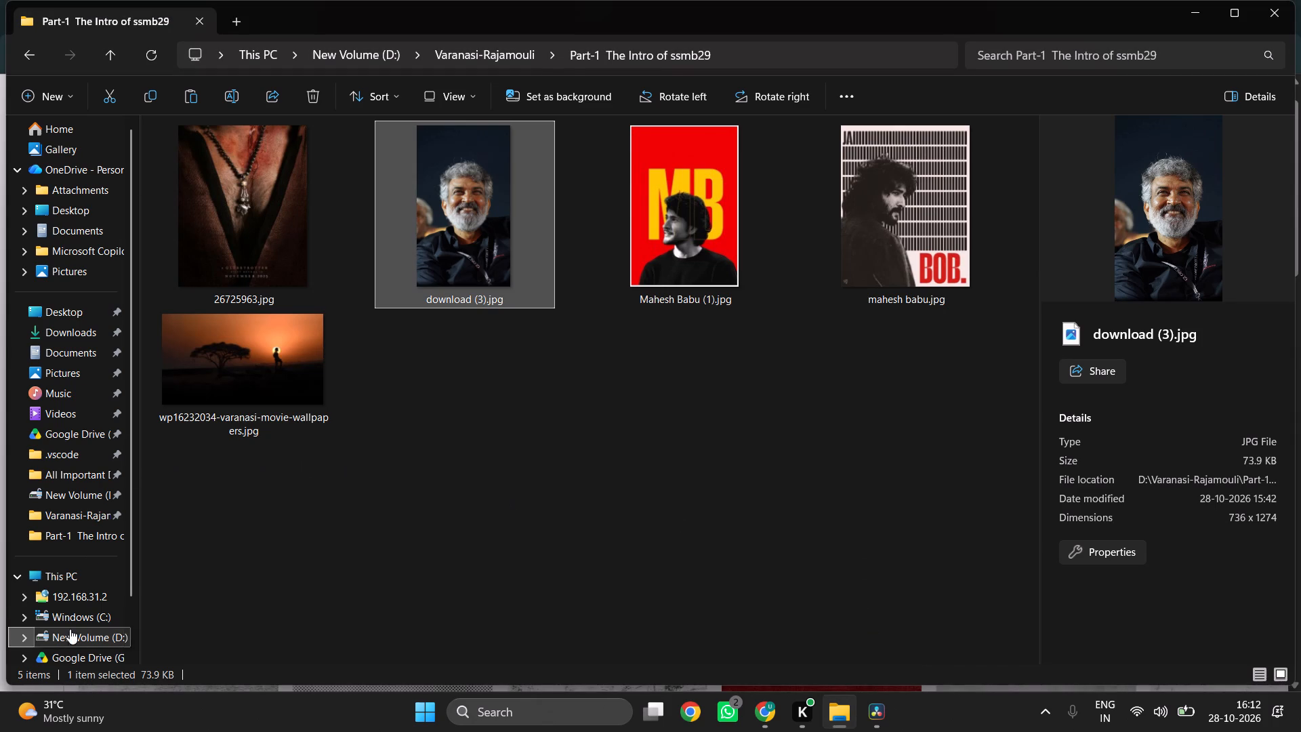
Copy download (4).jpg from the Downloads folder into the Part-1 The Intro of ssmb29 folder of Varanasi-Rajamouli.
{"action": "left_click", "coordinate": [88, 331]}
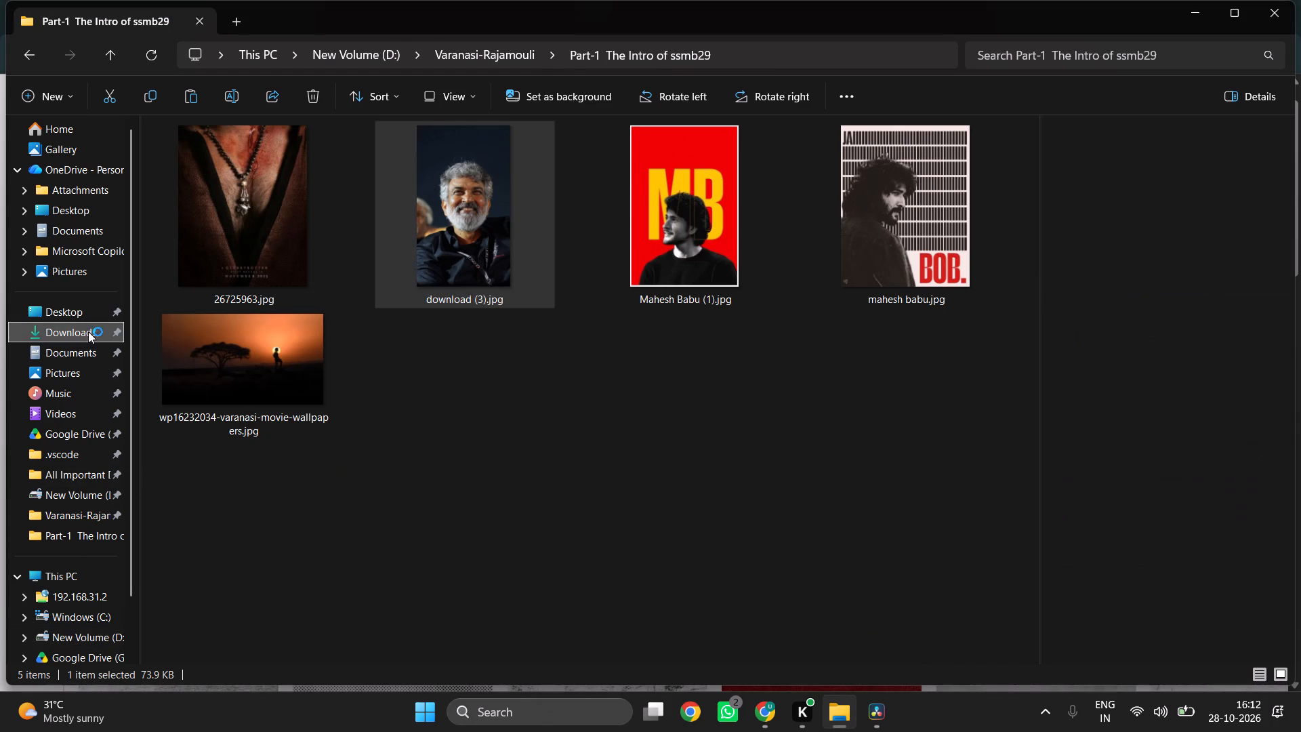
{"action": "left_click", "coordinate": [269, 212]}
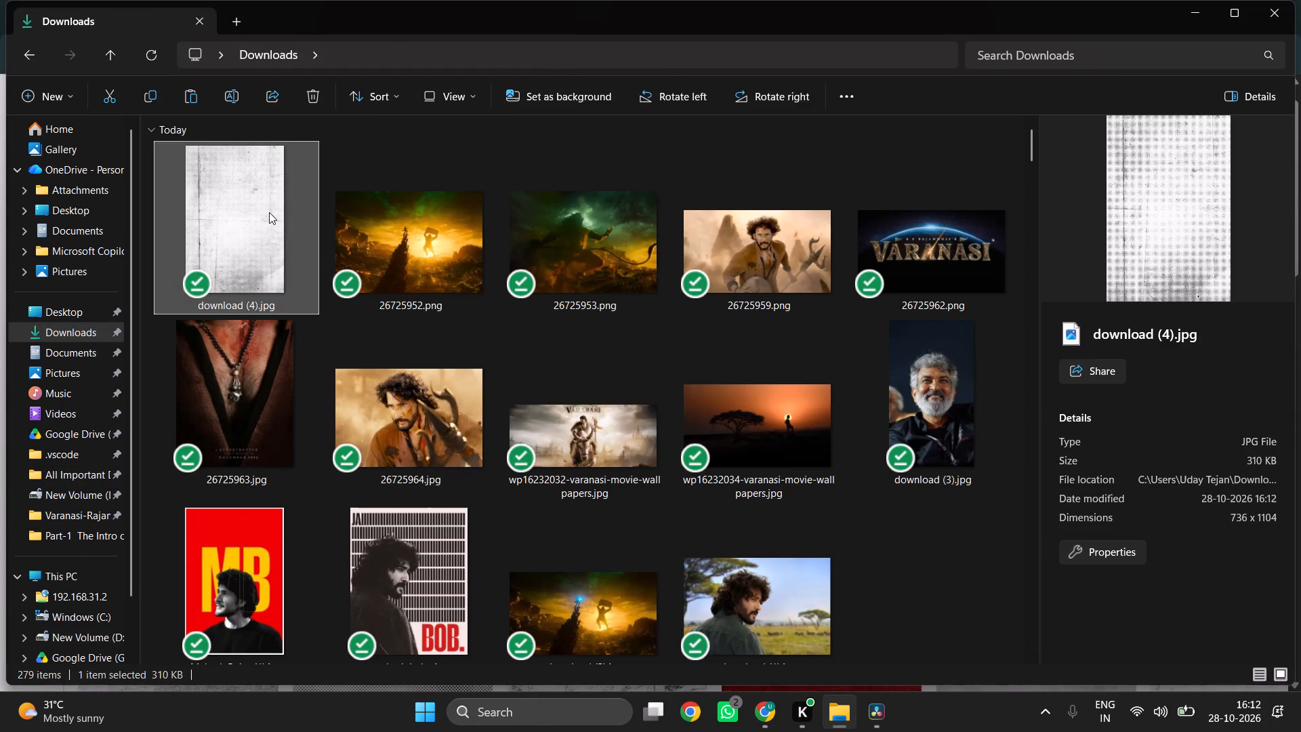
{"action": "key", "text": "ctrl+c"}
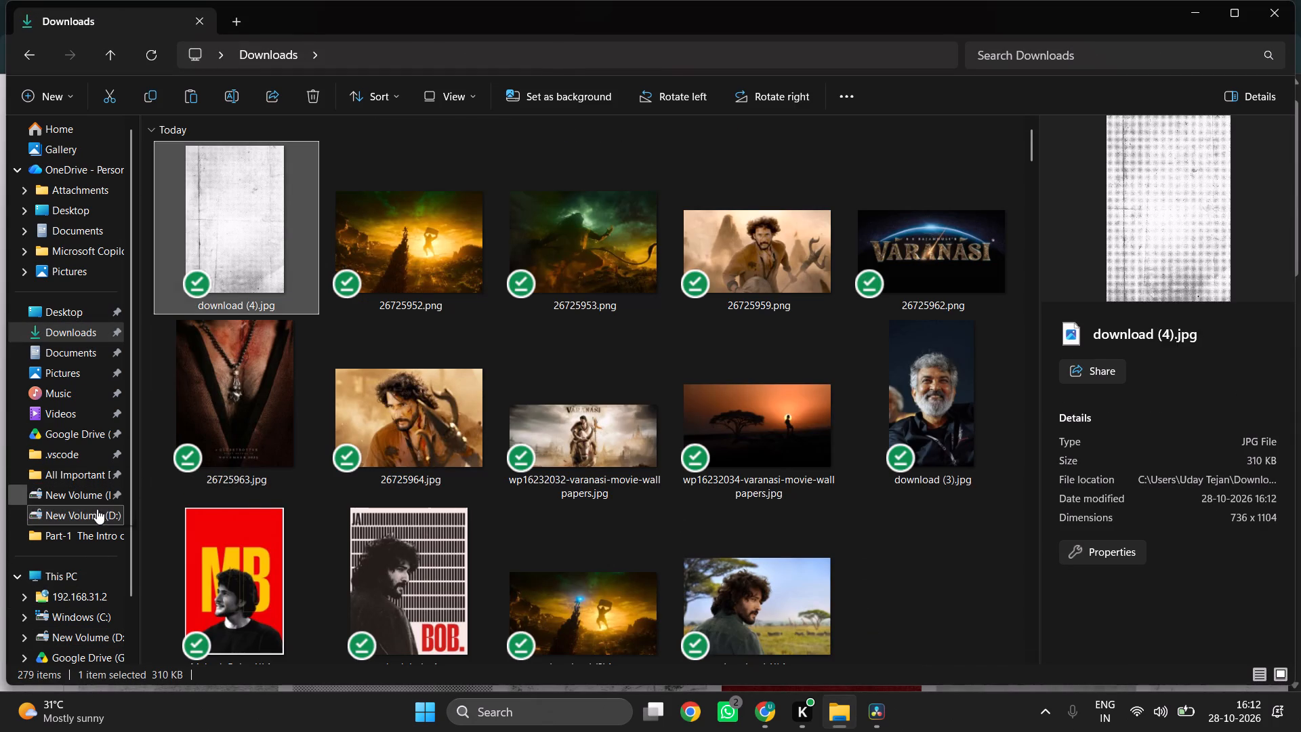
{"action": "left_click", "coordinate": [98, 514]}
{"action": "double_click", "coordinate": [307, 176]}
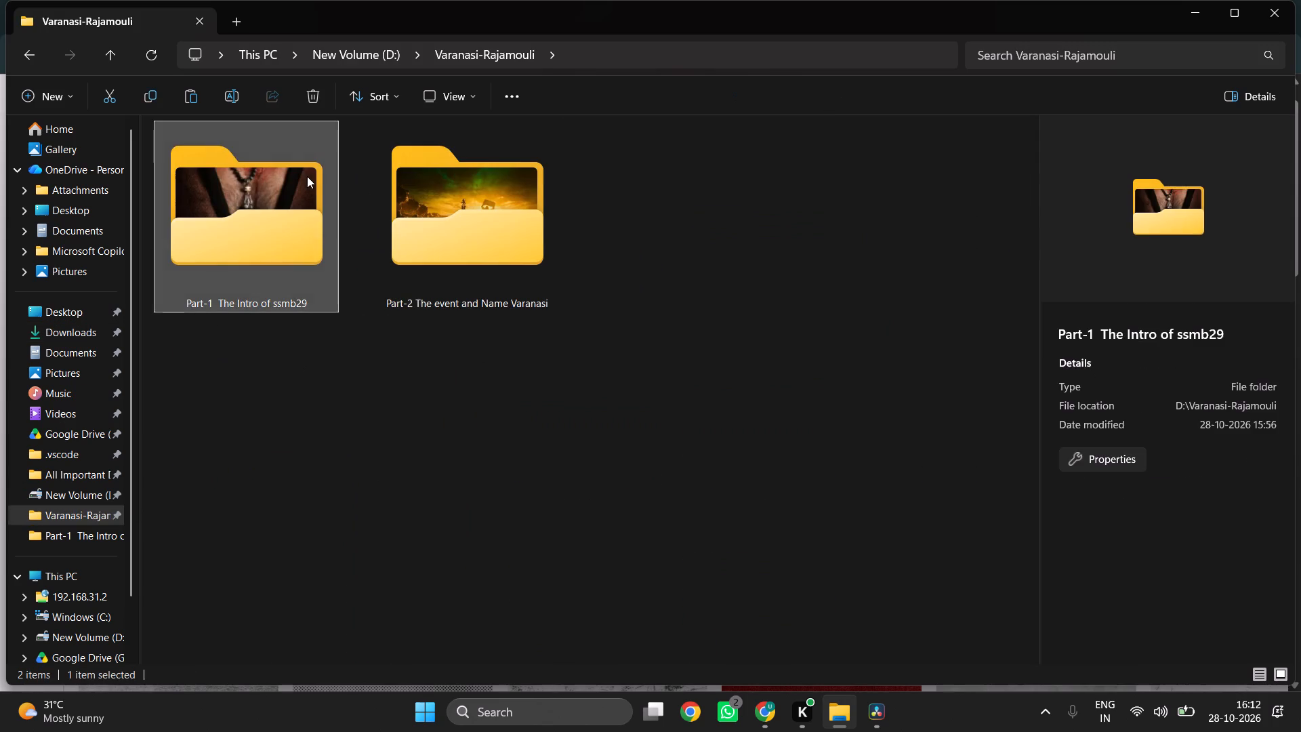
{"action": "left_click", "coordinate": [665, 445]}
{"action": "key", "text": "ctrl+v"}
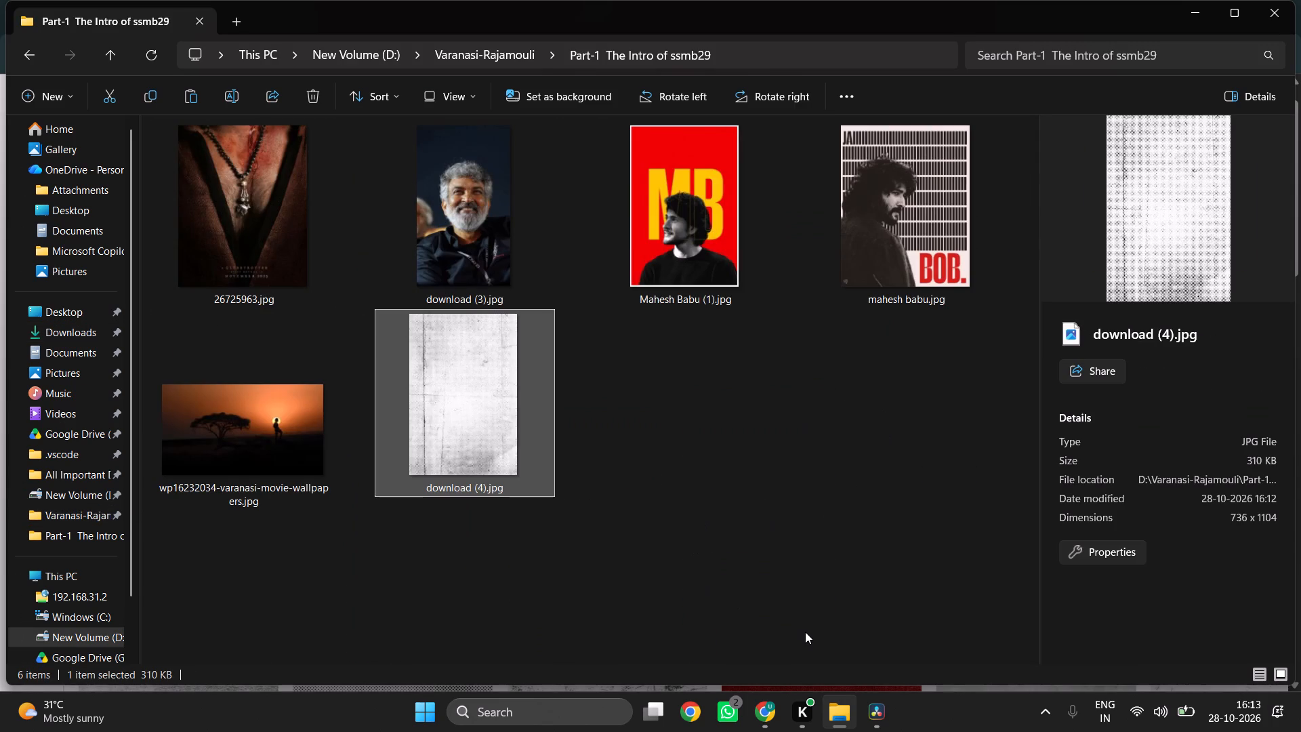
Switch to DaVinci Resolve and show the Media Pool on the Fusion page.
{"action": "left_click", "coordinate": [772, 712]}
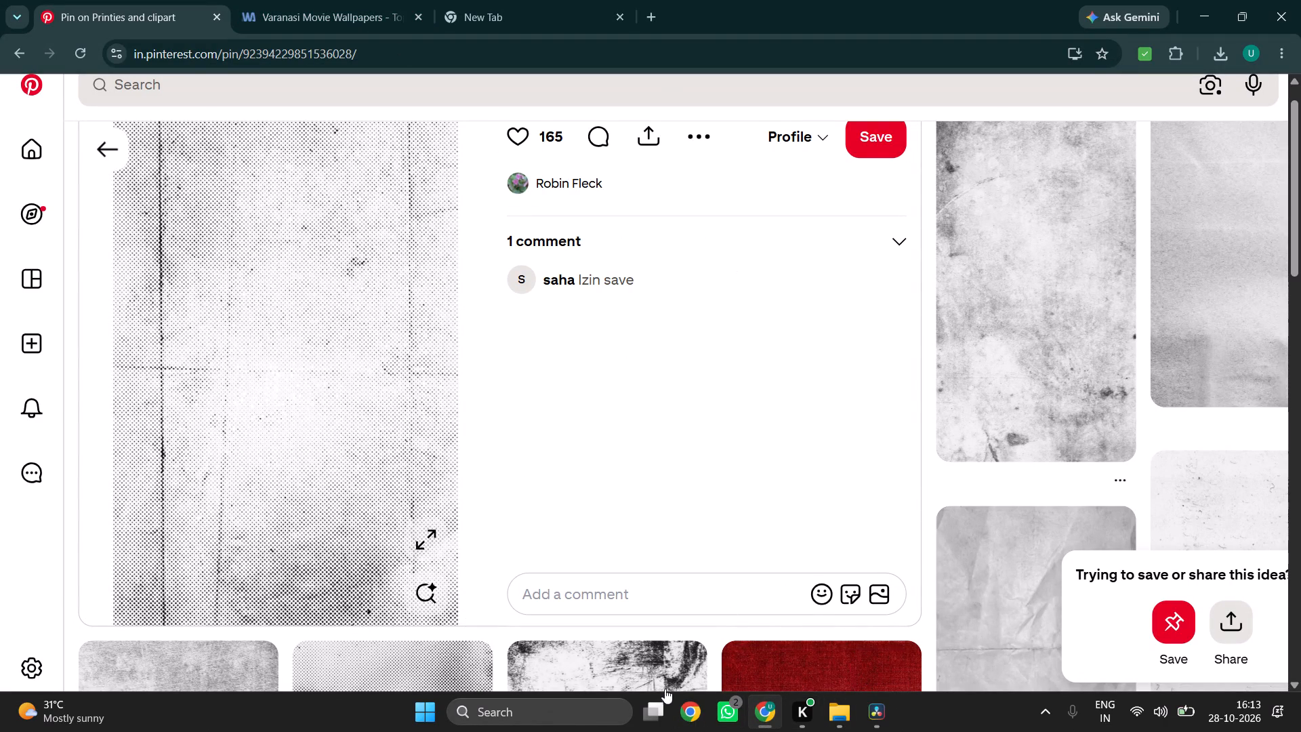
{"action": "left_click", "coordinate": [883, 716]}
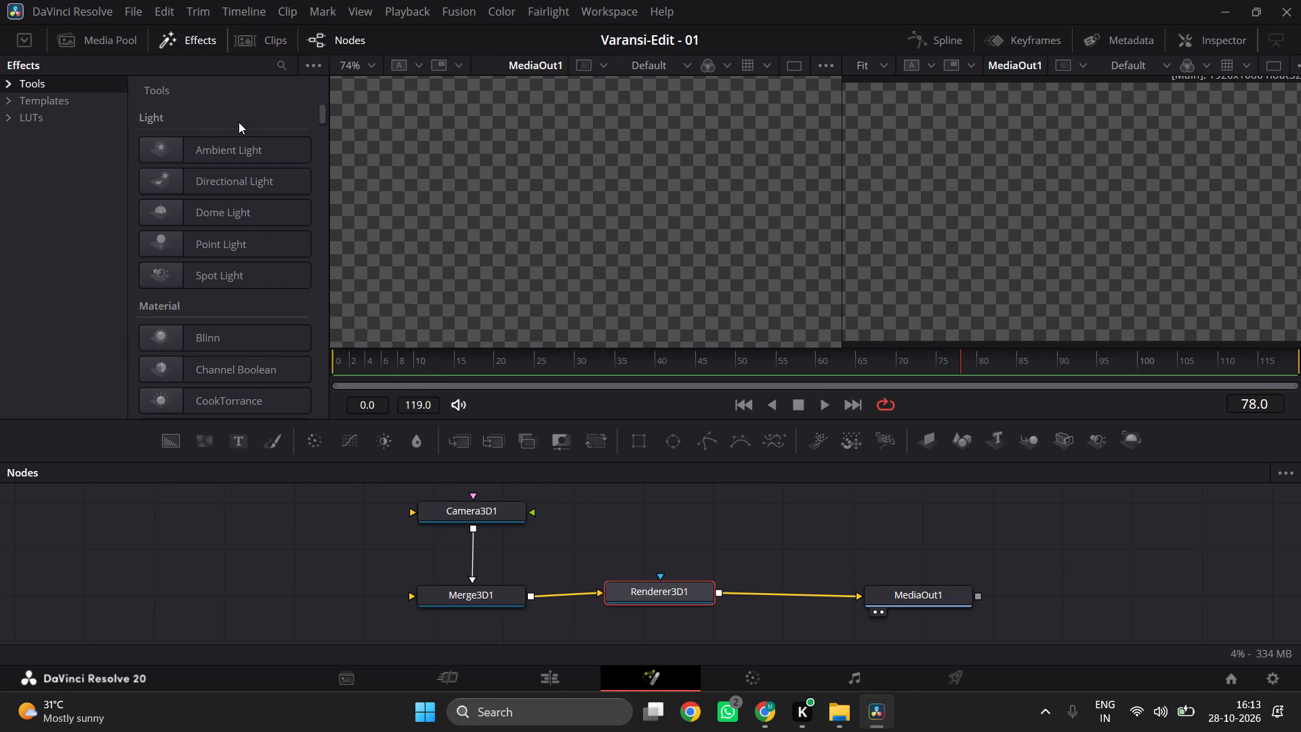
{"action": "left_click", "coordinate": [87, 47]}
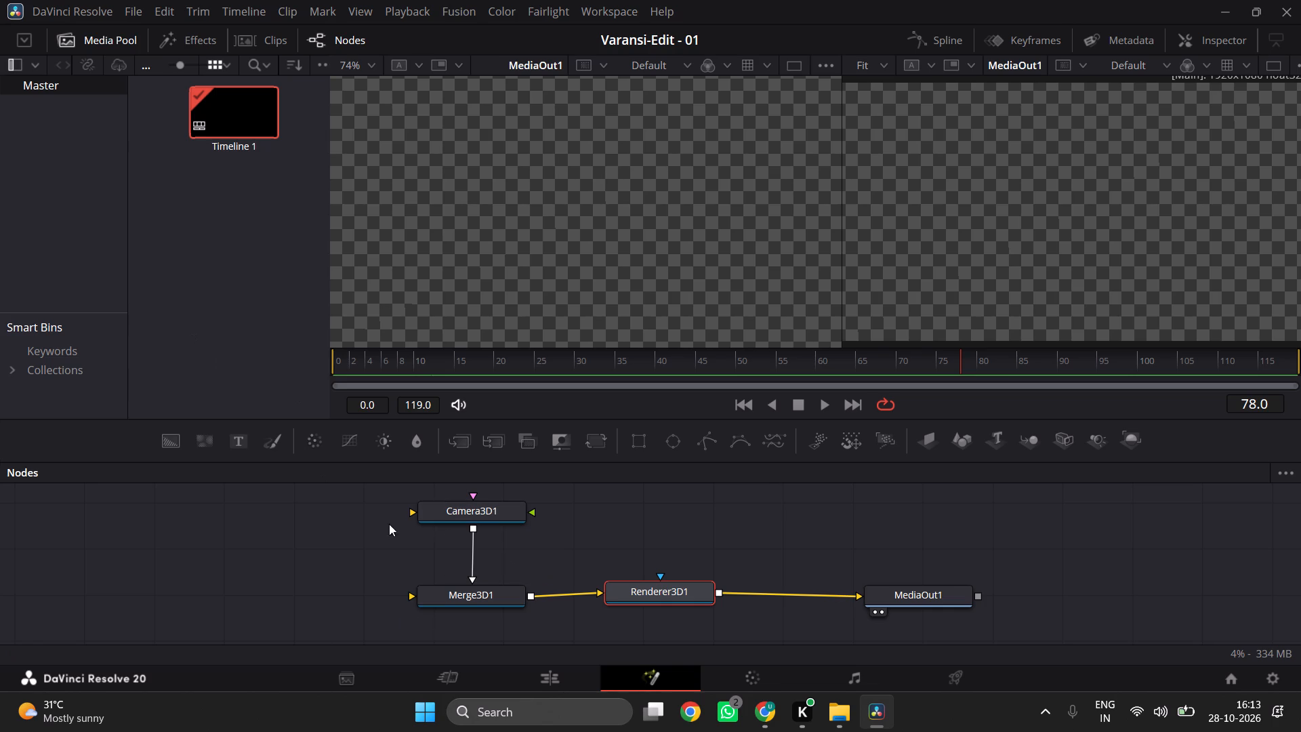
{"action": "left_click", "coordinate": [302, 544]}
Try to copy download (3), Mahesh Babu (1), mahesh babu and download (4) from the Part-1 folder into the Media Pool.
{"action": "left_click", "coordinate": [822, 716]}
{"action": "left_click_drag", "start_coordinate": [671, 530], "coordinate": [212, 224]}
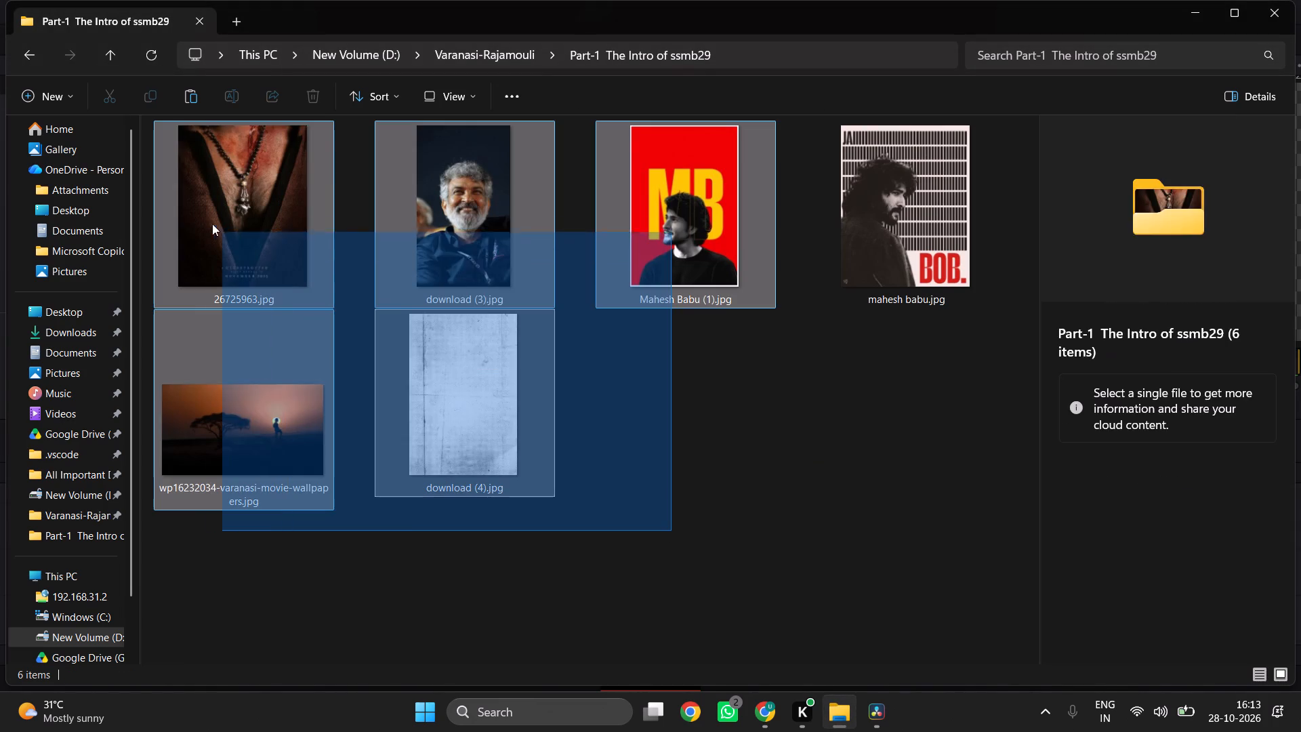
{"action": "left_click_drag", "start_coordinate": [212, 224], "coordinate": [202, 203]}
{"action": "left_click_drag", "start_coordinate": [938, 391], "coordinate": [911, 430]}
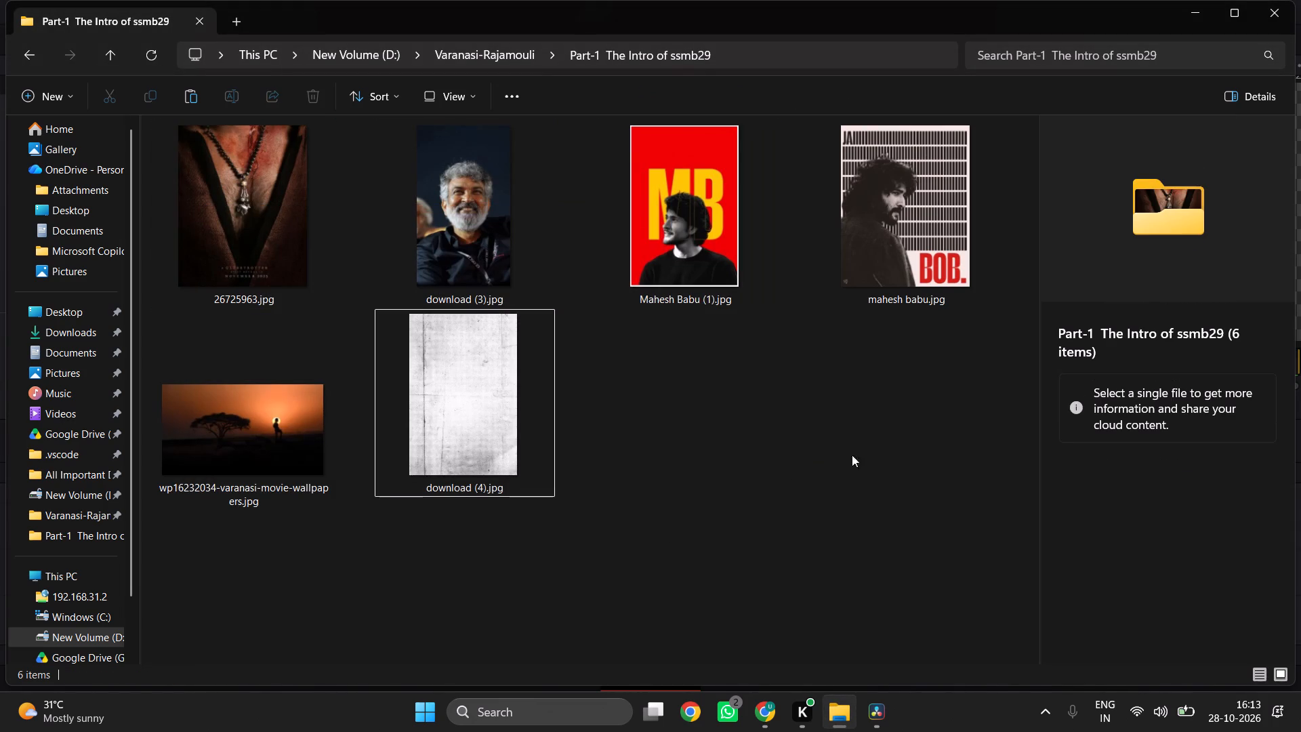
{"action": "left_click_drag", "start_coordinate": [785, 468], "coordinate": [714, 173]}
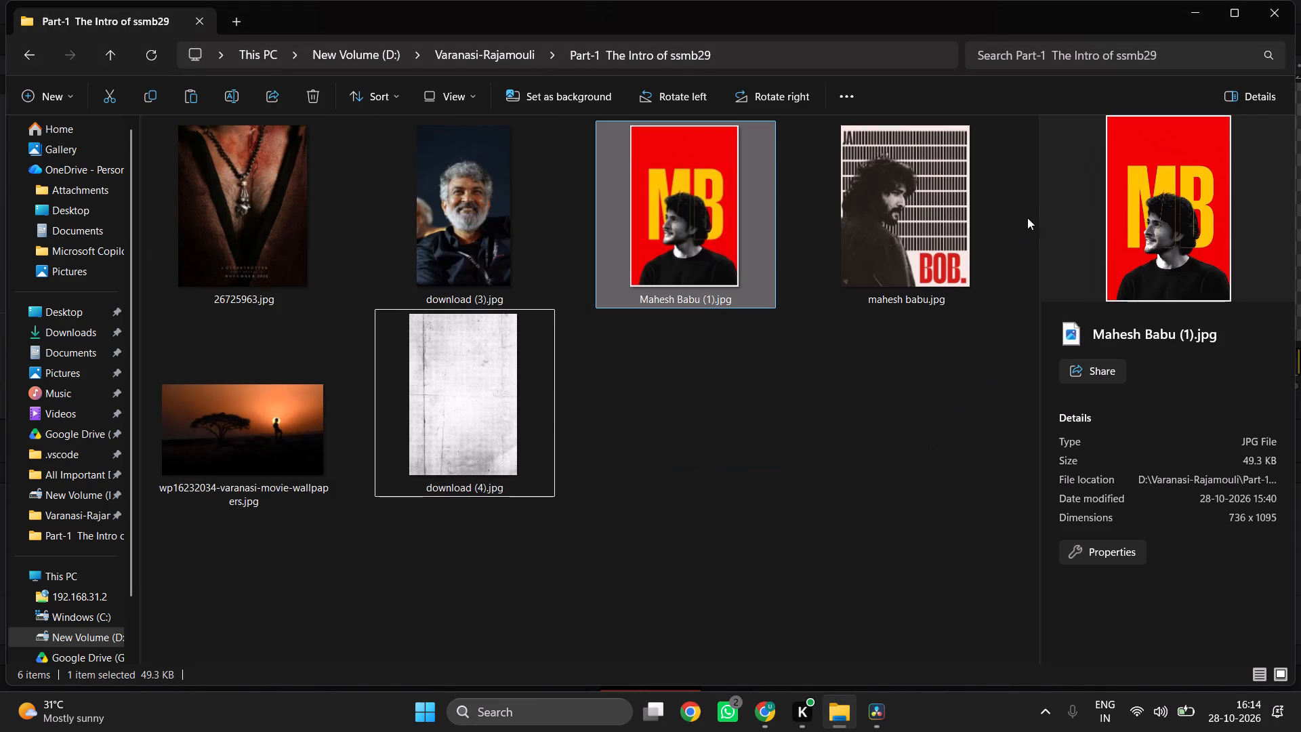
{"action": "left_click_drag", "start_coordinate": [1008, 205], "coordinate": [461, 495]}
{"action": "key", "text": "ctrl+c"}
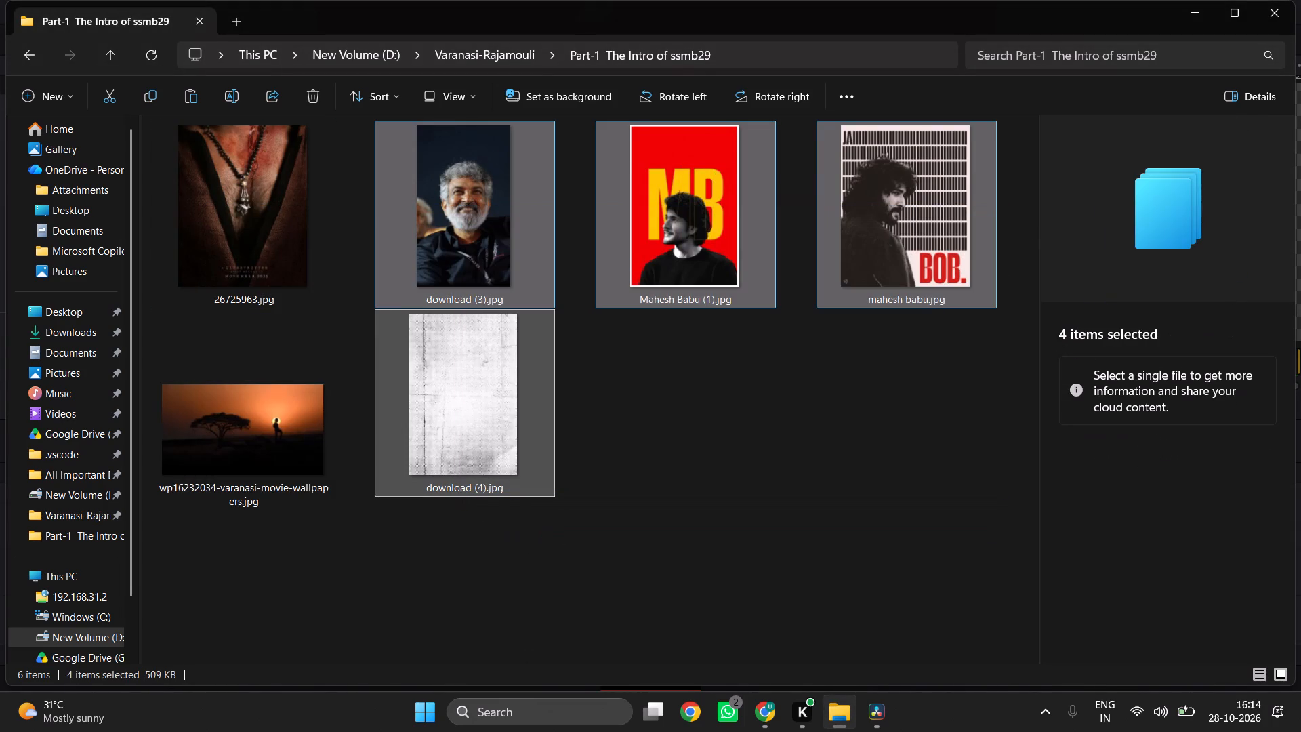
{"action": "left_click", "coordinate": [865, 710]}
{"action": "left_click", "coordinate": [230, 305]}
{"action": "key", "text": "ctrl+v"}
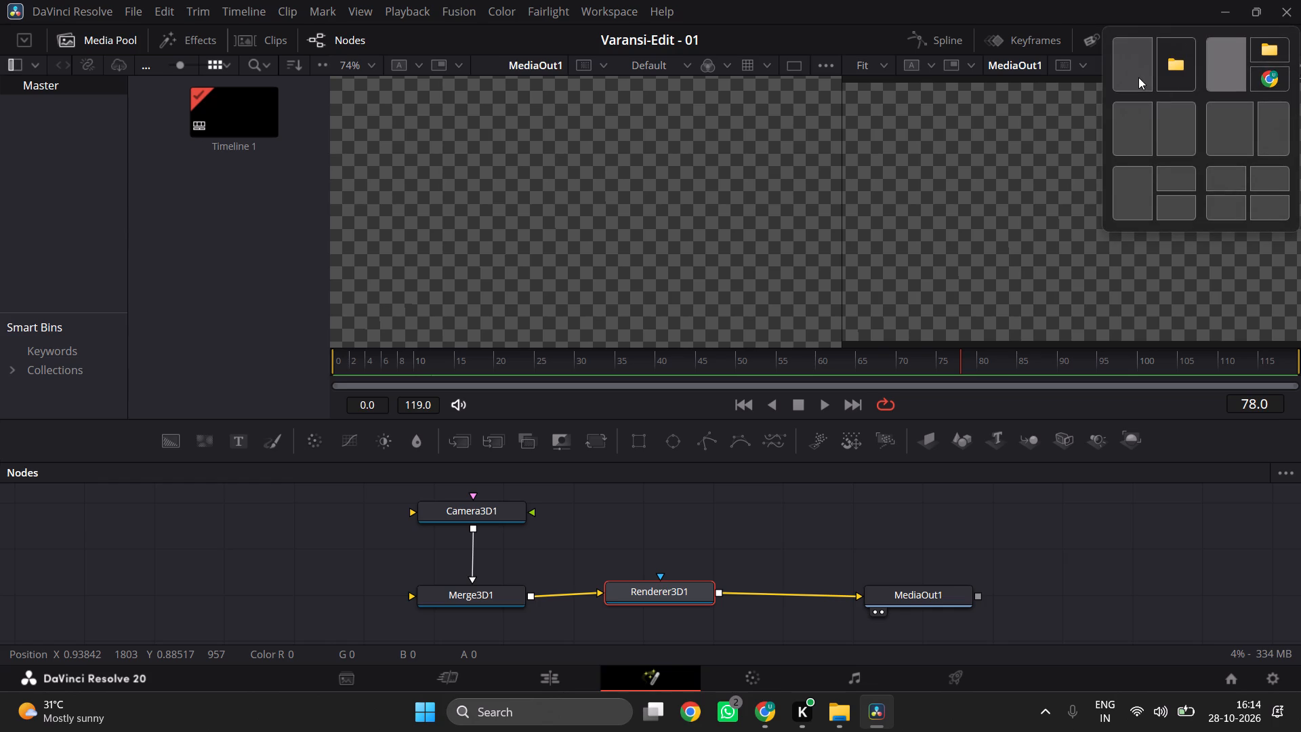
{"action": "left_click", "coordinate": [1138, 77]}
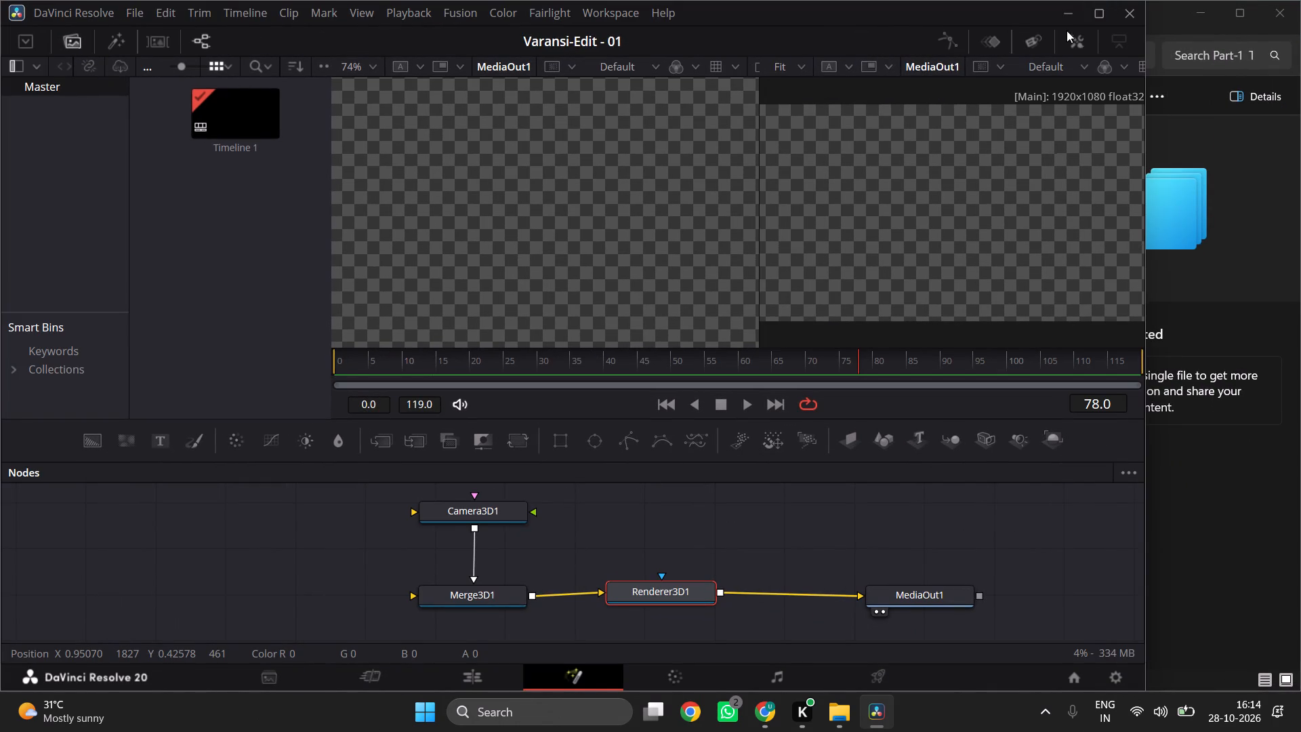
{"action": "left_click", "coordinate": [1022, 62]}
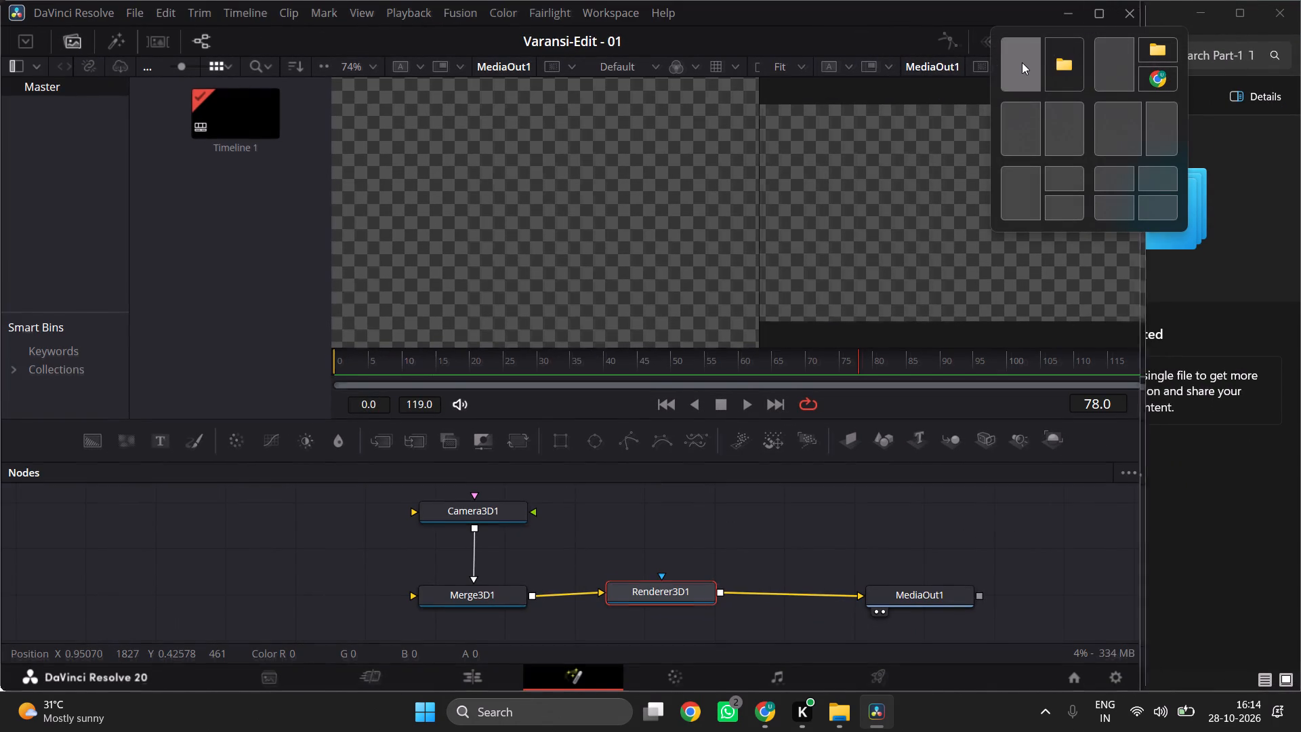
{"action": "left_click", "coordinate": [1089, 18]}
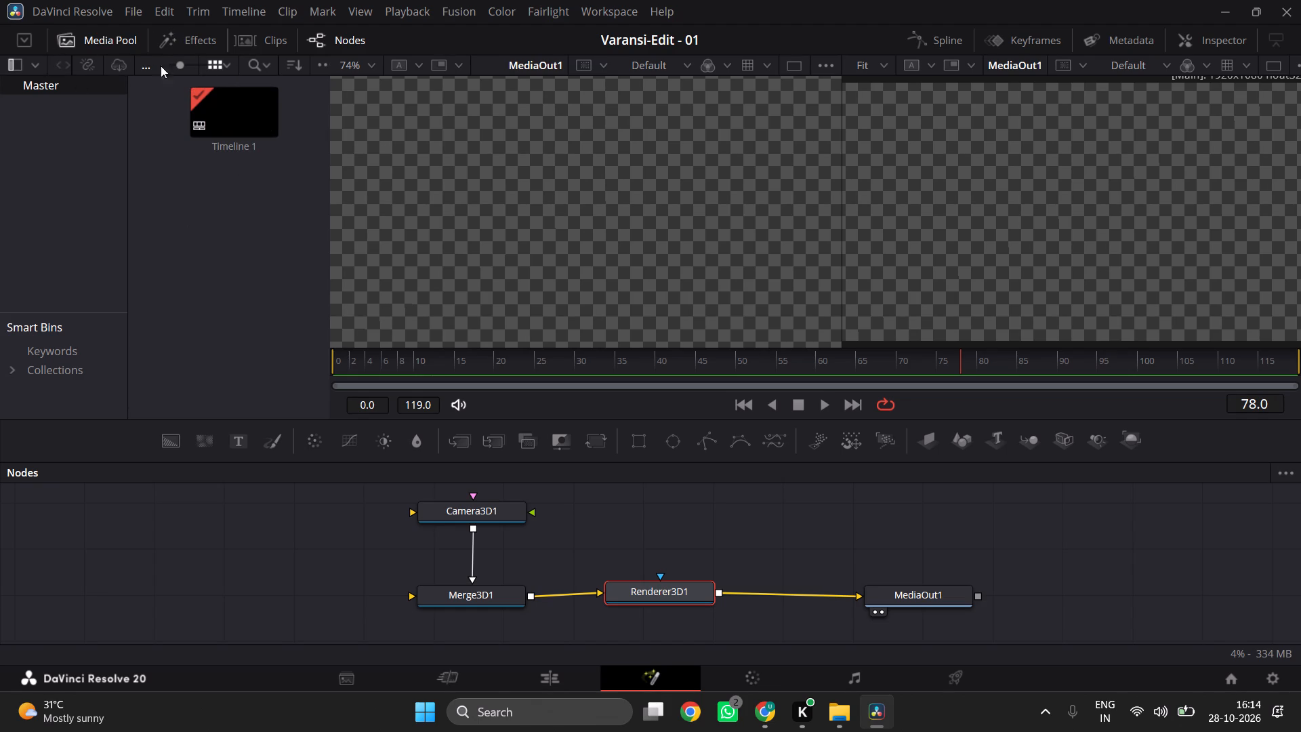
Reduce the thumbnail size of the clips in the Media Pool.
{"action": "left_click_drag", "start_coordinate": [186, 66], "coordinate": [112, 70]}
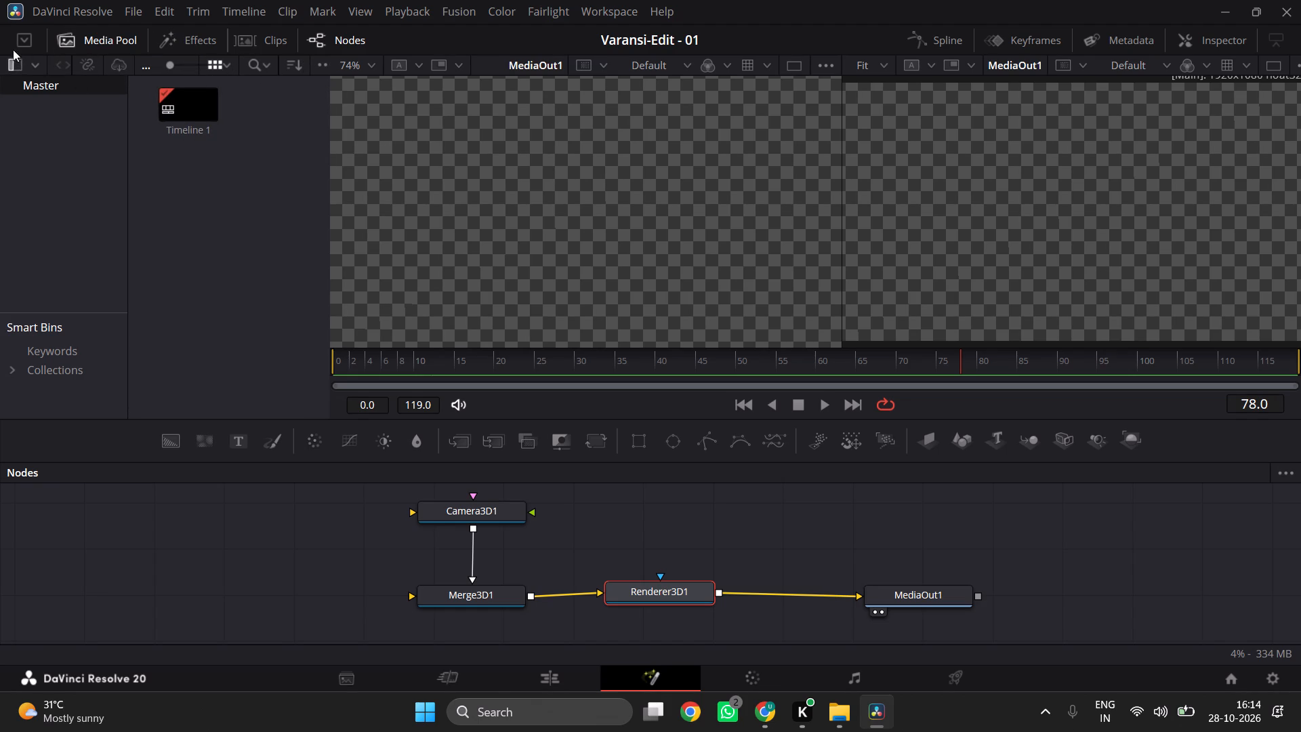
Import download (3), download (4), Mahesh Babu (1) and mahesh babu from the Part-1 The Intro of ssmb29 folder into the Media Pool.
{"action": "left_click", "coordinate": [140, 9]}
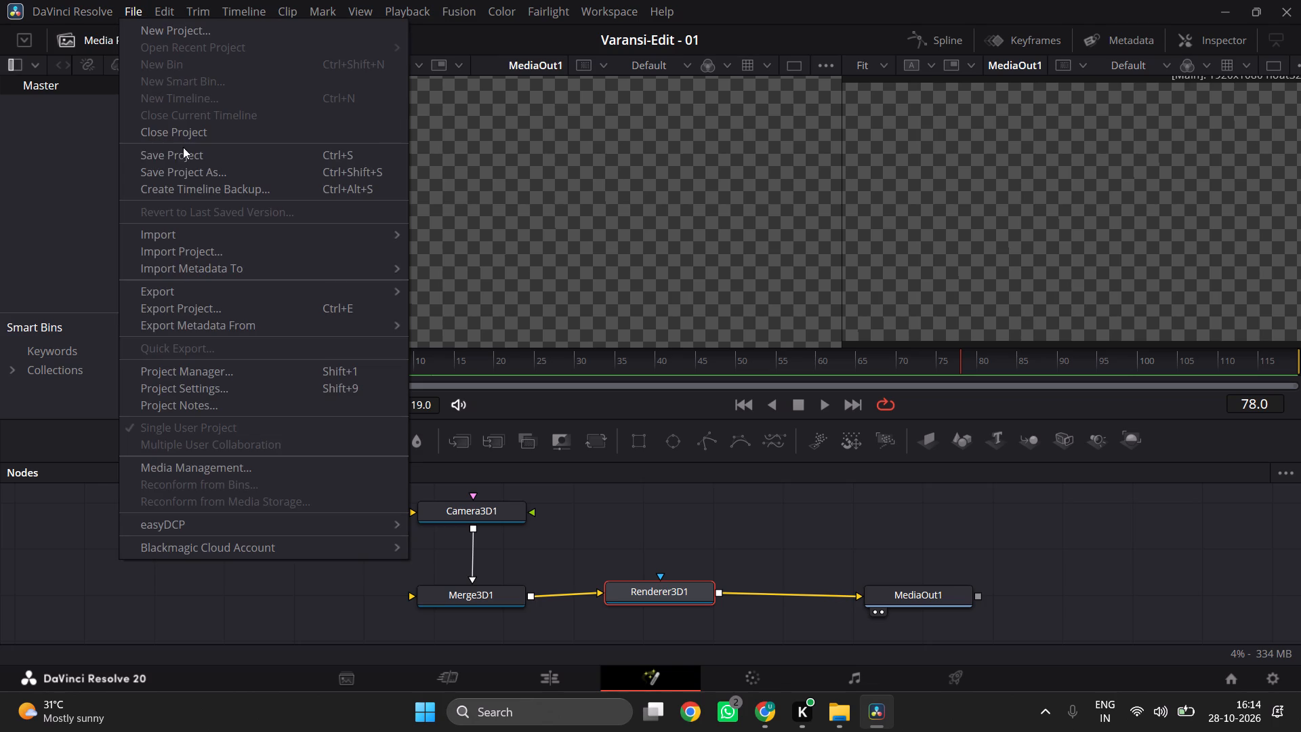
{"action": "left_click", "coordinate": [197, 235]}
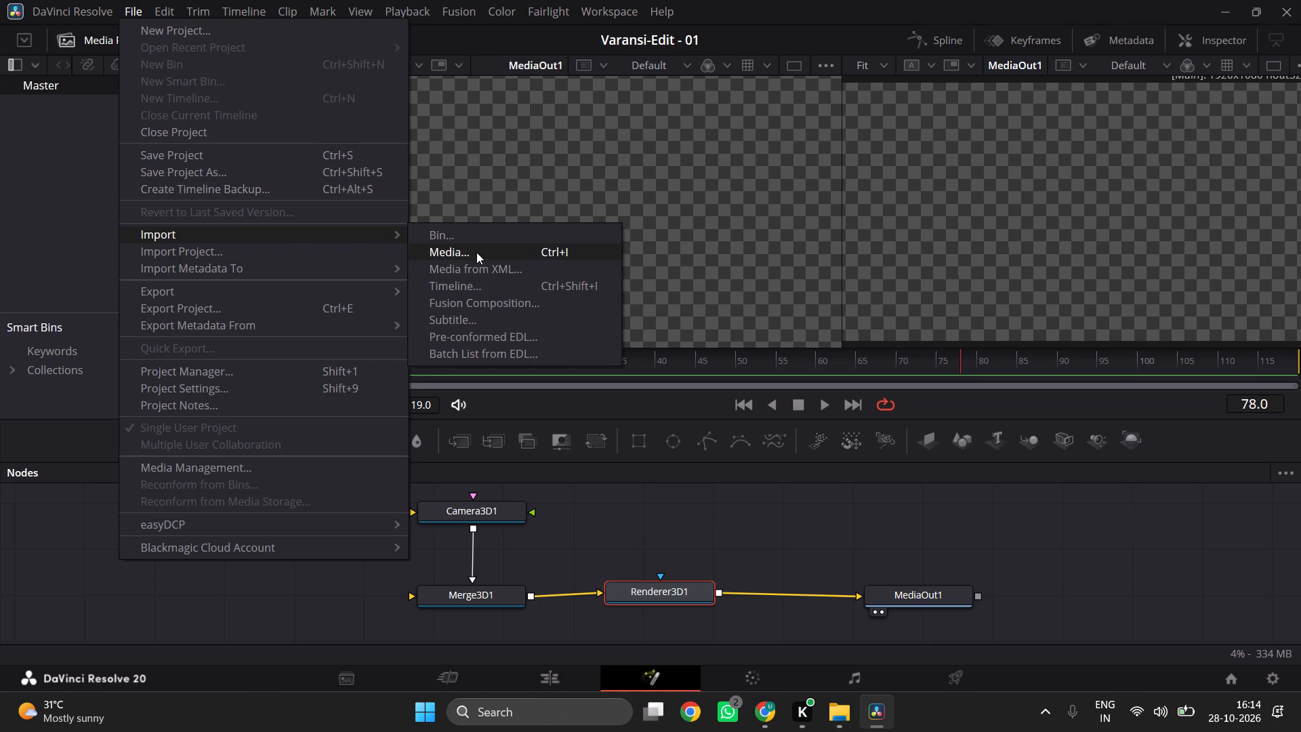
{"action": "left_click", "coordinate": [476, 252]}
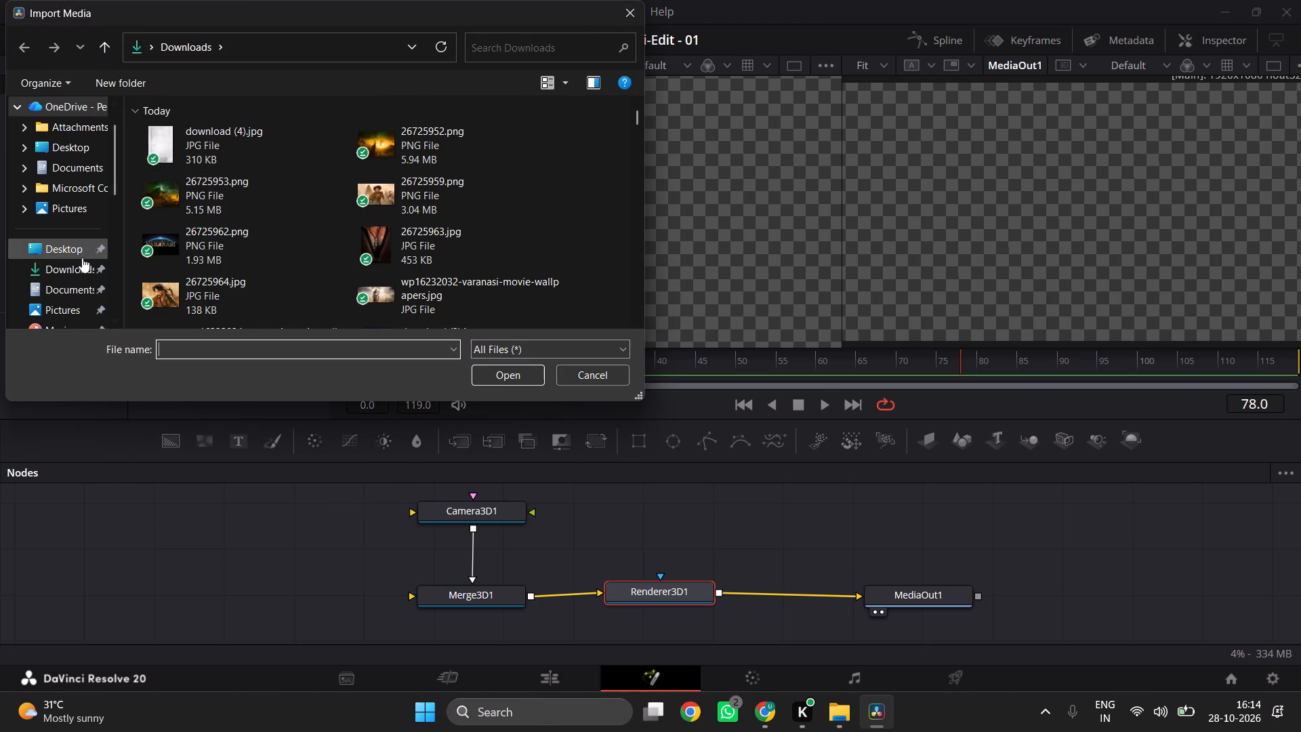
{"action": "scroll", "coordinate": [70, 235], "scroll_direction": "down", "scroll_amount": 2}
{"action": "left_click", "coordinate": [53, 197]}
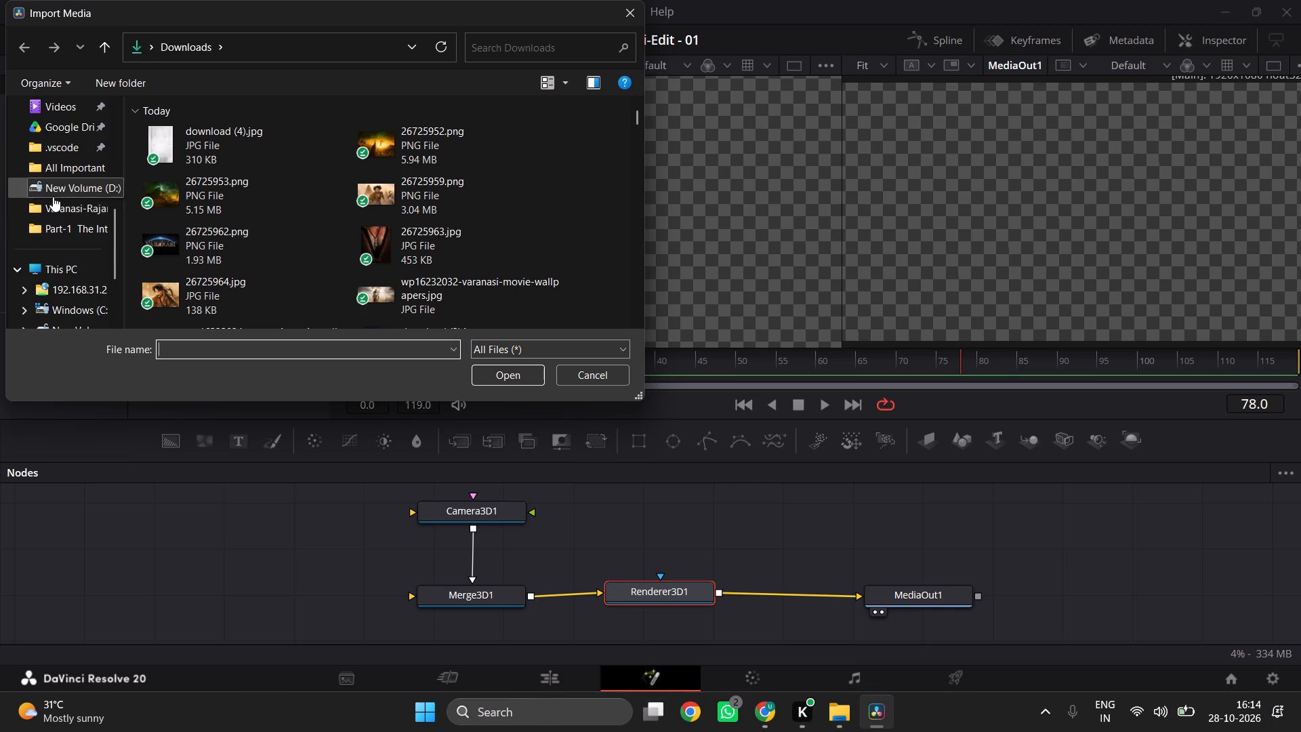
{"action": "left_click", "coordinate": [66, 221]}
{"action": "left_click_drag", "start_coordinate": [419, 303], "coordinate": [174, 138]}
{"action": "left_click", "coordinate": [581, 251]}
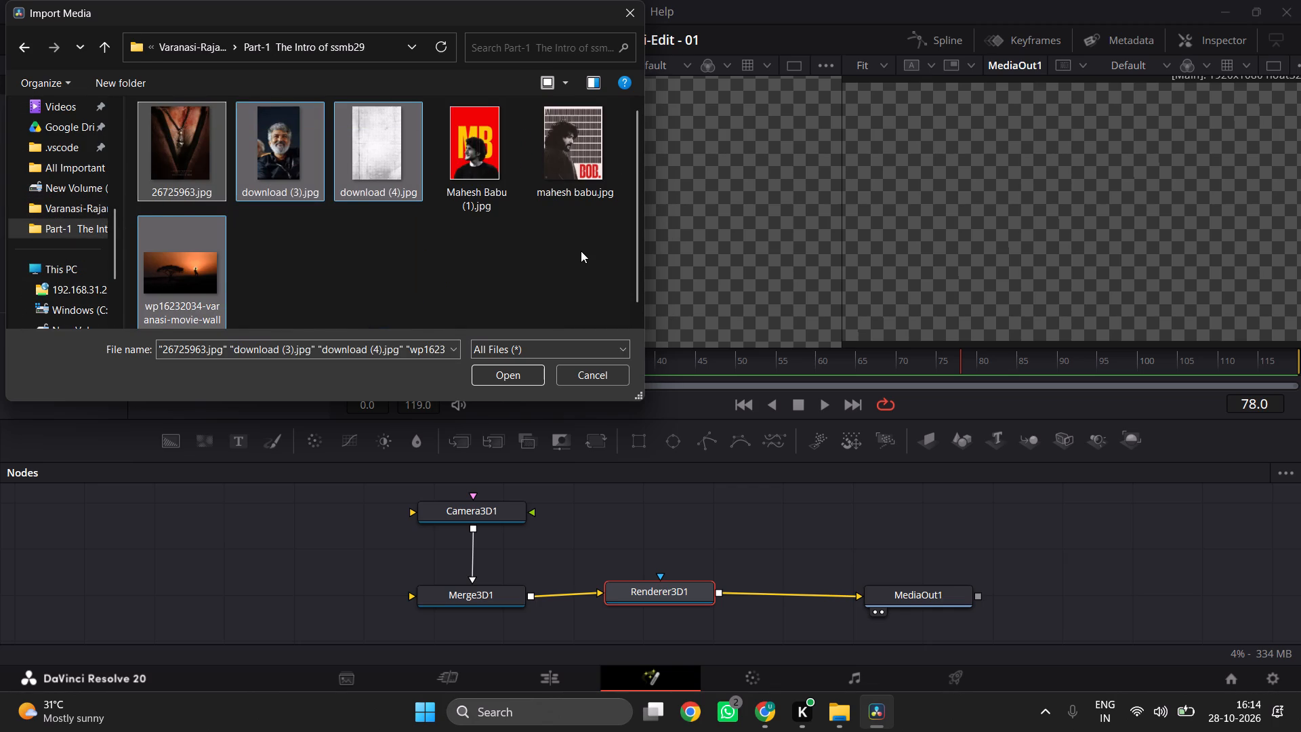
{"action": "left_click_drag", "start_coordinate": [585, 249], "coordinate": [262, 123]}
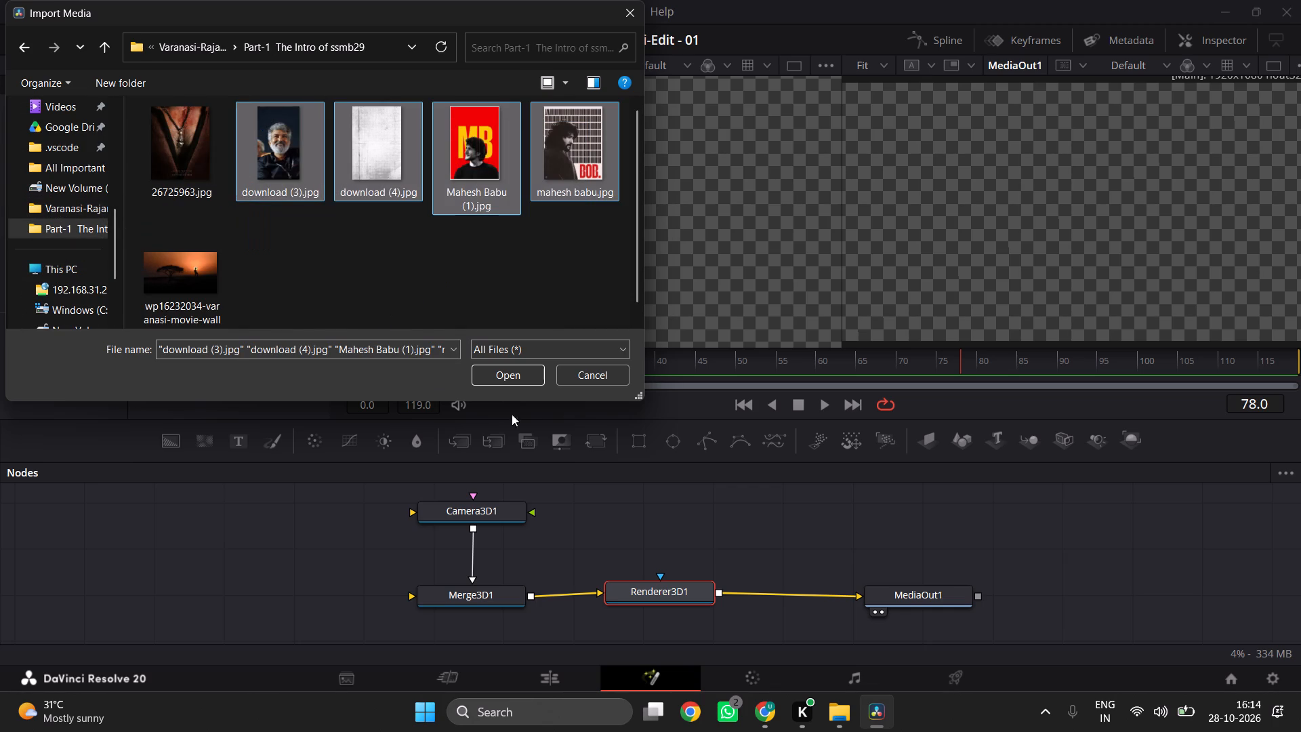
{"action": "left_click", "coordinate": [526, 382]}
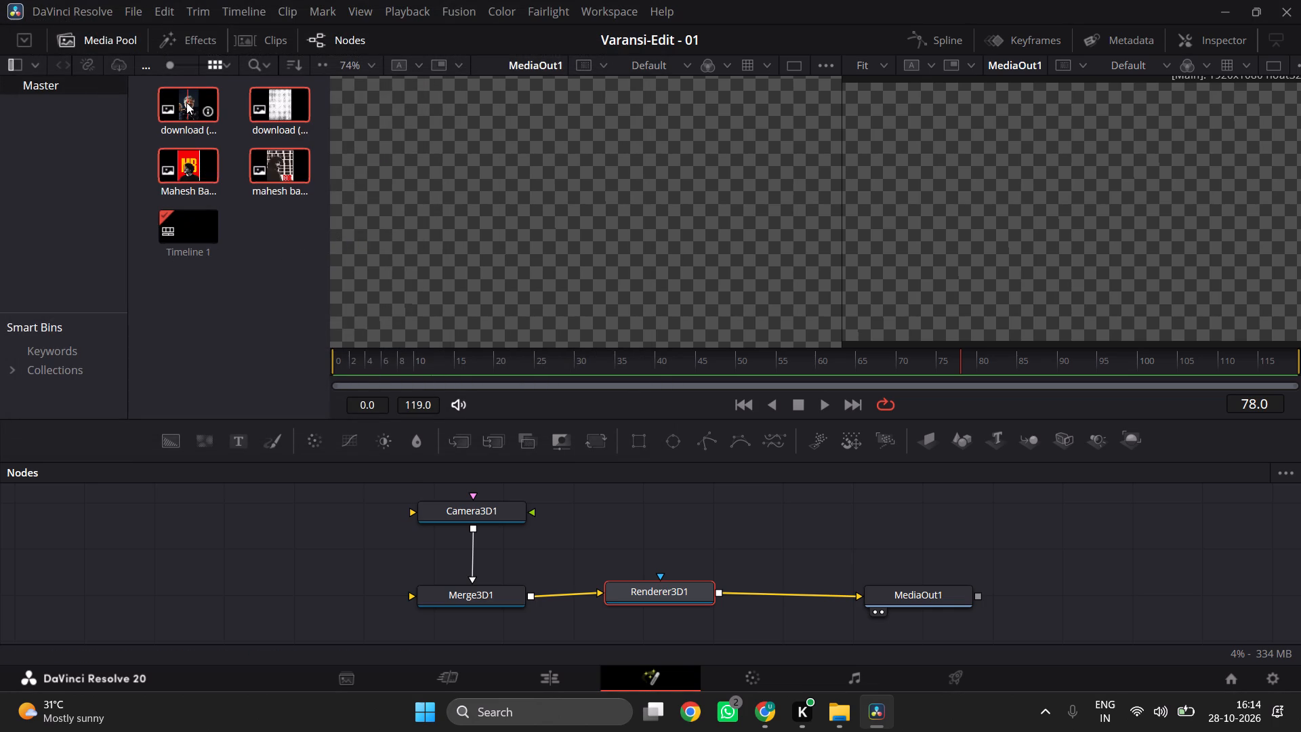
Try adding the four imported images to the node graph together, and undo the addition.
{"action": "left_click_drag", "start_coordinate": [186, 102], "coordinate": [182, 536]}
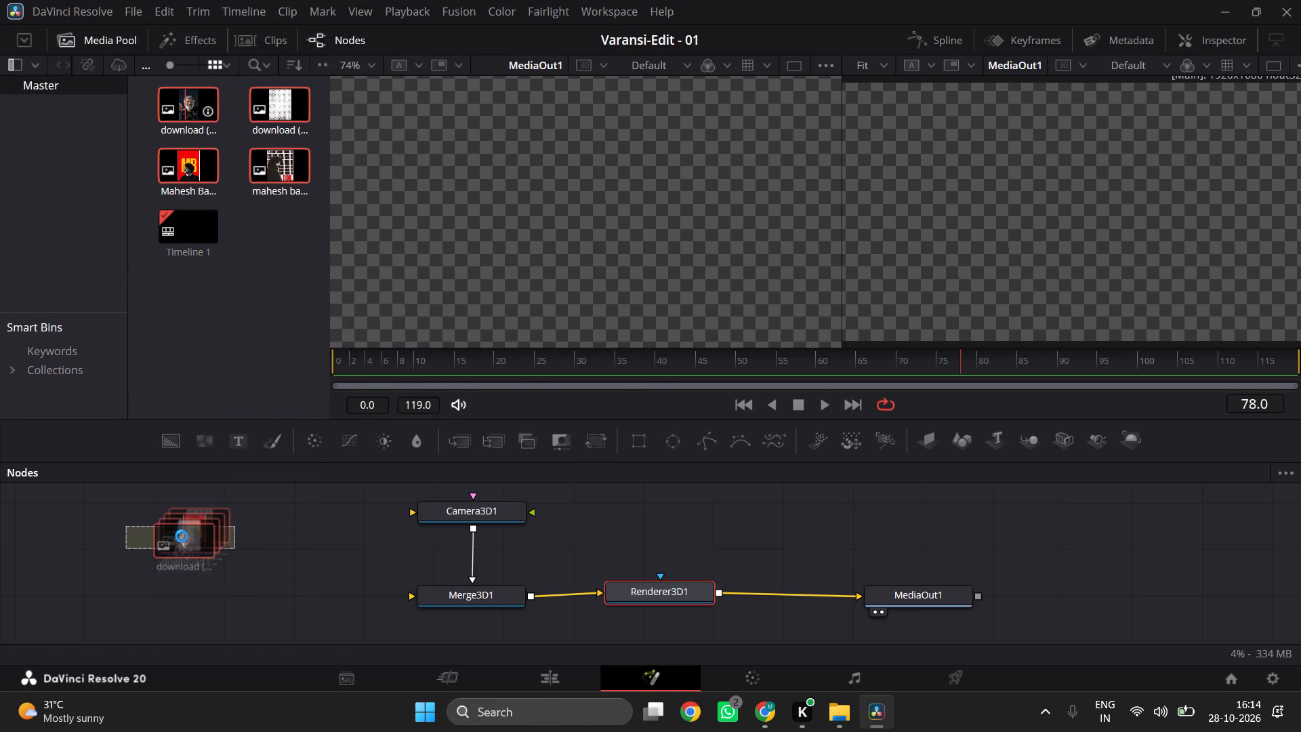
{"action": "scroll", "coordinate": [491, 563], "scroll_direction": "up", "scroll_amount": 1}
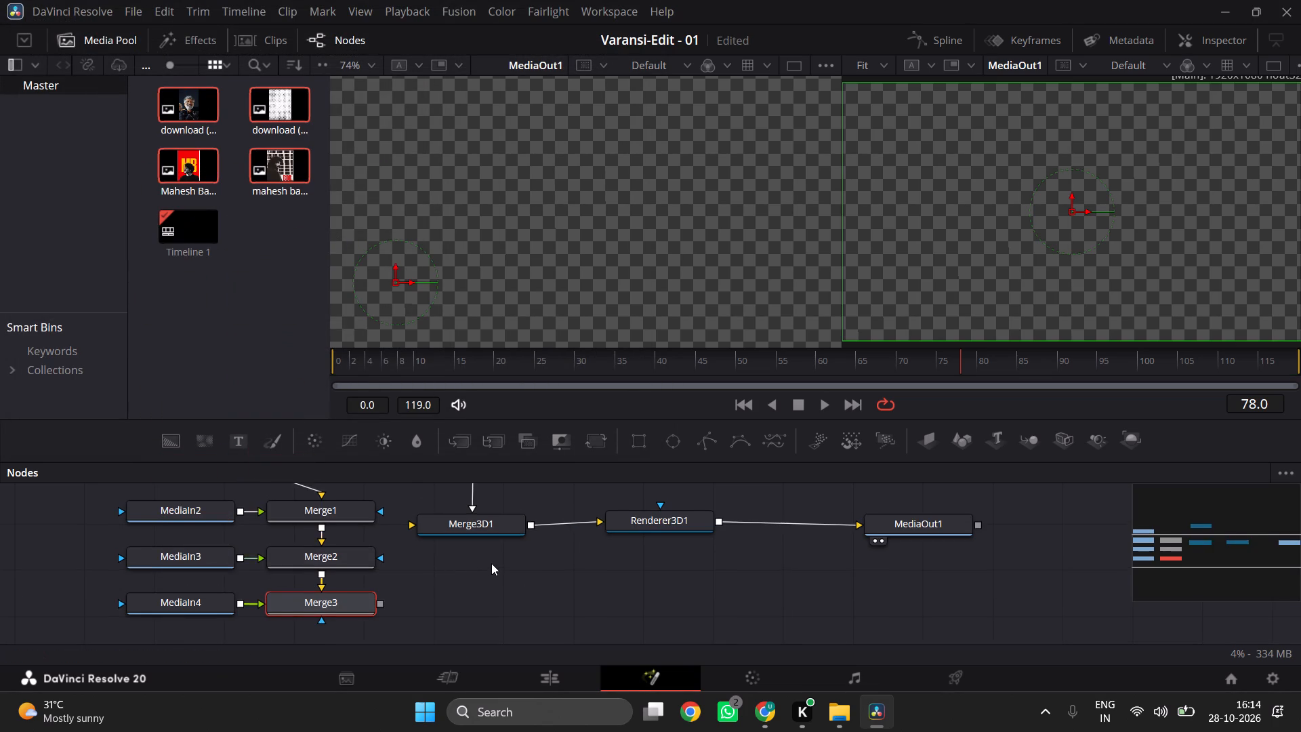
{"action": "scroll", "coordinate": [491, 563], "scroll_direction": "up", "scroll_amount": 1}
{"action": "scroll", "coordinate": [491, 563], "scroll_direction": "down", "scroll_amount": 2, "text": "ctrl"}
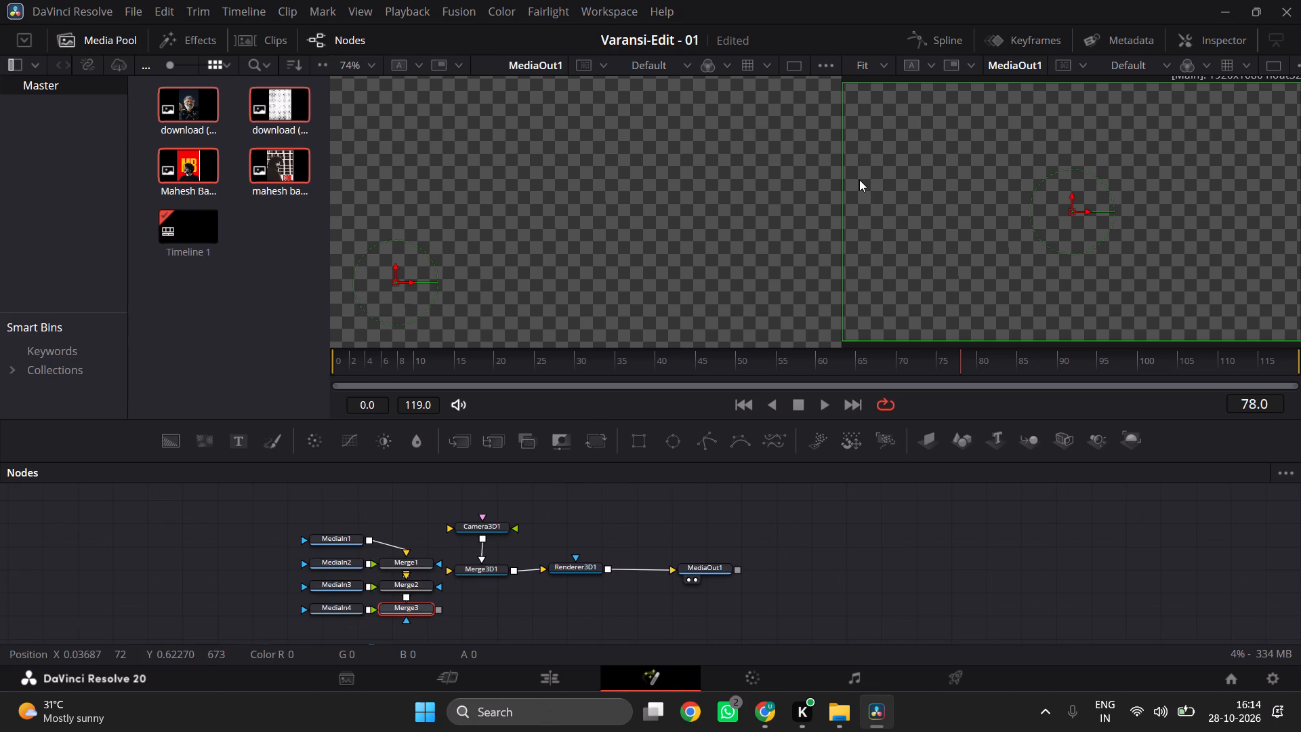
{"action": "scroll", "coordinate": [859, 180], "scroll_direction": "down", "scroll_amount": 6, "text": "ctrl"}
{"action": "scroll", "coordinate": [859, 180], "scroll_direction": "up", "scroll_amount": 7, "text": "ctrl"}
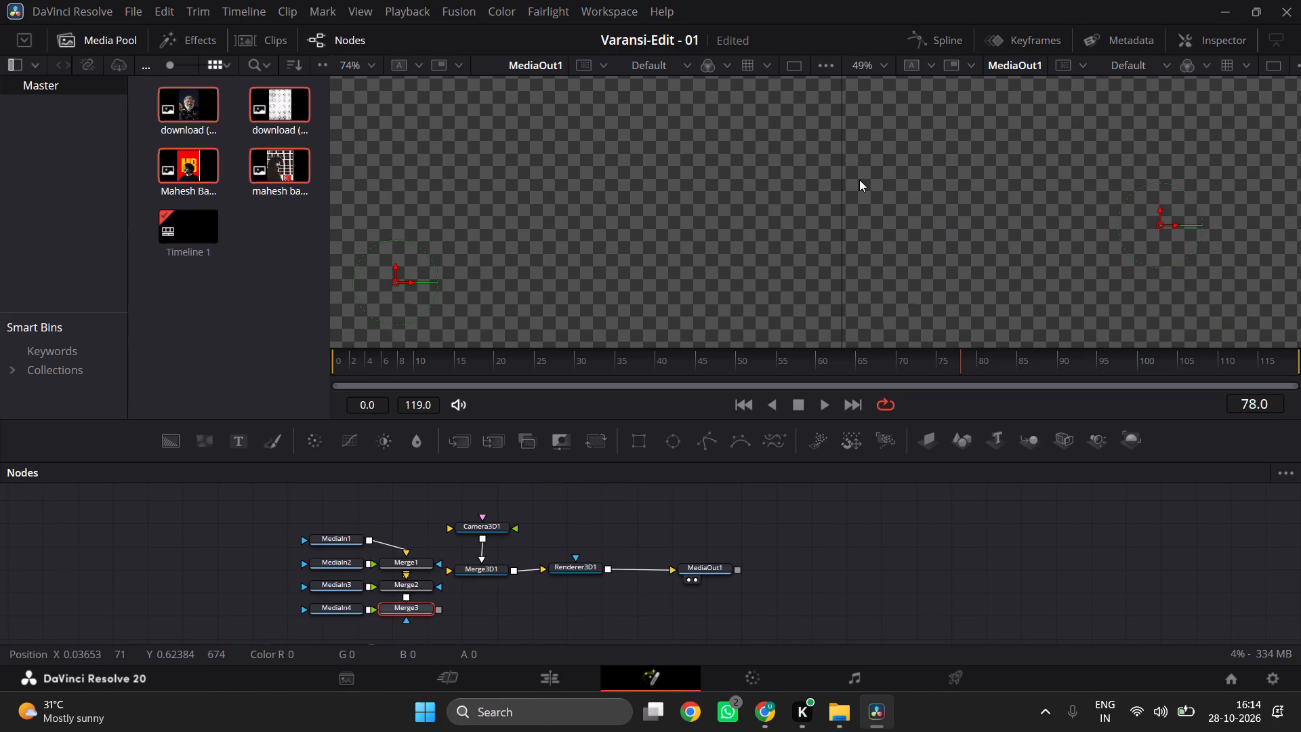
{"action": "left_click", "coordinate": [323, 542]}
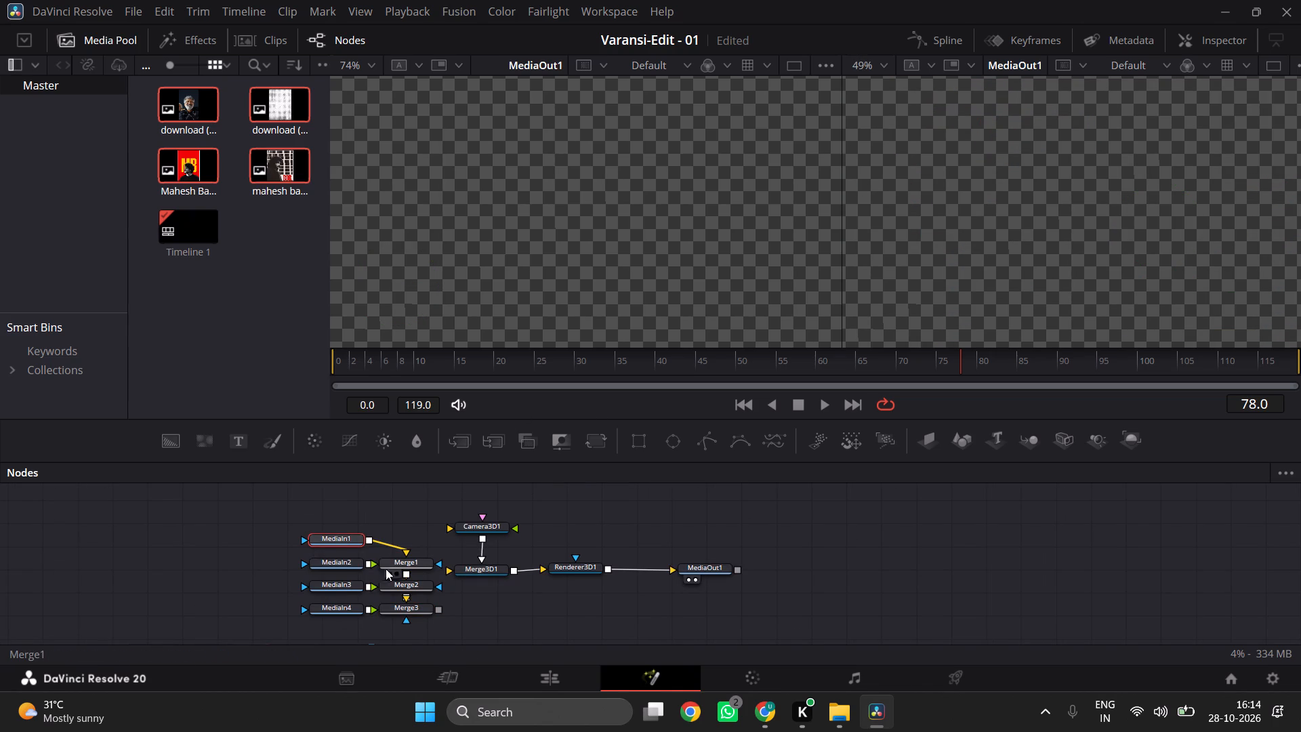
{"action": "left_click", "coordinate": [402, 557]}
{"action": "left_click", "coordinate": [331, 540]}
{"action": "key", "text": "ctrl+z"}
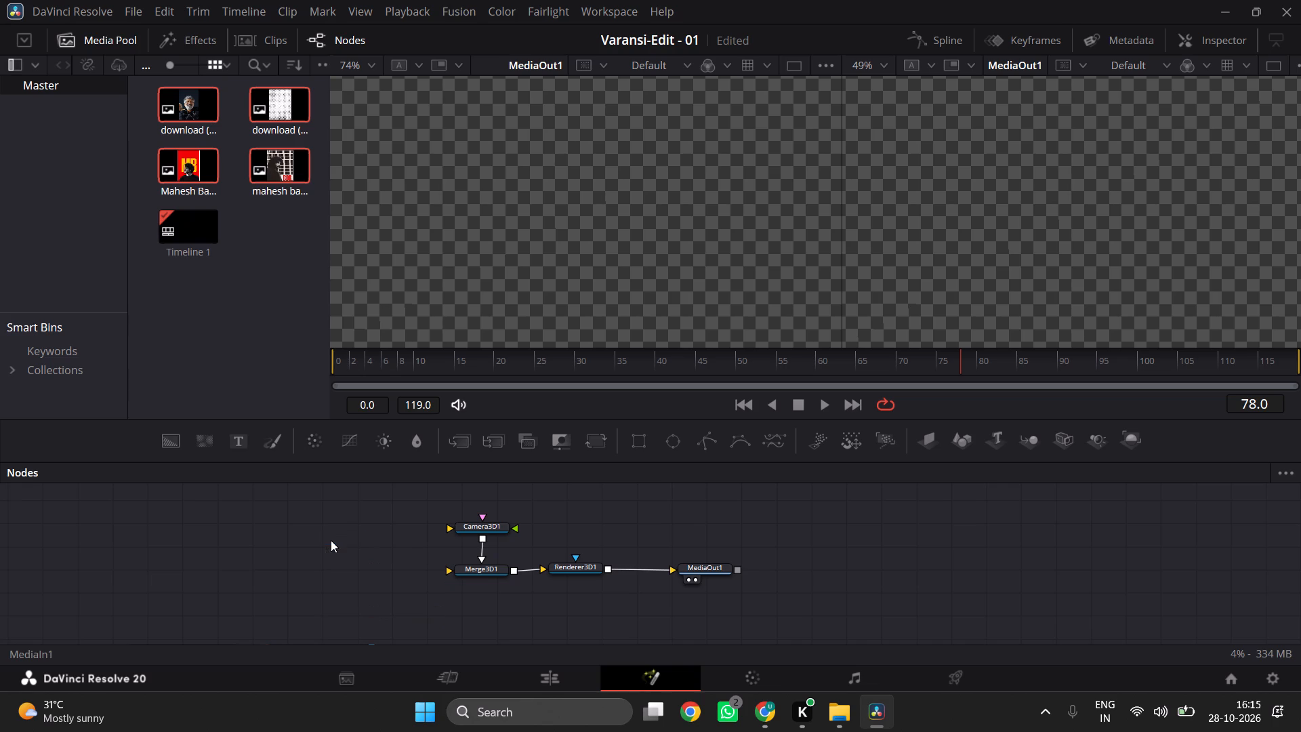
Switch to File Explorer and open download (4).jpg from the Part-1 folder in Photos.
{"action": "left_click", "coordinate": [274, 106]}
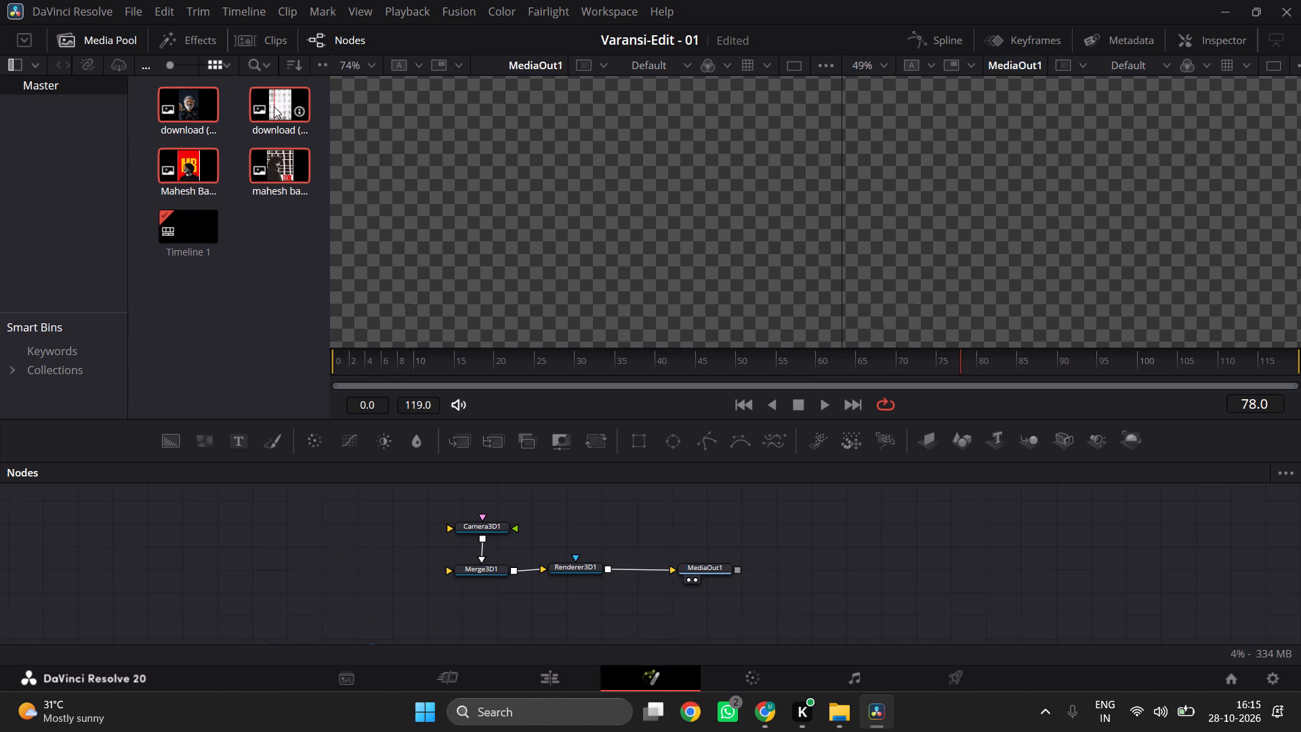
{"action": "left_click", "coordinate": [274, 106]}
{"action": "left_click", "coordinate": [824, 722]}
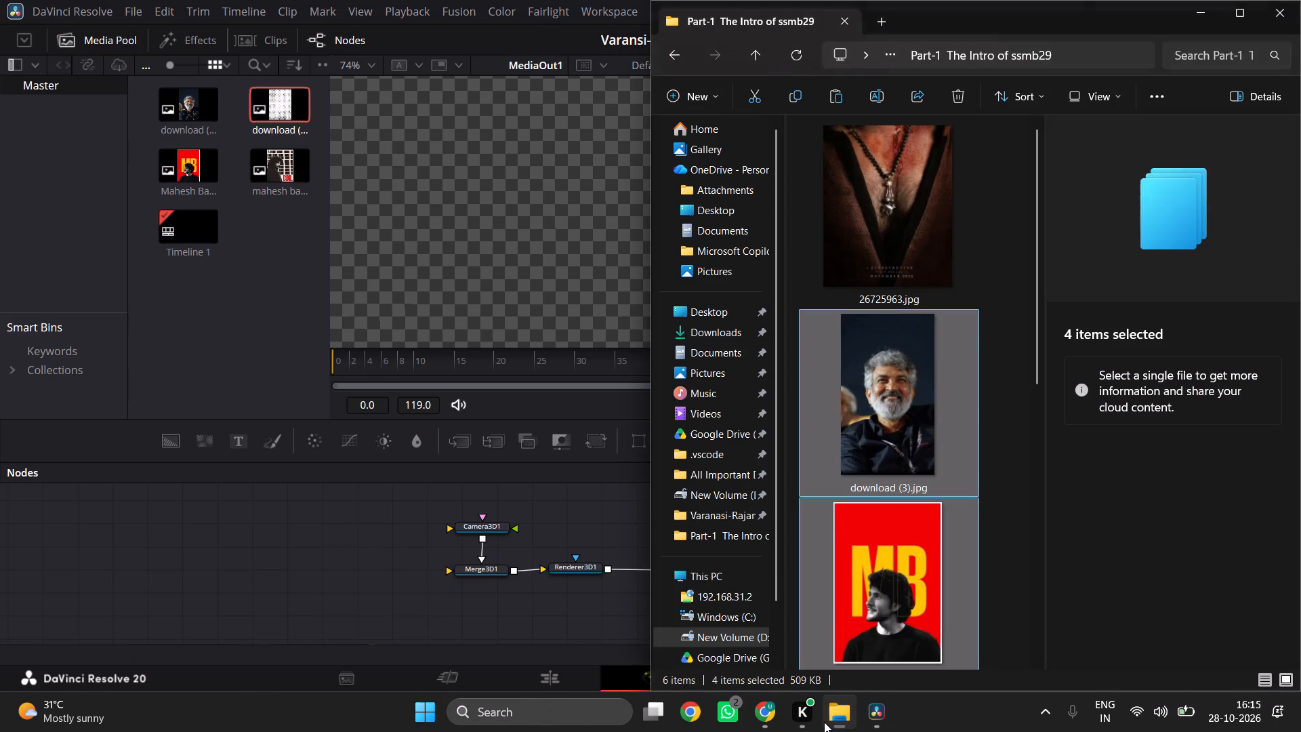
{"action": "left_click", "coordinate": [1235, 25]}
{"action": "double_click", "coordinate": [455, 433]}
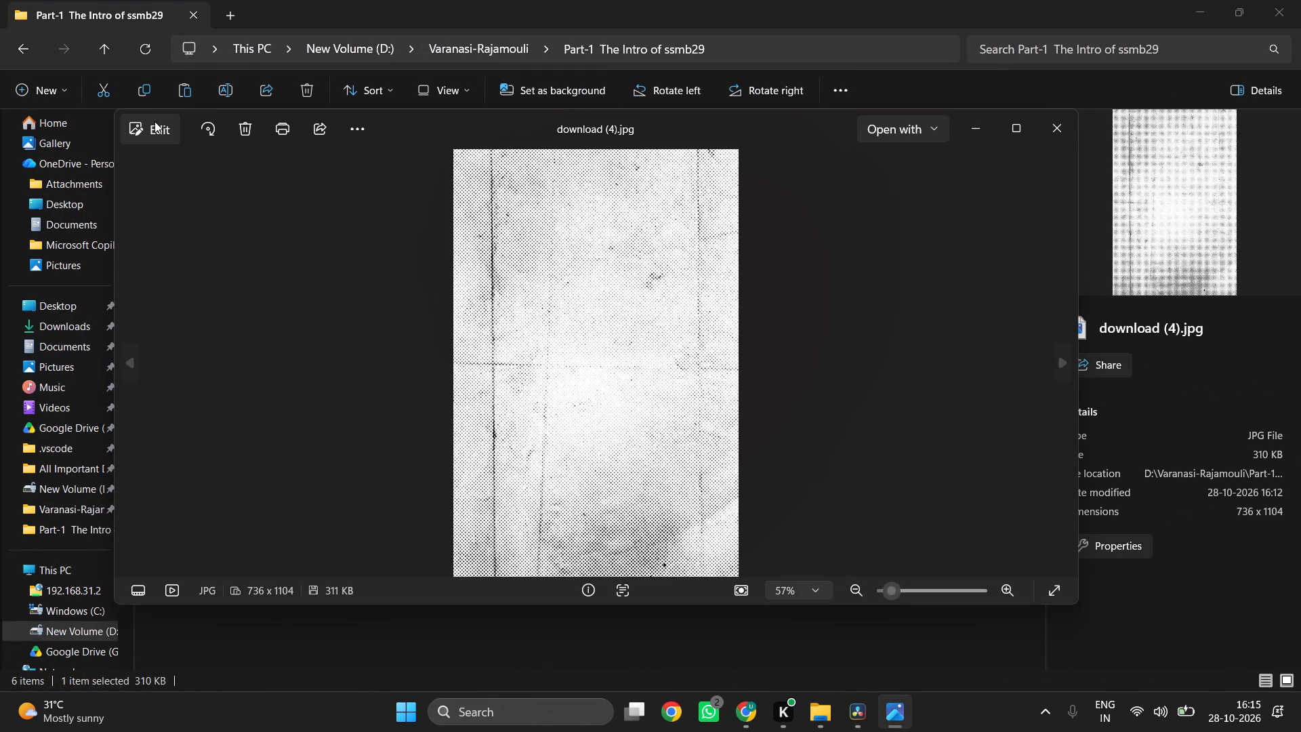
Rotate download (4).jpg 90° clockwise into landscape orientation, save it over the original file and close Photos.
{"action": "left_click", "coordinate": [152, 129]}
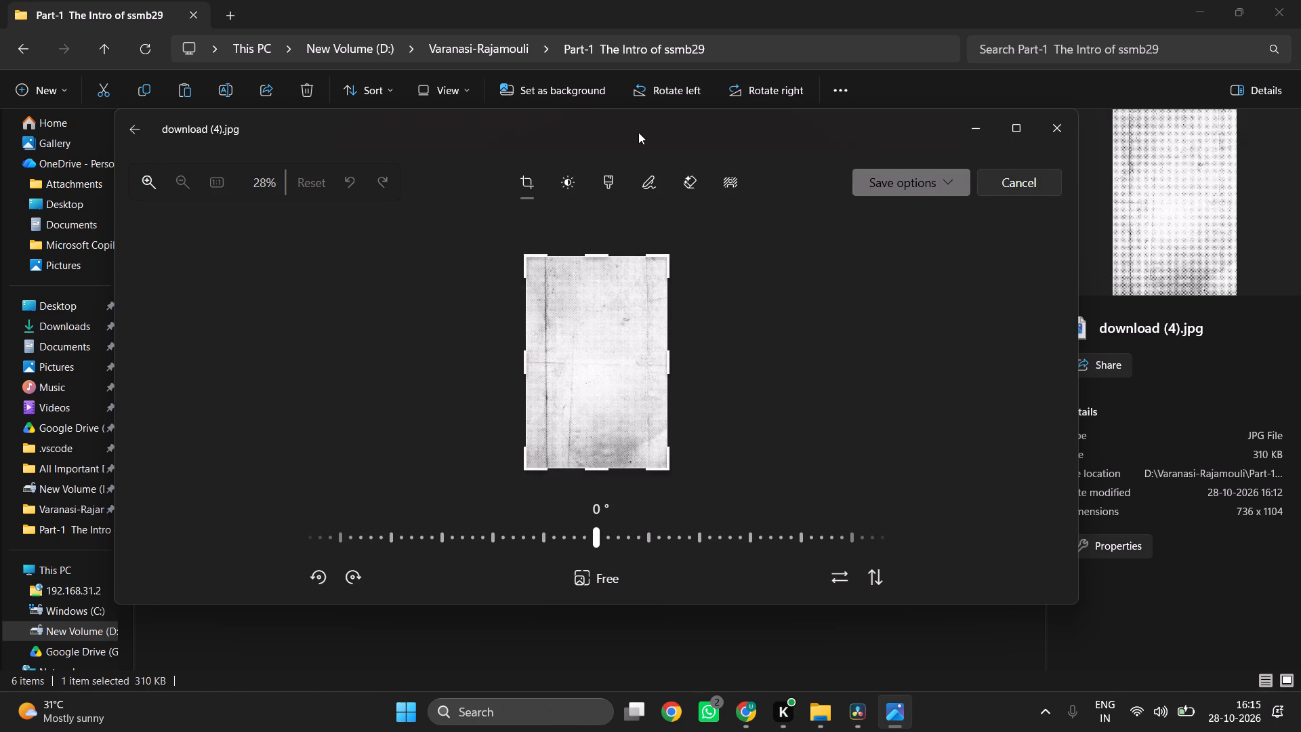
{"action": "double_click", "coordinate": [379, 184]}
{"action": "left_click", "coordinate": [349, 567]}
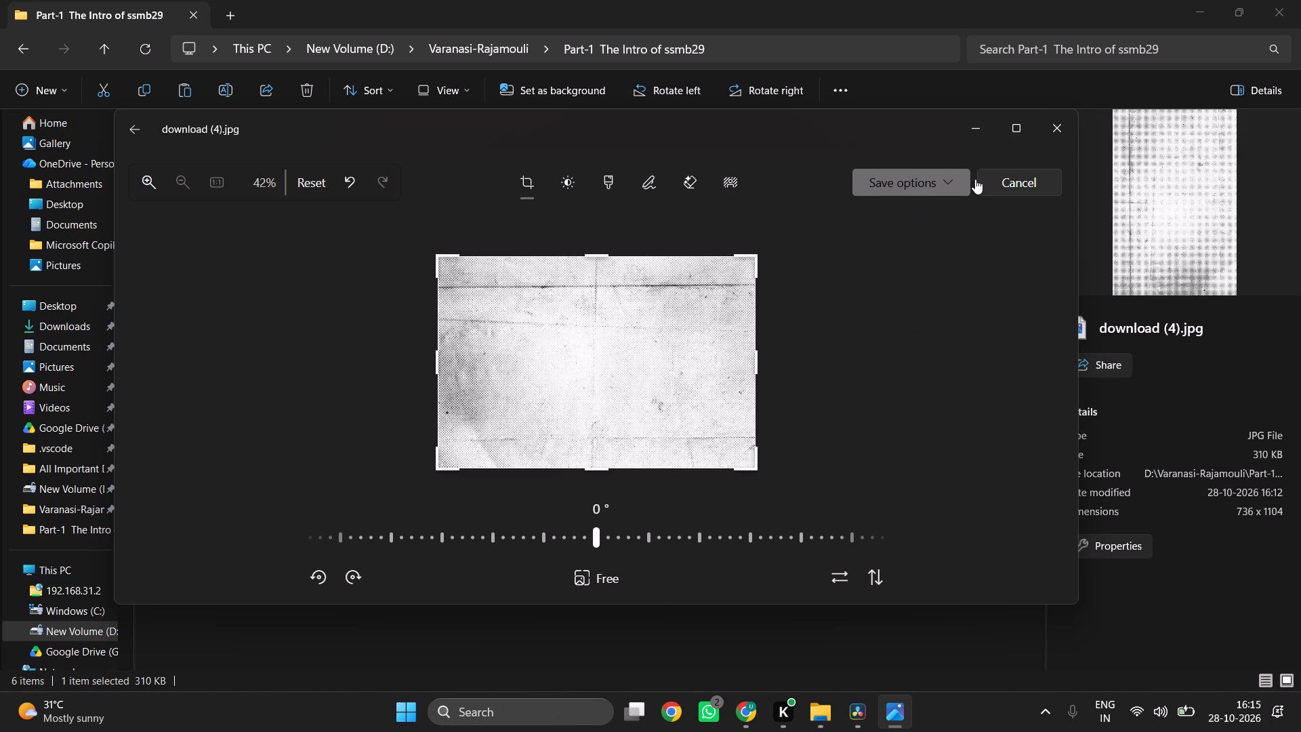
{"action": "left_click", "coordinate": [931, 176]}
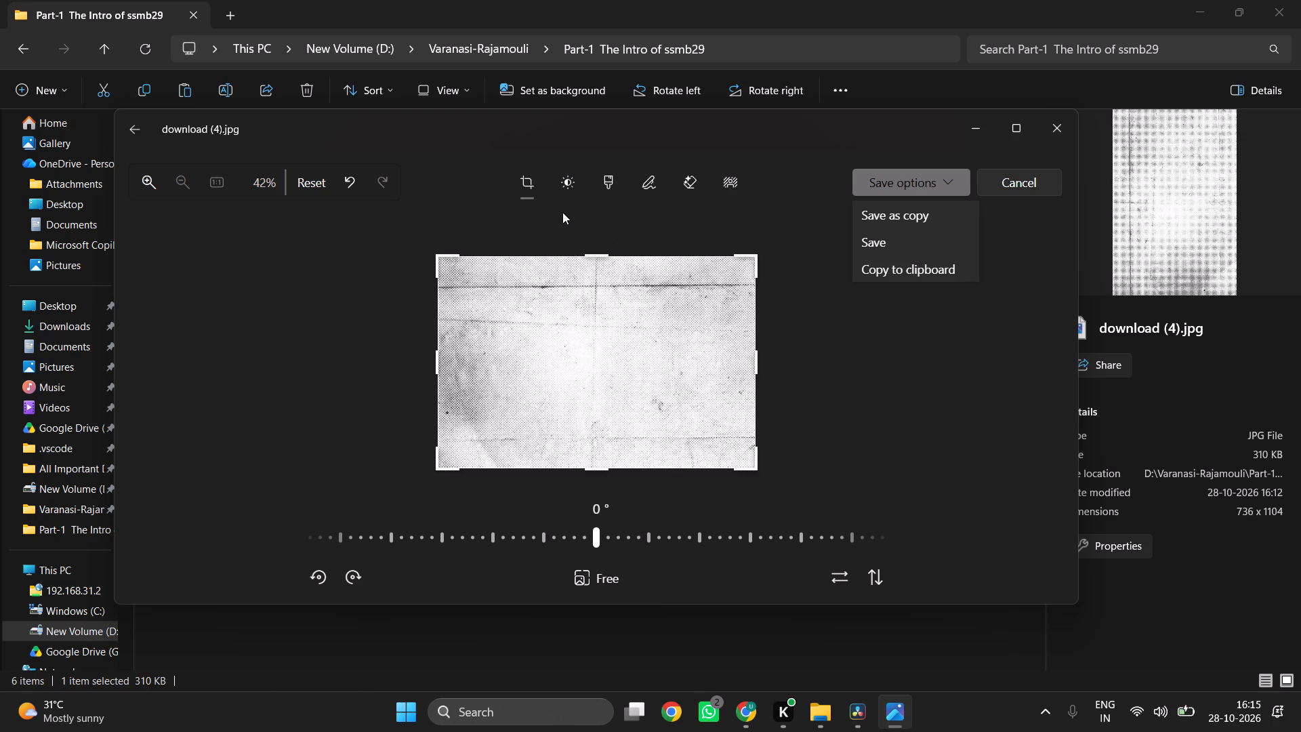
{"action": "left_click_drag", "start_coordinate": [348, 588], "coordinate": [350, 579]}
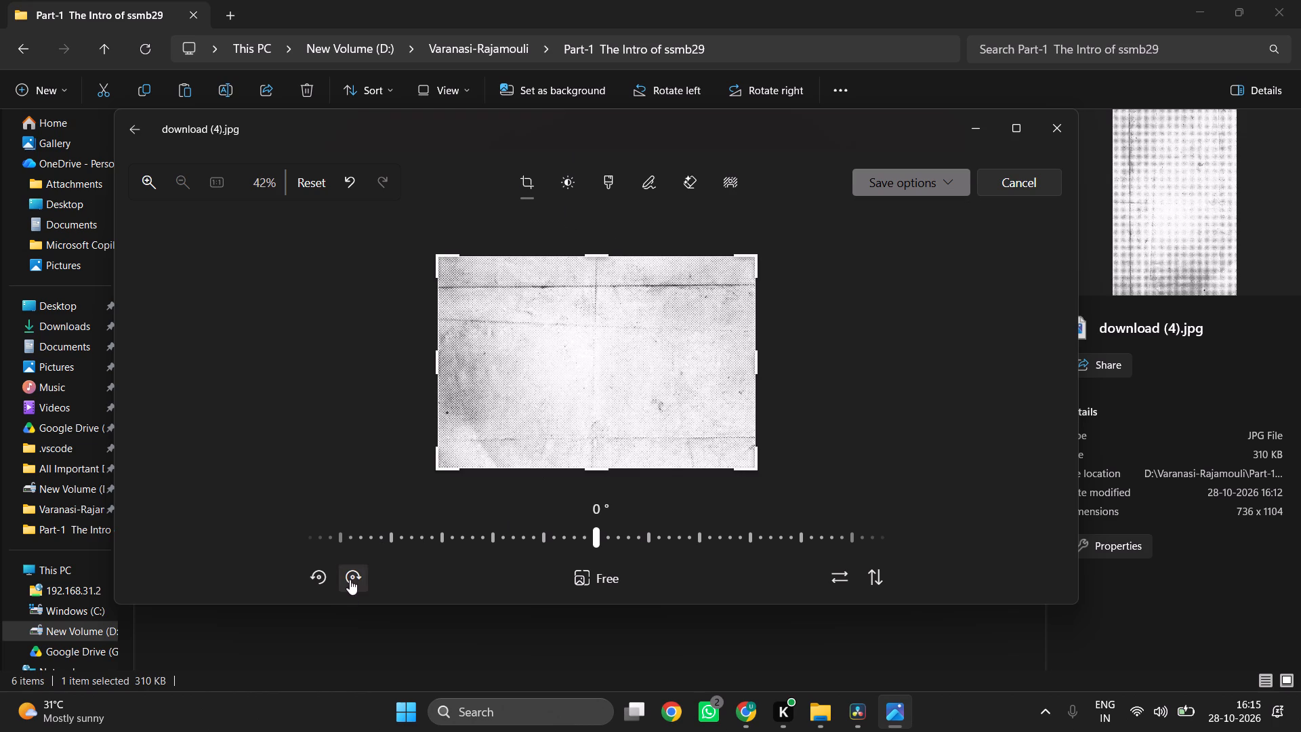
{"action": "left_click_drag", "start_coordinate": [350, 579], "coordinate": [350, 578]}
{"action": "left_click", "coordinate": [350, 578]}
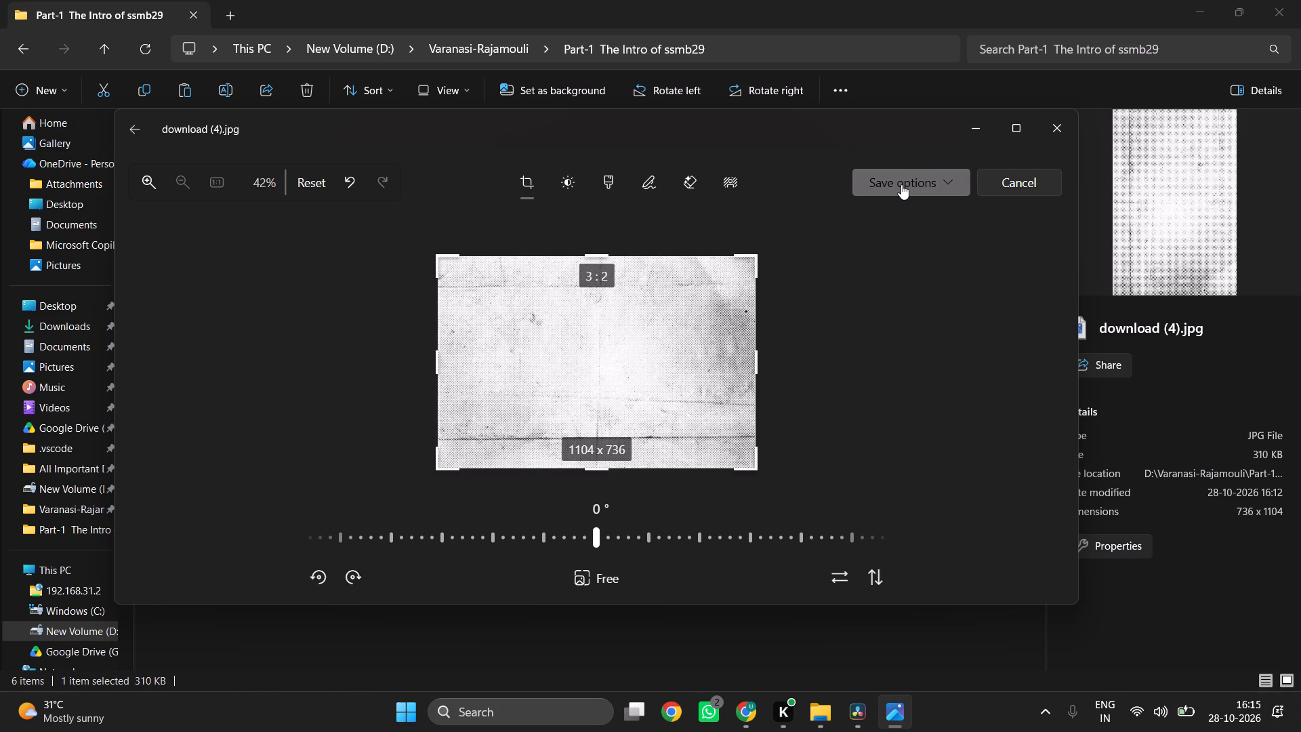
{"action": "left_click", "coordinate": [901, 184]}
{"action": "left_click", "coordinate": [337, 576]}
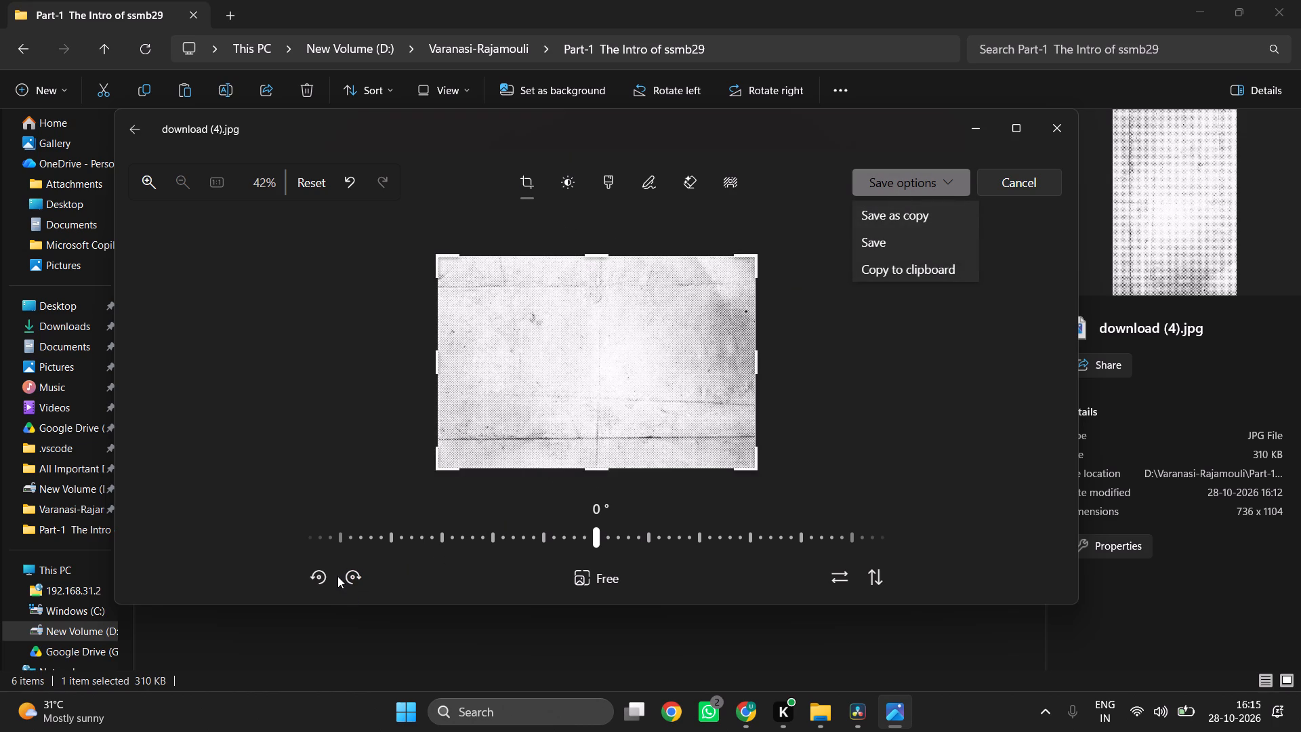
{"action": "left_click", "coordinate": [358, 579]}
{"action": "left_click", "coordinate": [358, 579]}
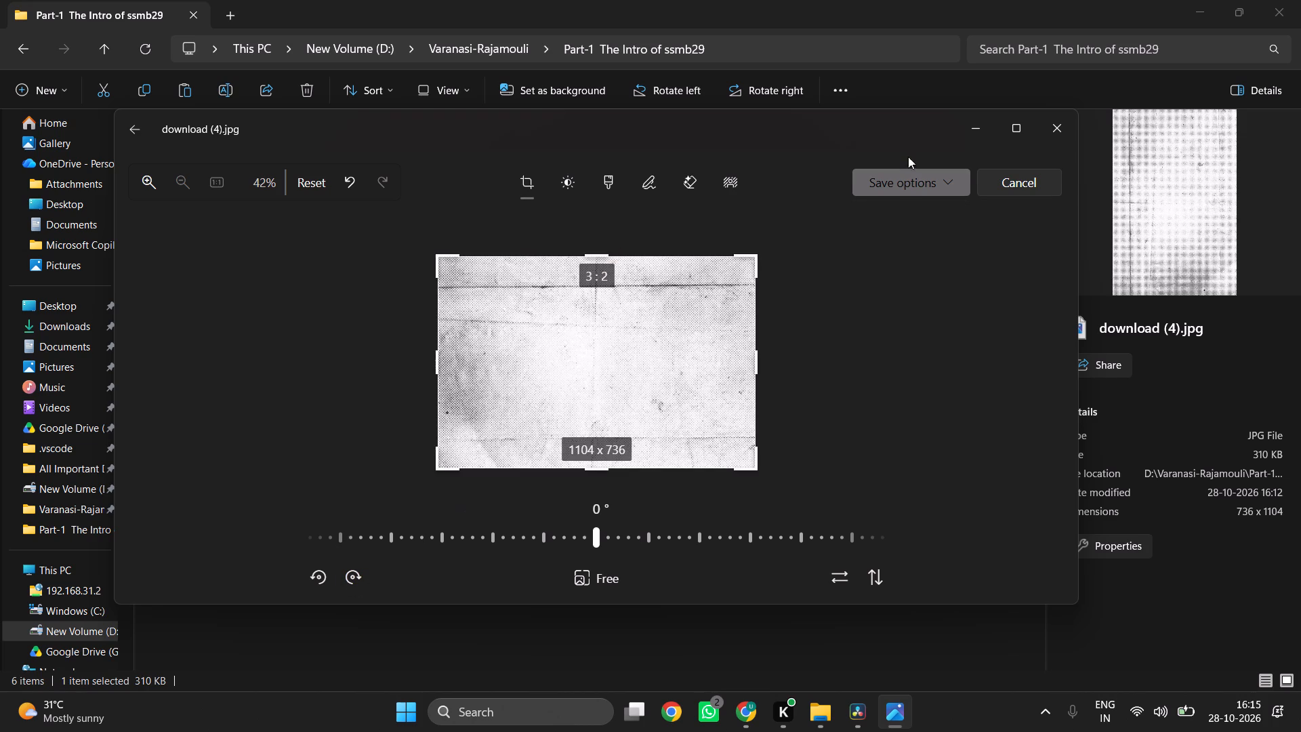
{"action": "left_click", "coordinate": [893, 182]}
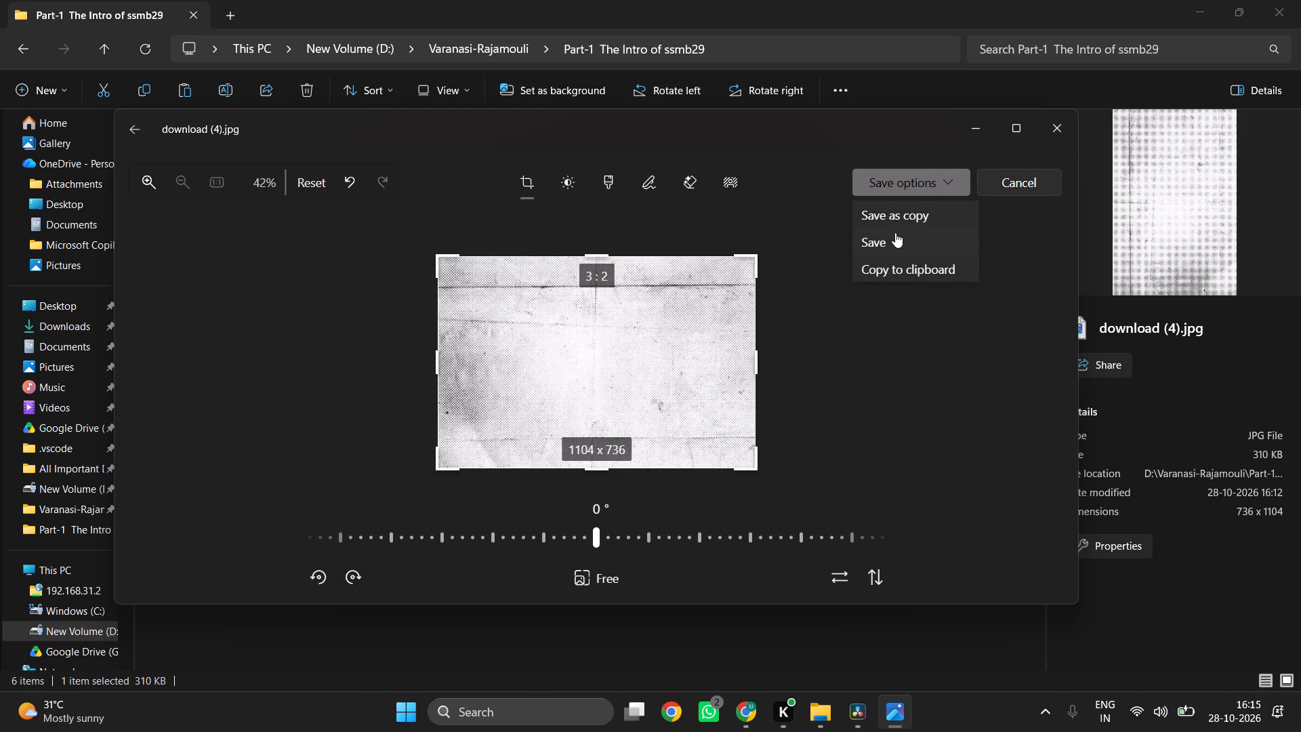
{"action": "left_click", "coordinate": [895, 232]}
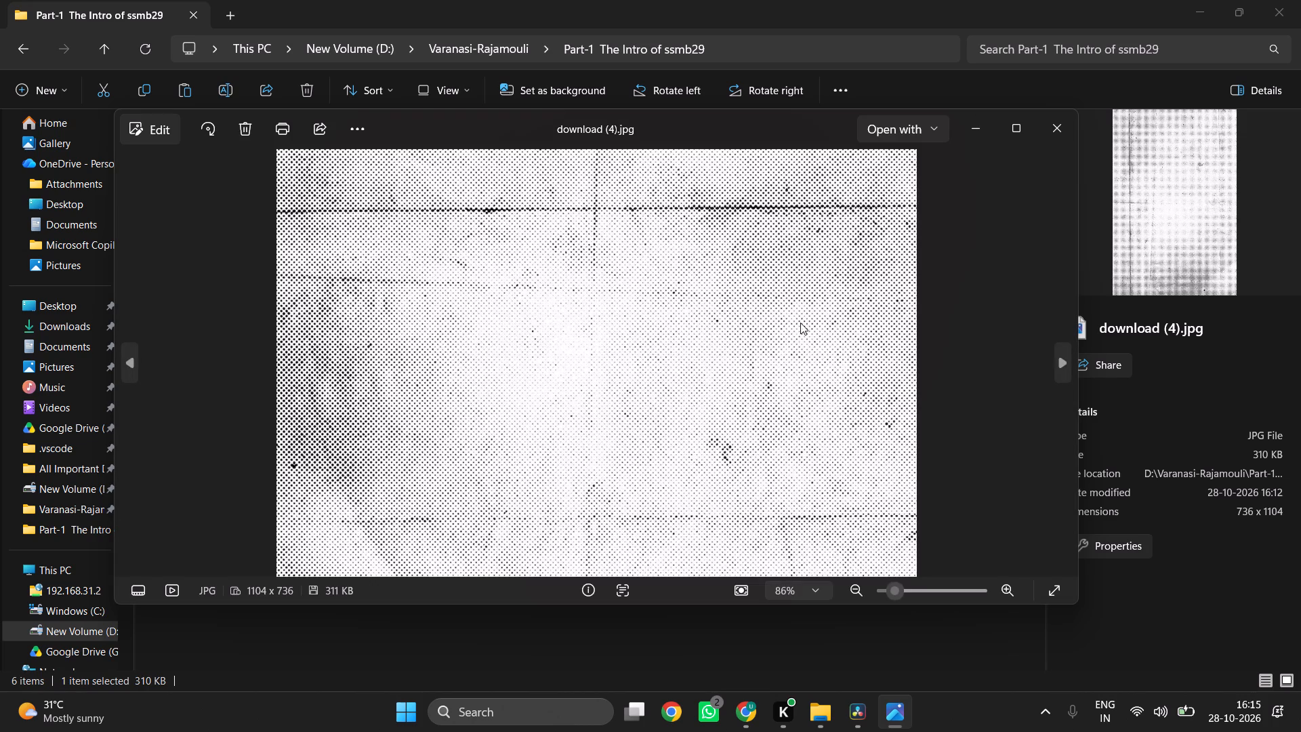
{"action": "left_click", "coordinate": [1057, 123]}
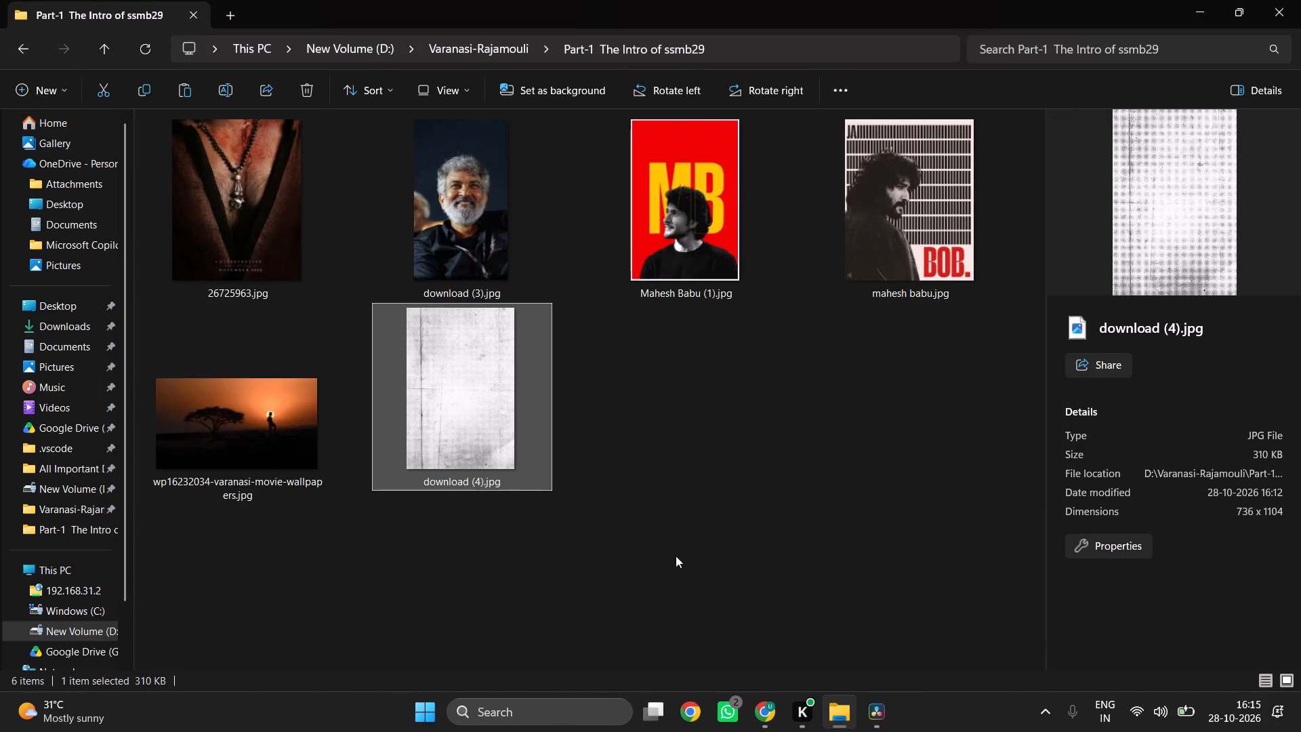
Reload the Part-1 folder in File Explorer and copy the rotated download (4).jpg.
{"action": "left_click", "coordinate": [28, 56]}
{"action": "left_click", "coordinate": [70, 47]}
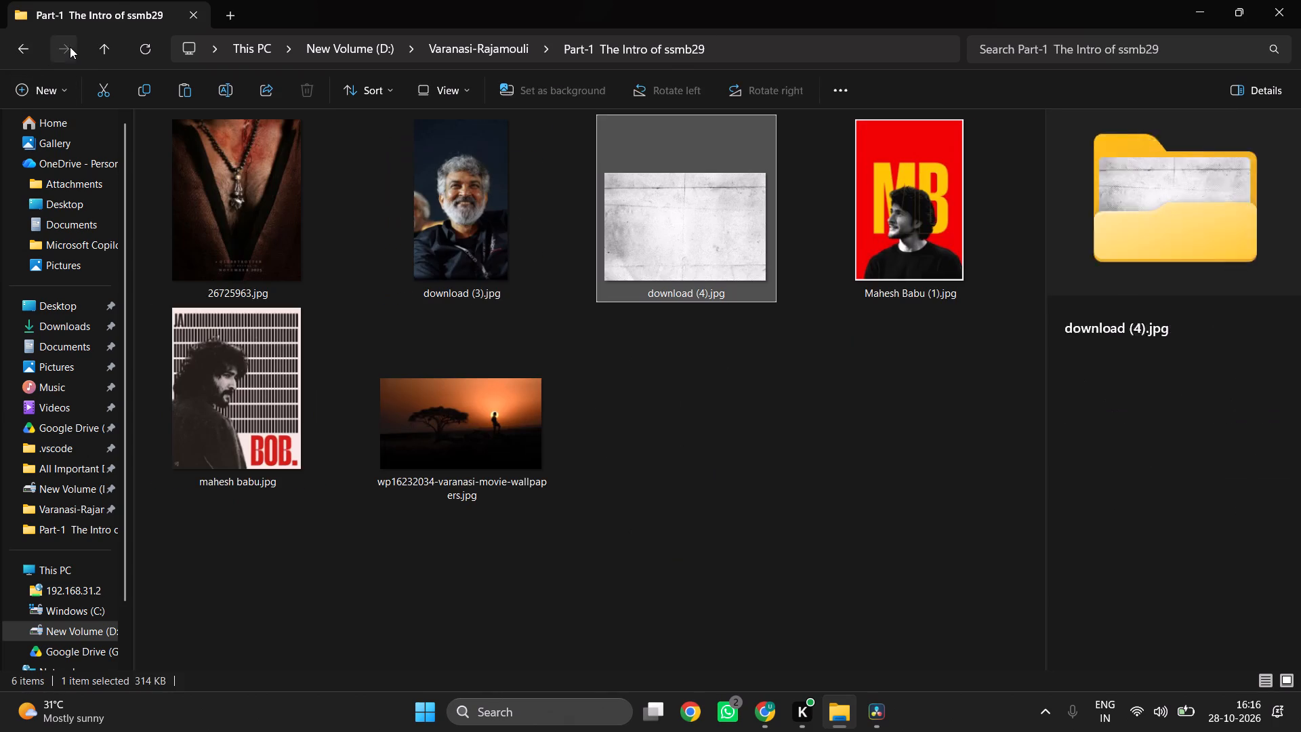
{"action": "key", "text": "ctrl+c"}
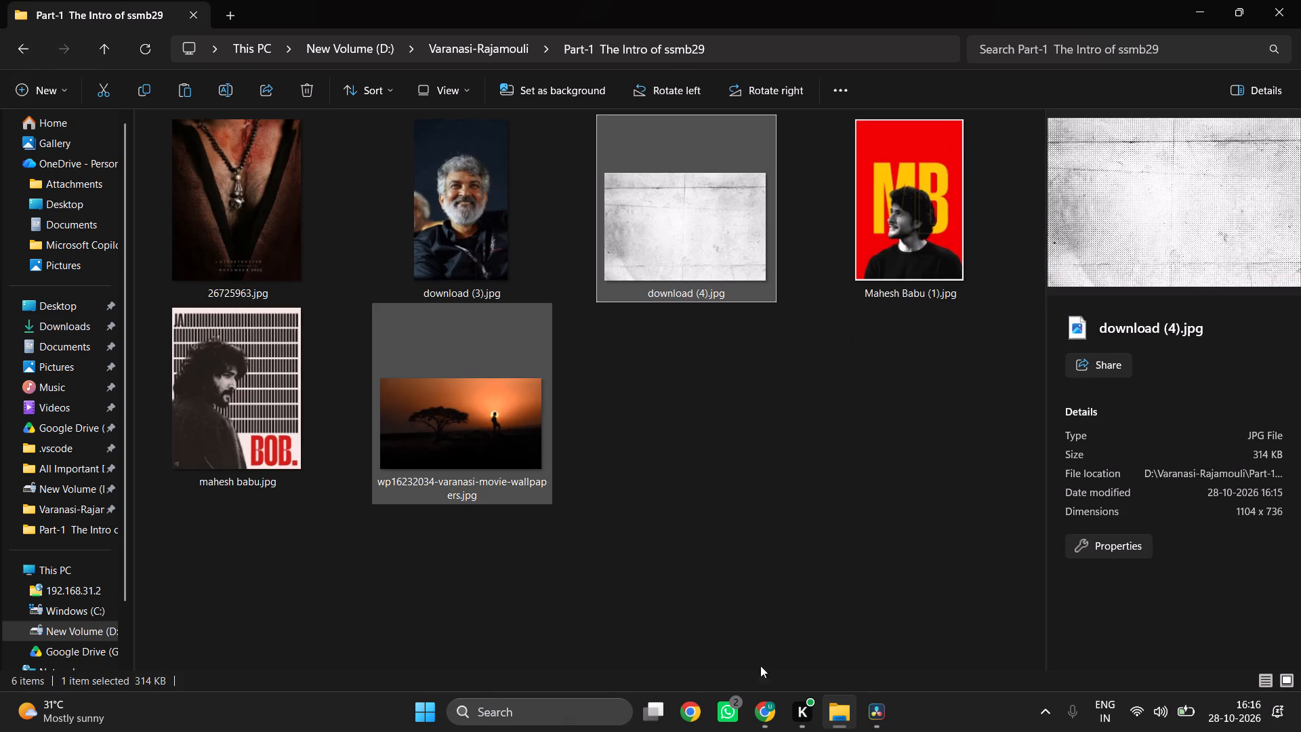
Switch to DaVinci Resolve and delete the download (4) paper texture clip from the Media Pool.
{"action": "left_click", "coordinate": [861, 710]}
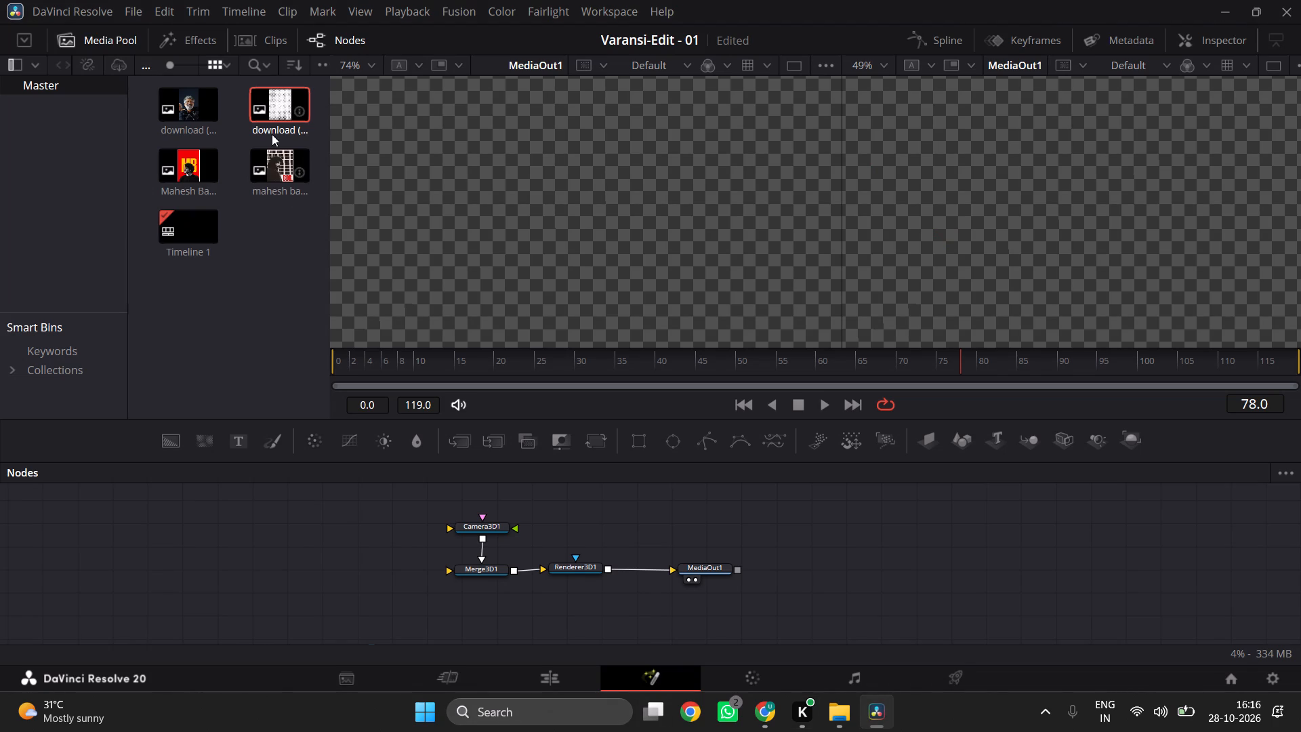
{"action": "left_click", "coordinate": [266, 97]}
{"action": "key", "text": "Delete"}
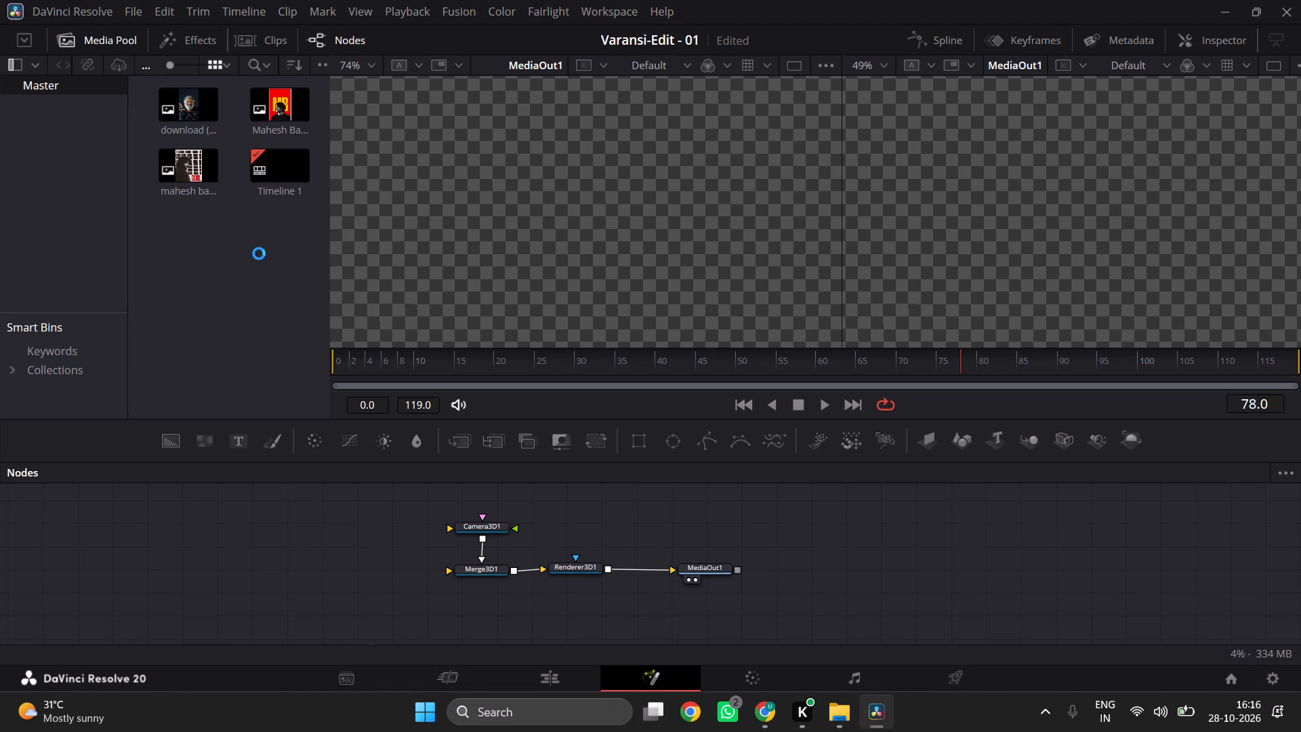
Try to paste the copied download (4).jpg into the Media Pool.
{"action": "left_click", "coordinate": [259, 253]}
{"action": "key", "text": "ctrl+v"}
Import the rotated download (4).jpg from the Part-1 folder into the Media Pool.
{"action": "left_click", "coordinate": [127, 2]}
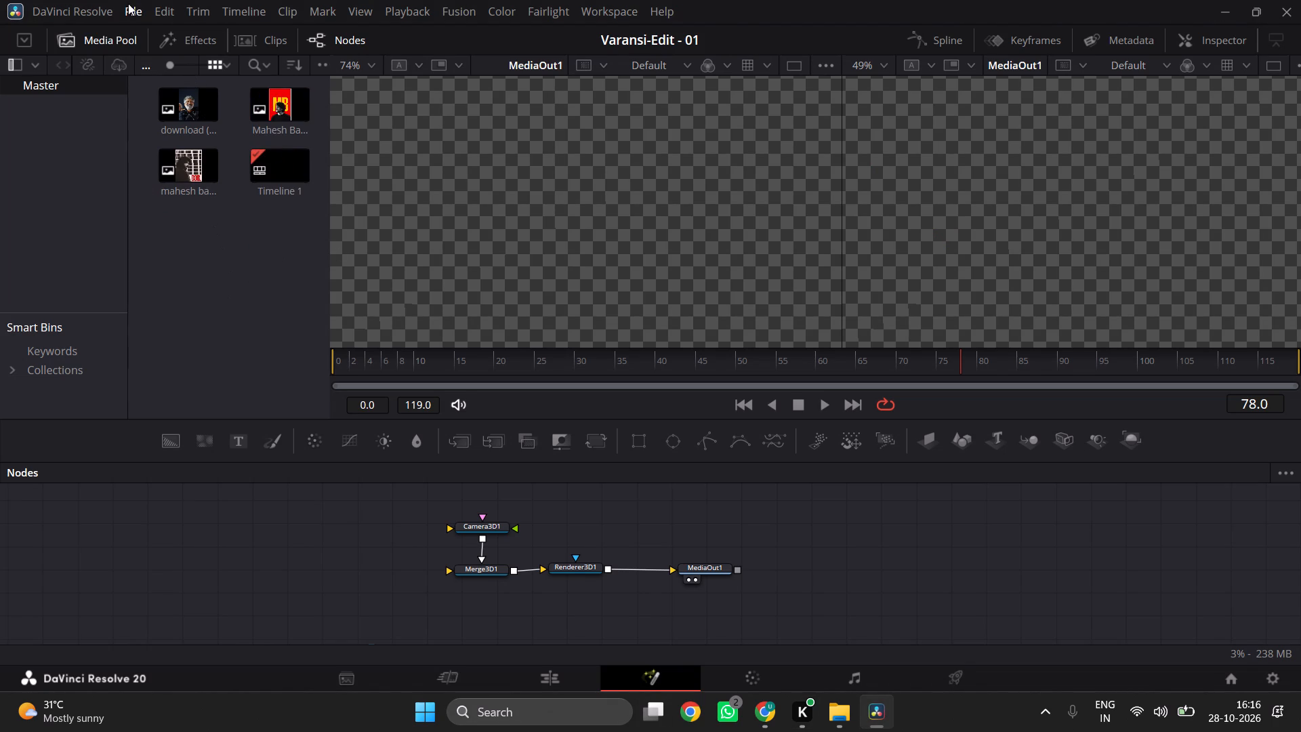
{"action": "left_click", "coordinate": [137, 11]}
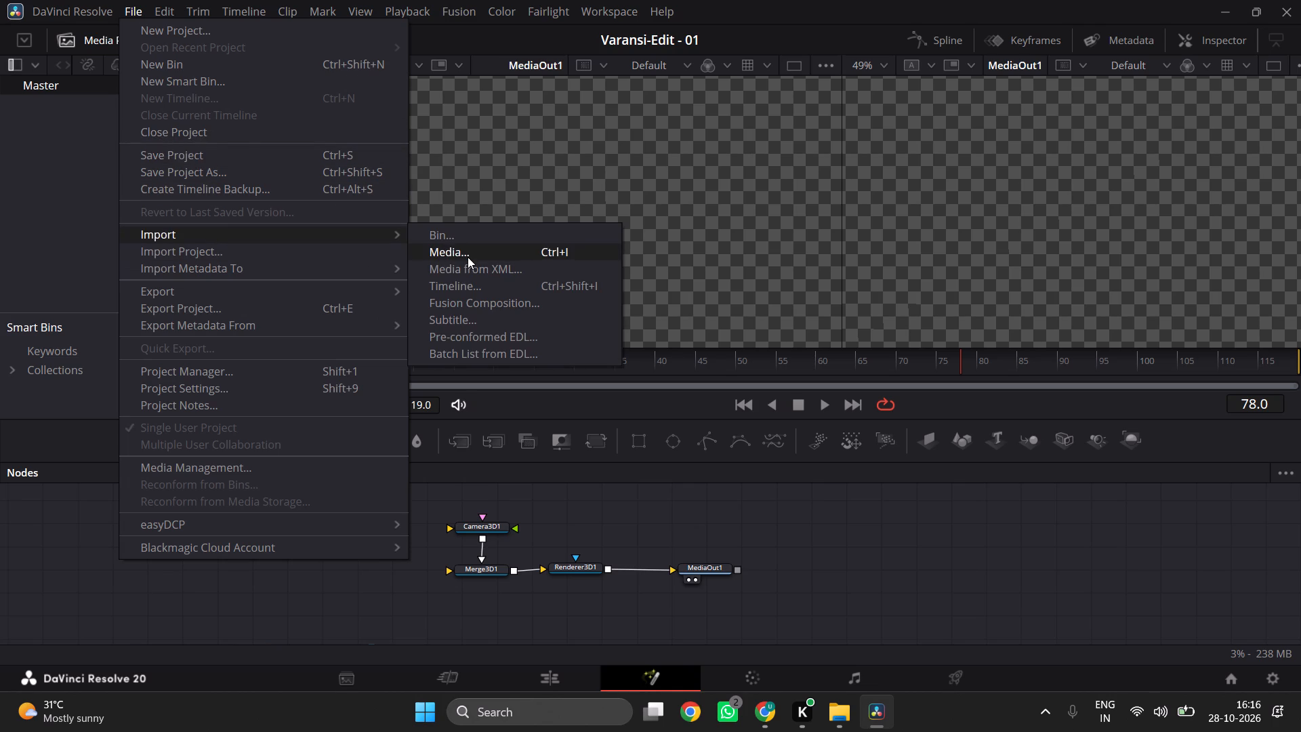
{"action": "left_click", "coordinate": [468, 257]}
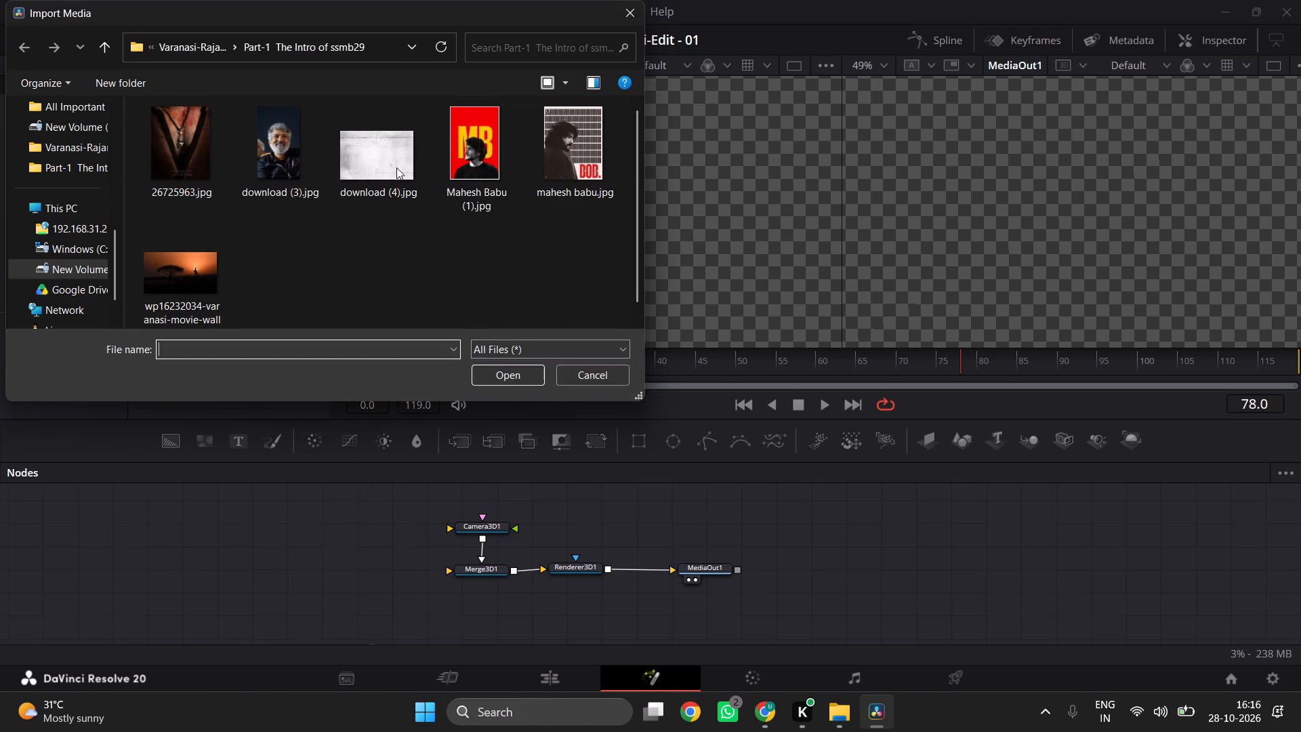
{"action": "left_click", "coordinate": [386, 152]}
{"action": "left_click", "coordinate": [514, 371]}
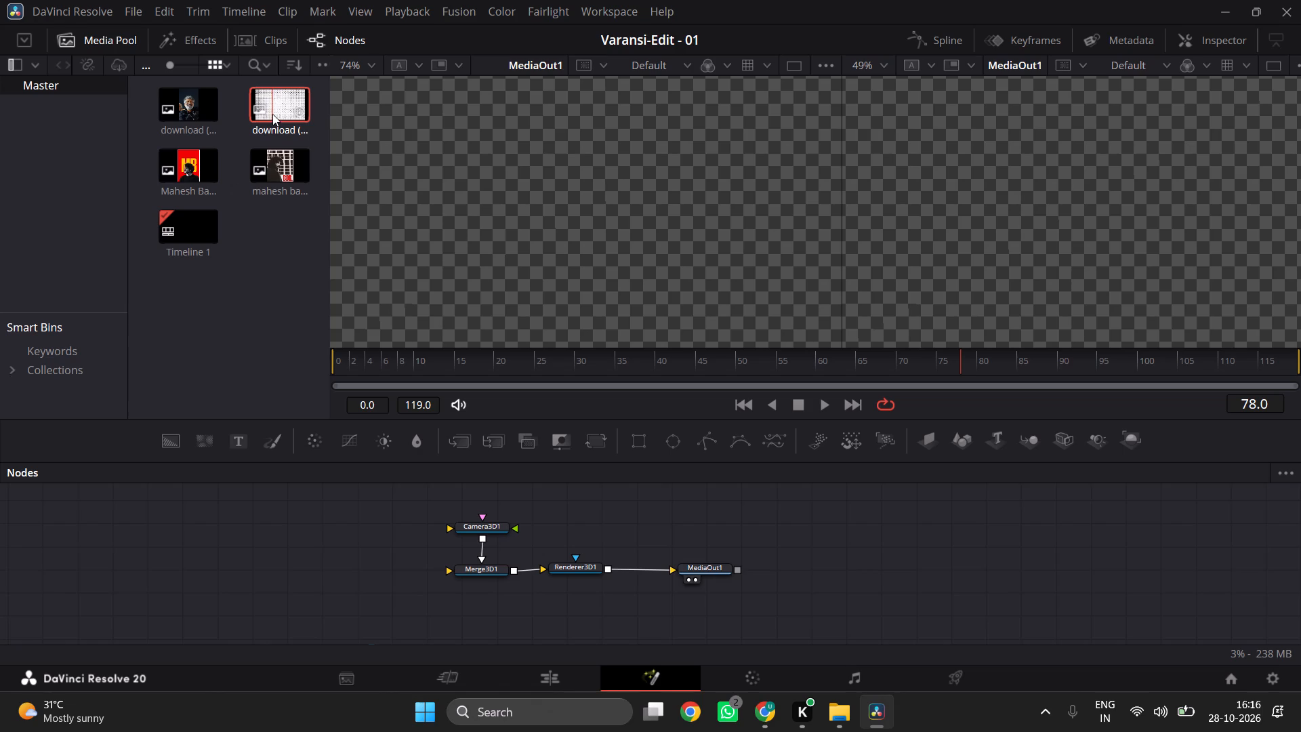
Add the imported download (4) paper texture to the node graph, beside the Camera3D1 and Merge3D1 nodes.
{"action": "left_click_drag", "start_coordinate": [272, 114], "coordinate": [271, 546]}
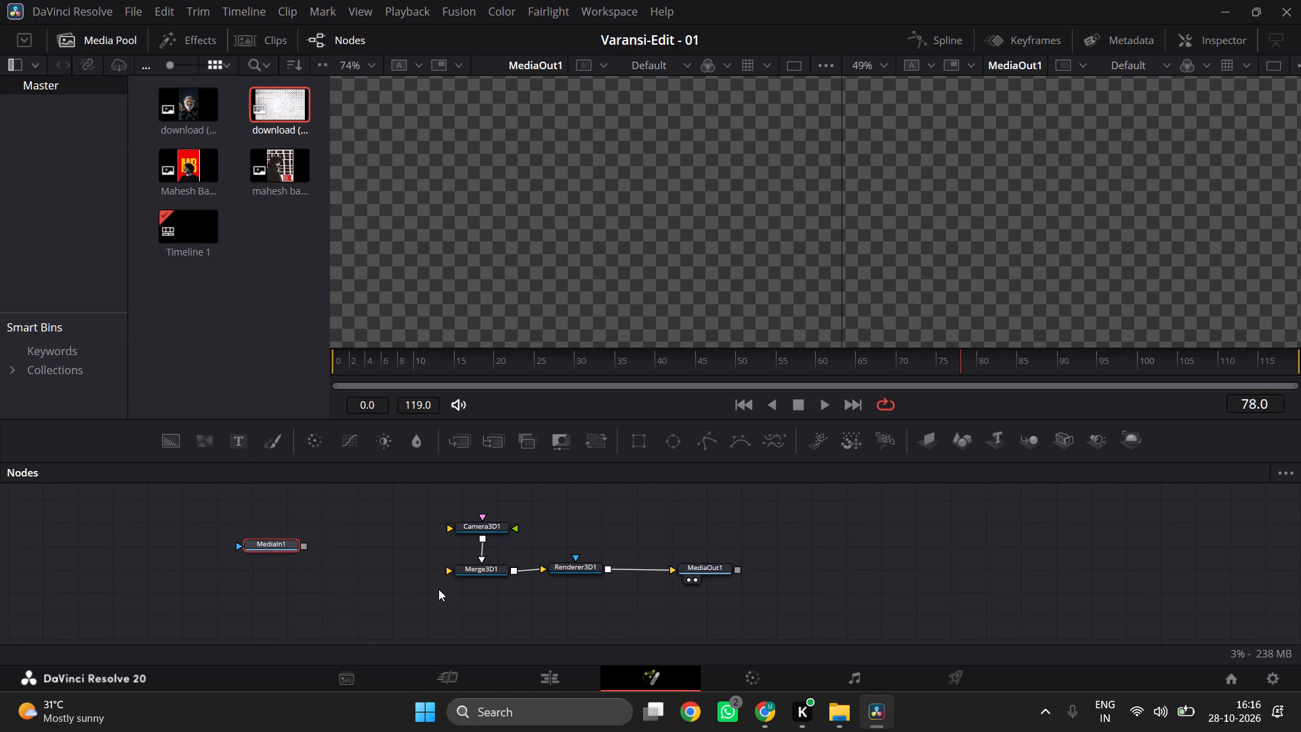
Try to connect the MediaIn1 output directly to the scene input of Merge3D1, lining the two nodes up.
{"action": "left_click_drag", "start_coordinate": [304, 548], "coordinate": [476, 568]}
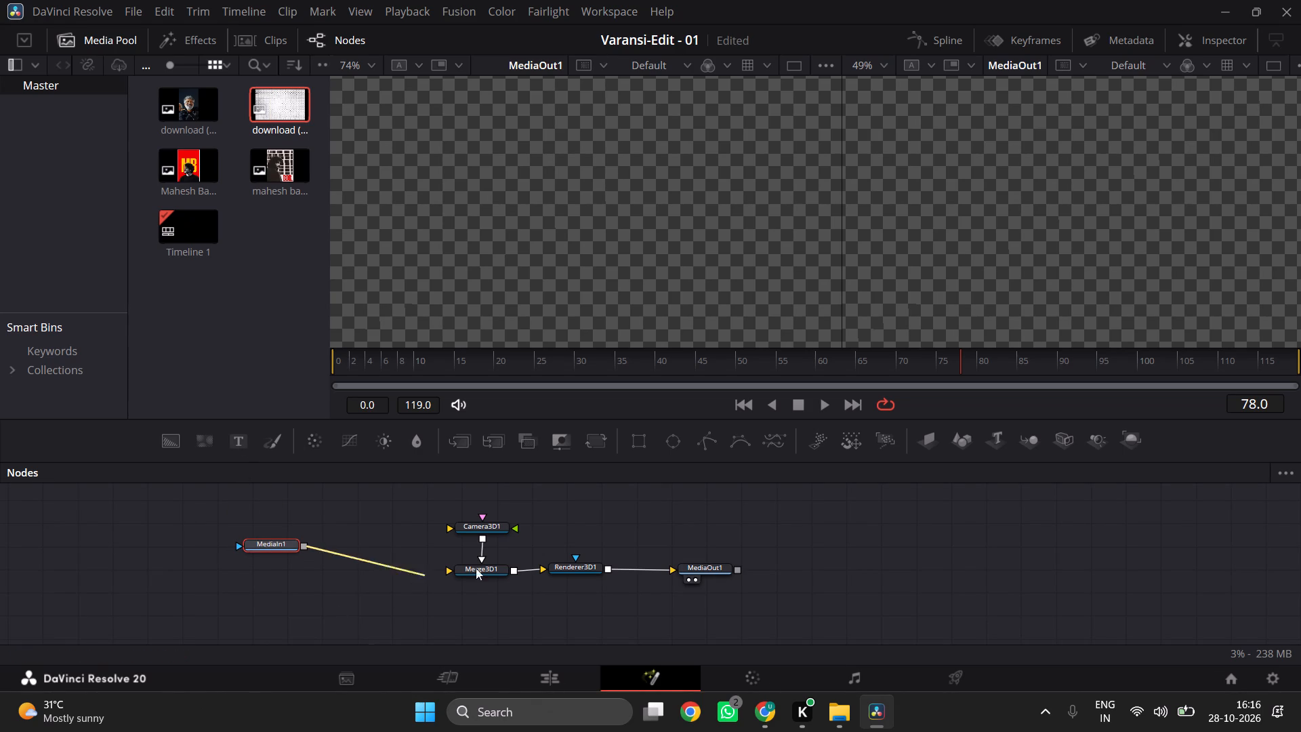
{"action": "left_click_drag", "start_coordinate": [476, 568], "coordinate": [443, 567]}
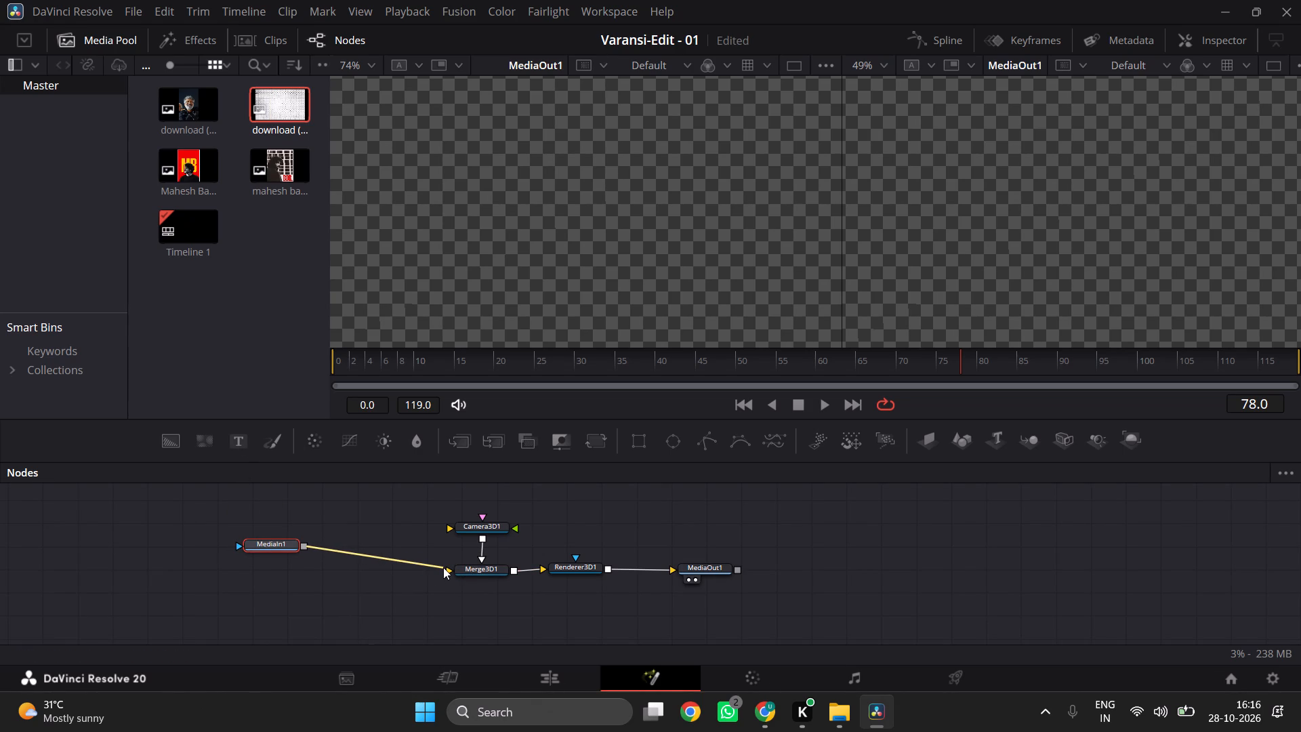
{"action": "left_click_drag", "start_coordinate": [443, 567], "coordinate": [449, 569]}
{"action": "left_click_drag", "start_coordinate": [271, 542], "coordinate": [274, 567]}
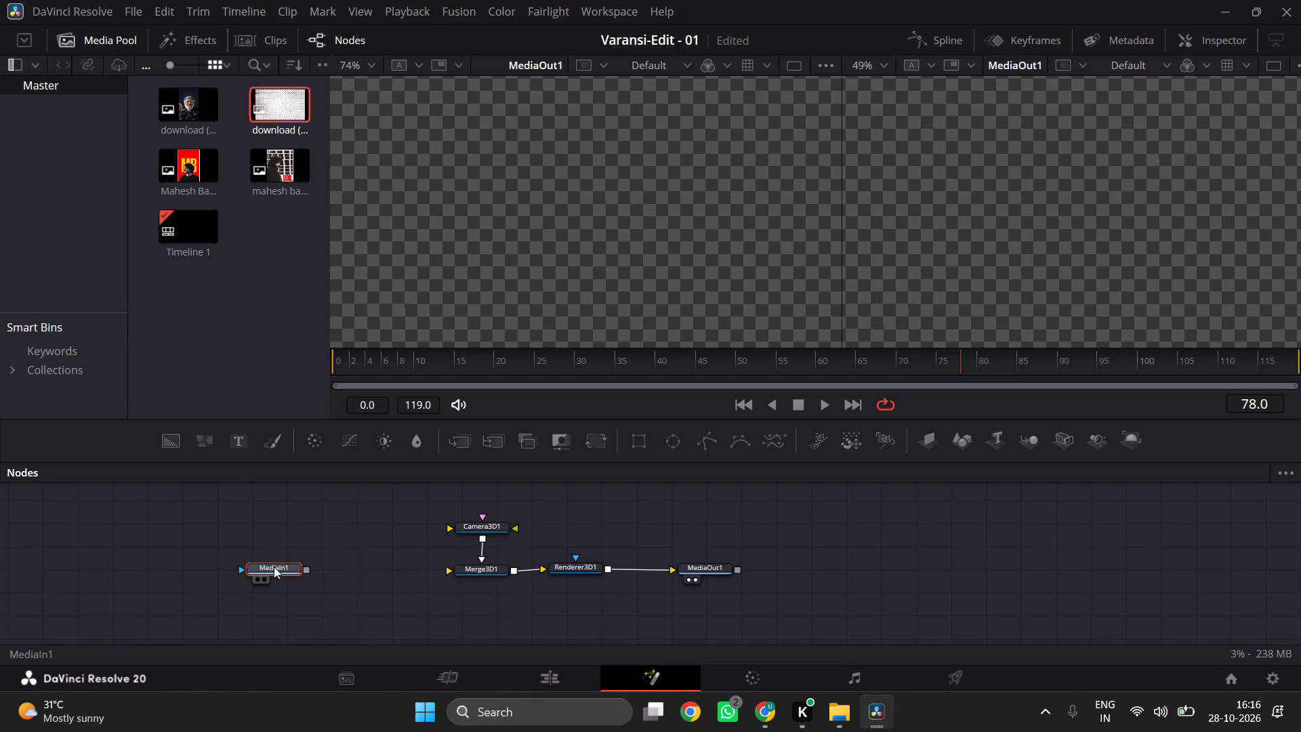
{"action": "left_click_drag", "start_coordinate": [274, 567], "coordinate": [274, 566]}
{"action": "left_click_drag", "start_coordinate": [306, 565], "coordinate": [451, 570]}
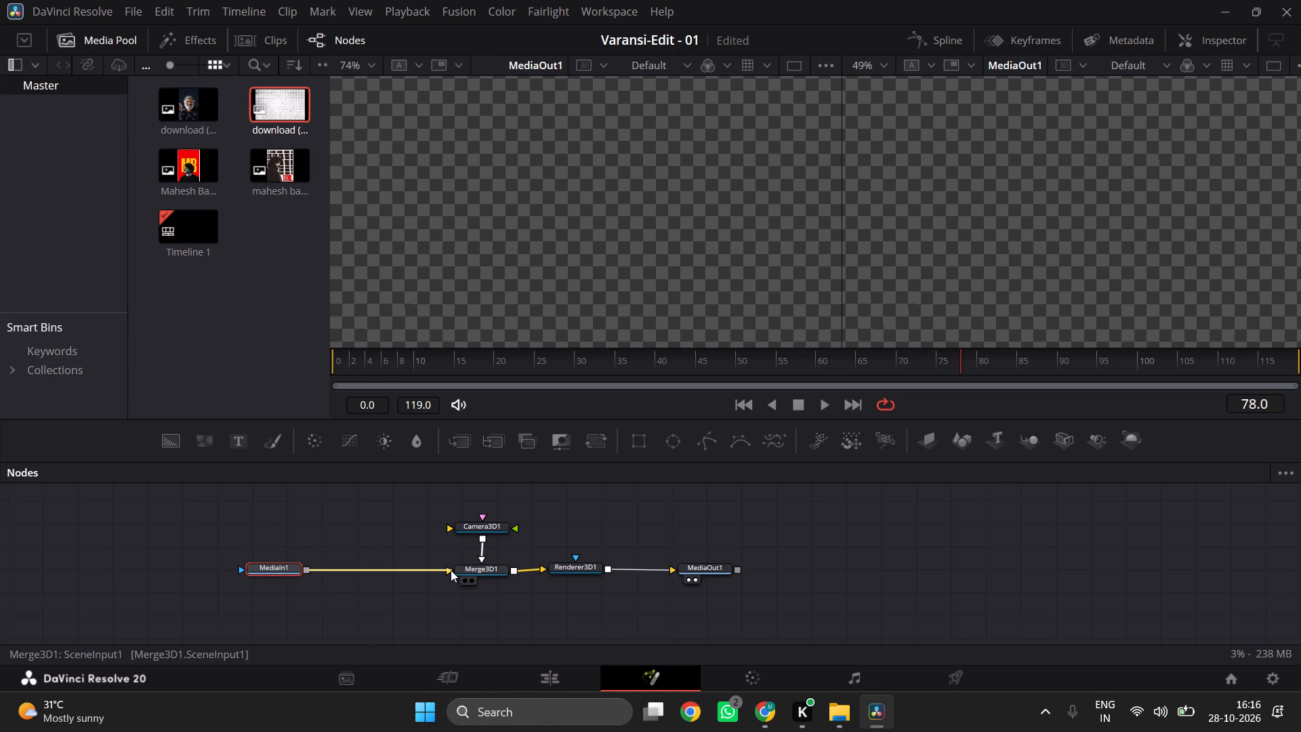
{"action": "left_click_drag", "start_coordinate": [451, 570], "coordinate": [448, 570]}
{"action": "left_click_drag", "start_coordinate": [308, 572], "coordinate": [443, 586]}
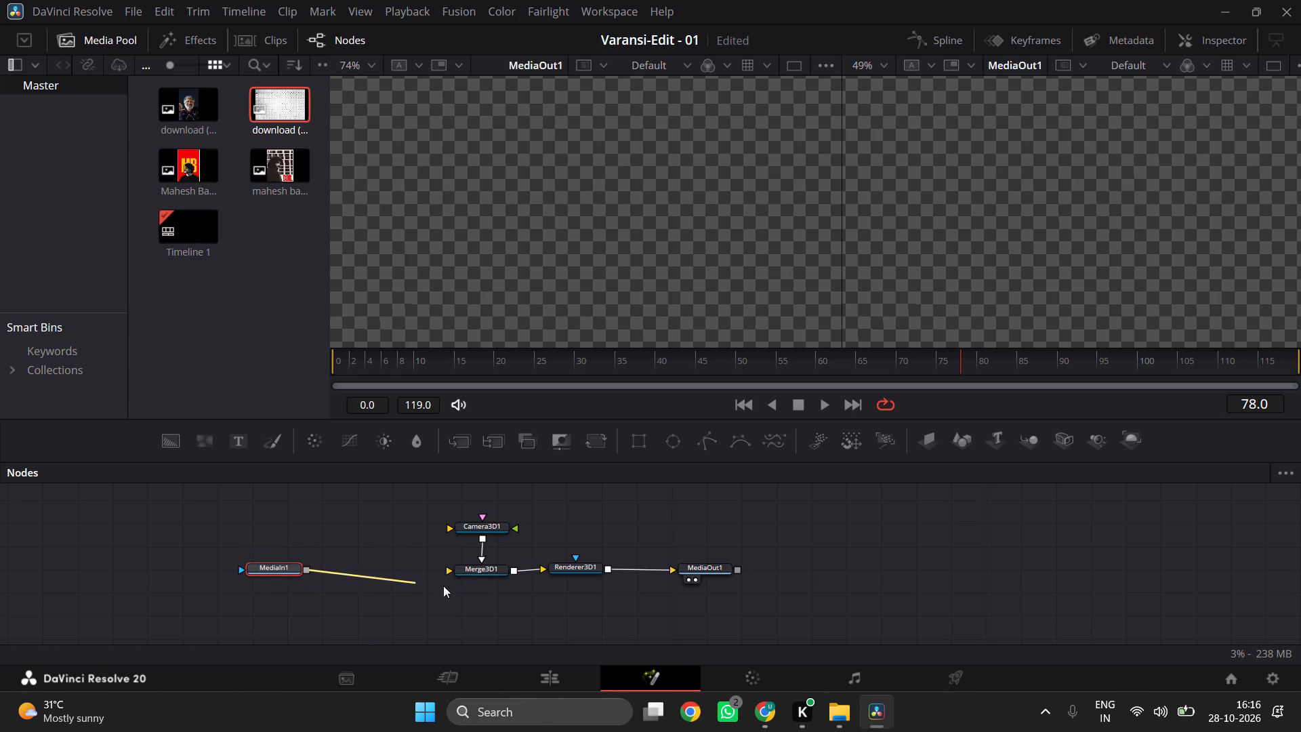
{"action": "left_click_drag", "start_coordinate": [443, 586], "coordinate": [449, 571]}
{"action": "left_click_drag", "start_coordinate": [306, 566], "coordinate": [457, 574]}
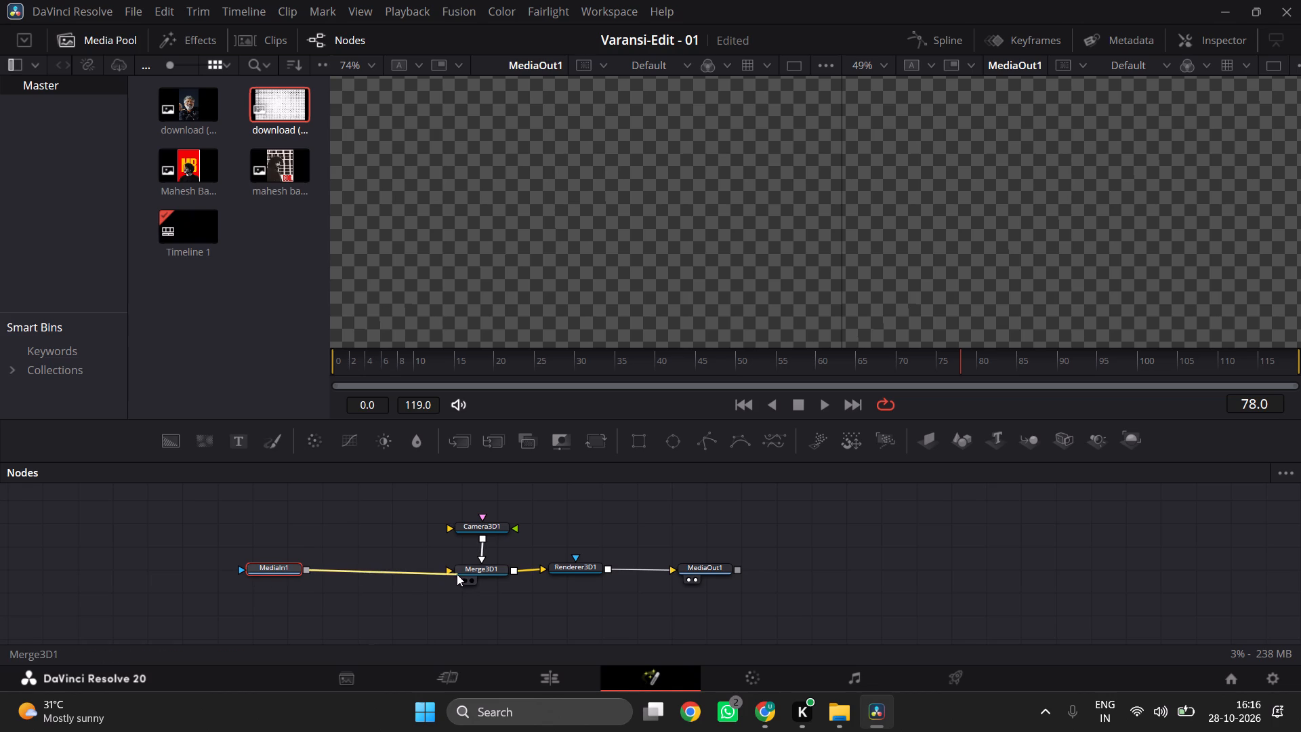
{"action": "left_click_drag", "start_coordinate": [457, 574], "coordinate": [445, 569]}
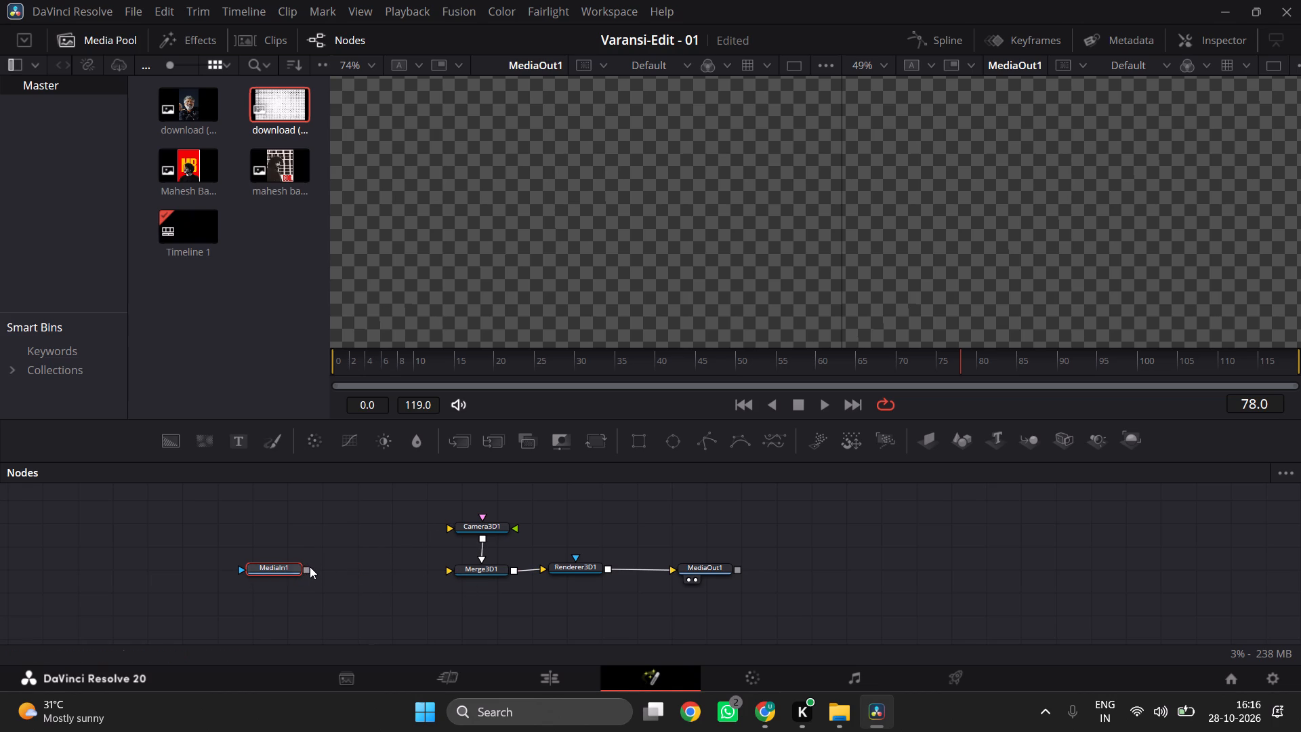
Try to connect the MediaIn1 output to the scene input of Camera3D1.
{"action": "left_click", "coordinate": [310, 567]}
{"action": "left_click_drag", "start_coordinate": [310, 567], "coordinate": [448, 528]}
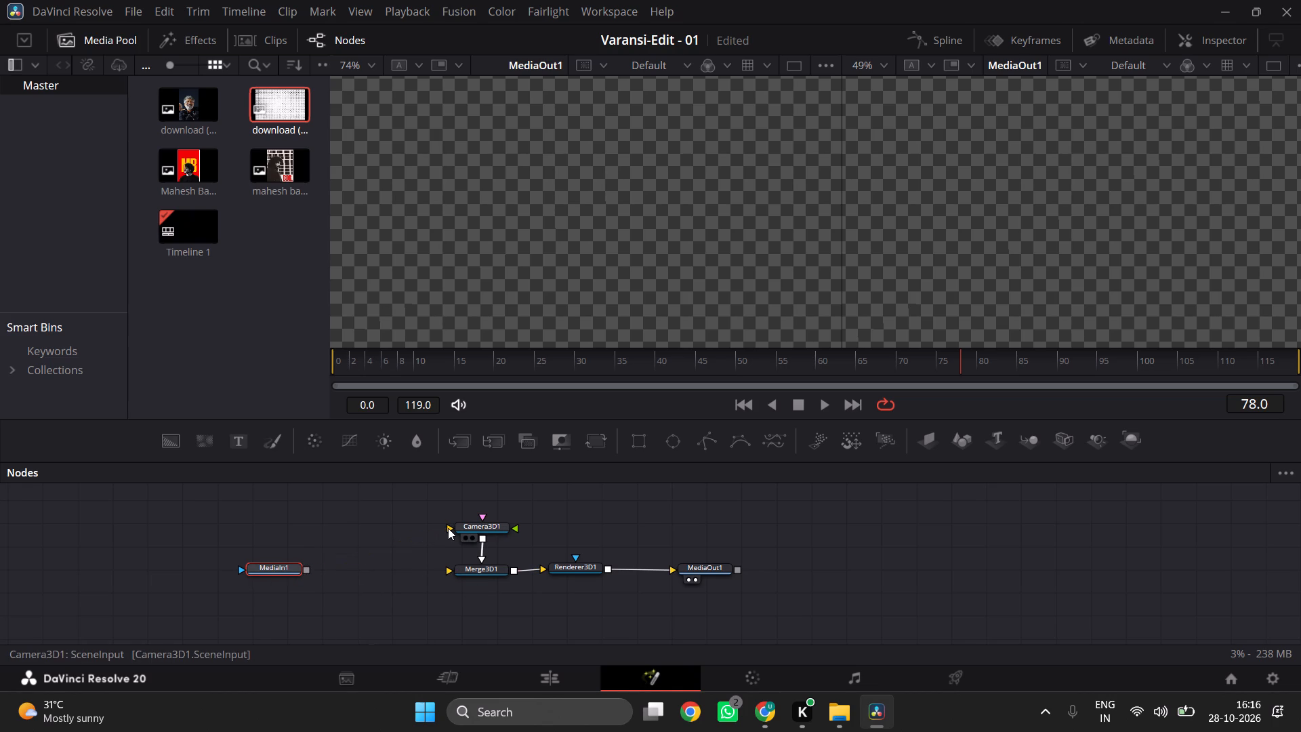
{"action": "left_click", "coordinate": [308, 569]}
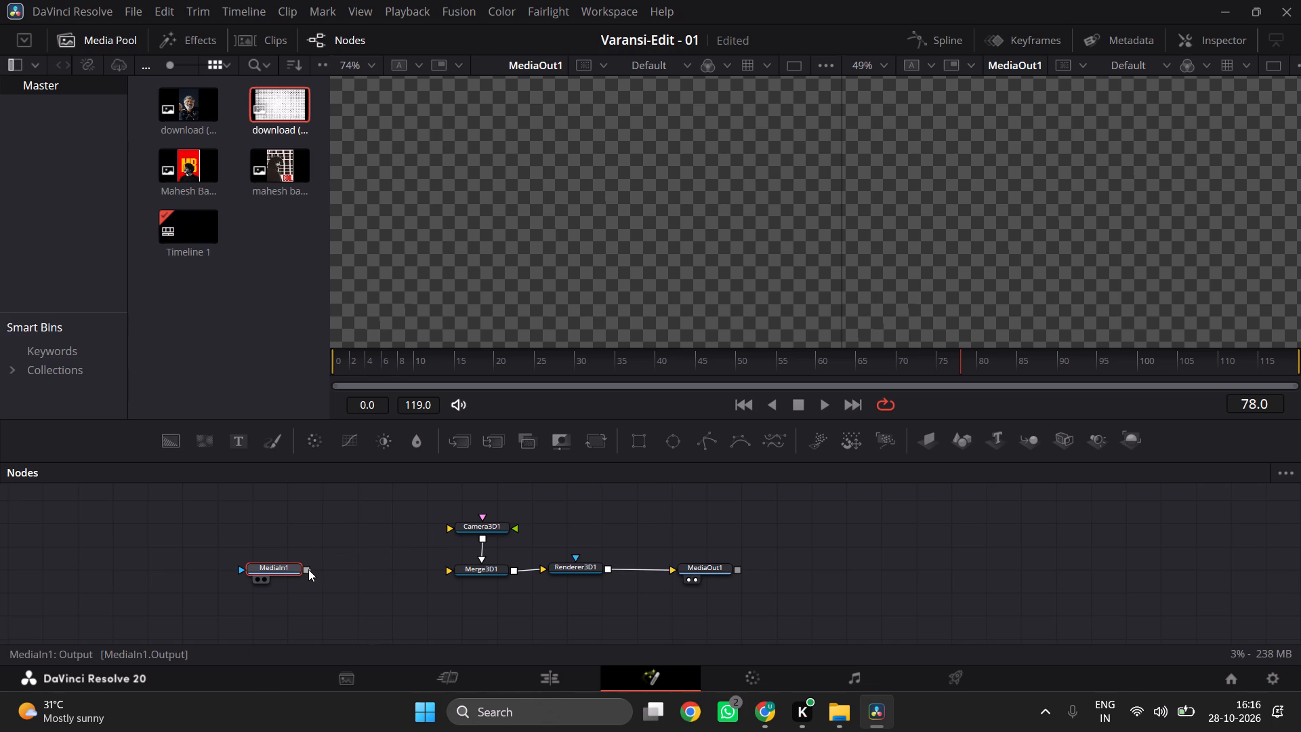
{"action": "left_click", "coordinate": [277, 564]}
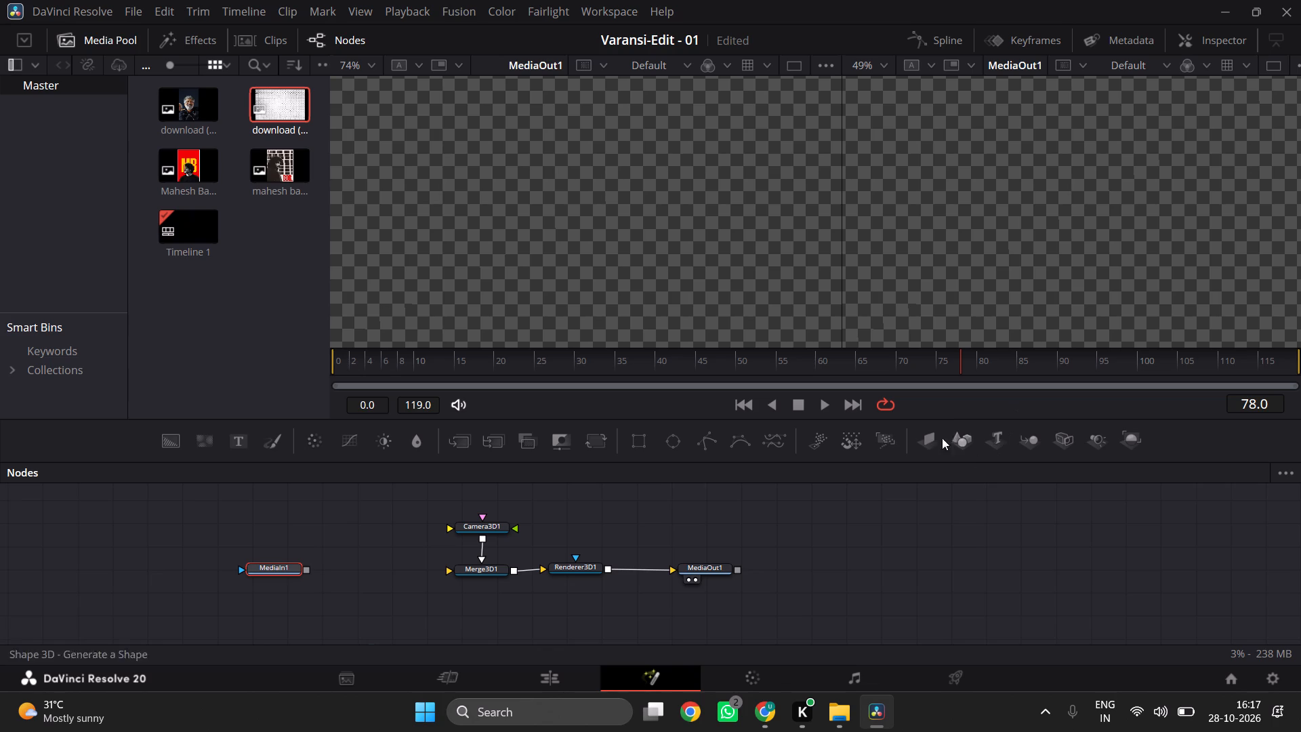
Add an Image Plane 3D node between MediaIn1 and Merge3D1 and connect its output to Merge3D1.
{"action": "left_click_drag", "start_coordinate": [926, 441], "coordinate": [398, 569]}
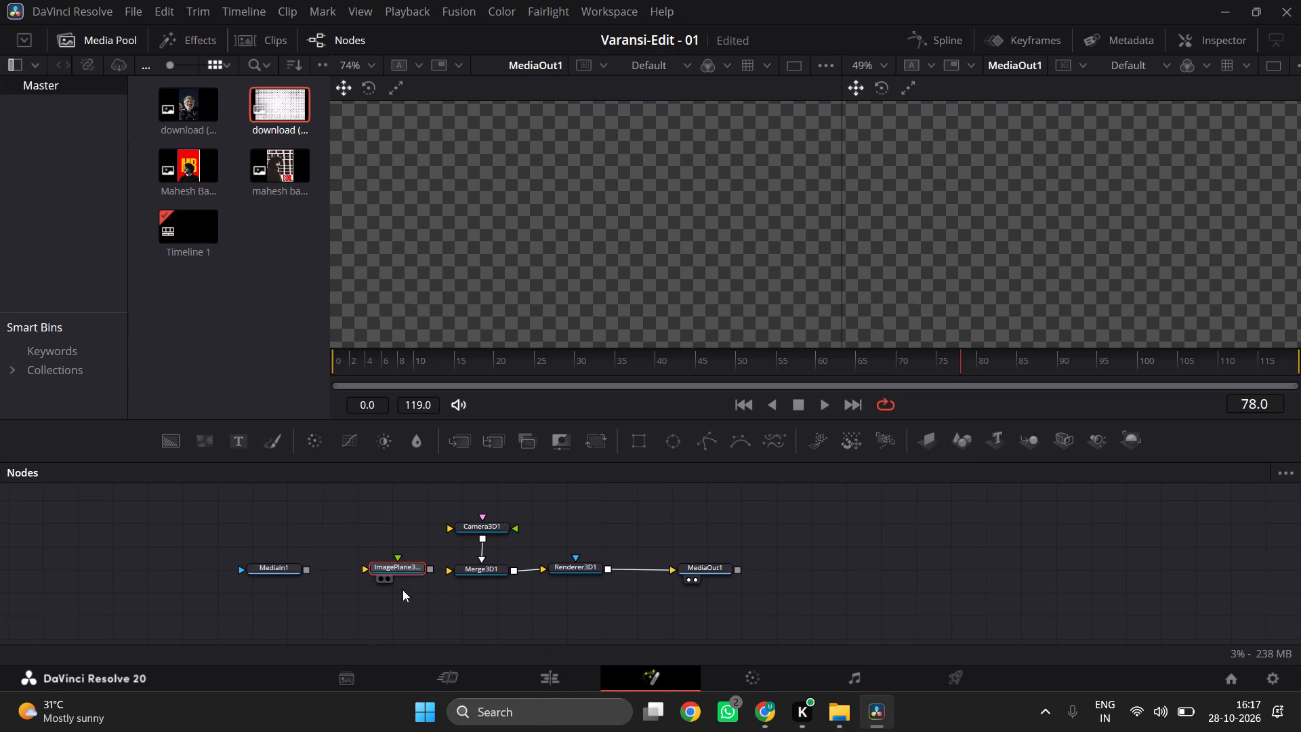
{"action": "left_click_drag", "start_coordinate": [299, 565], "coordinate": [349, 567]}
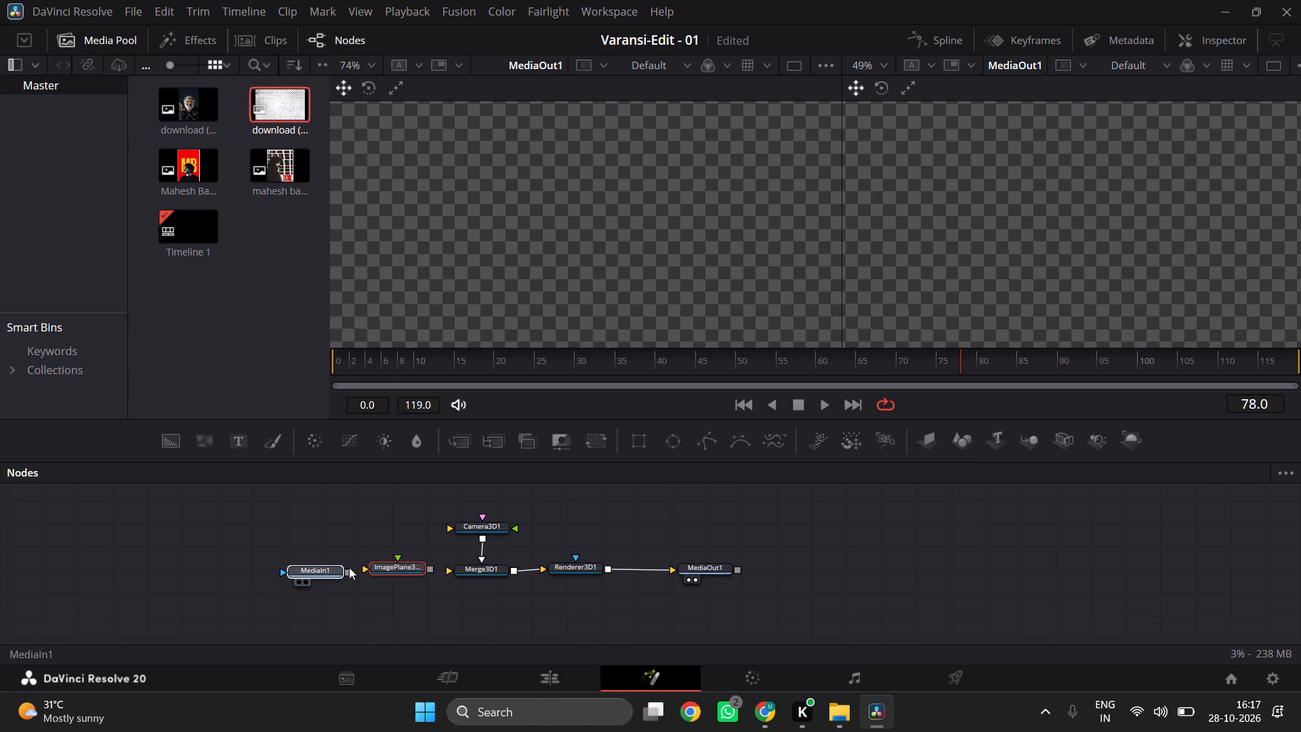
{"action": "left_click_drag", "start_coordinate": [349, 567], "coordinate": [260, 565]}
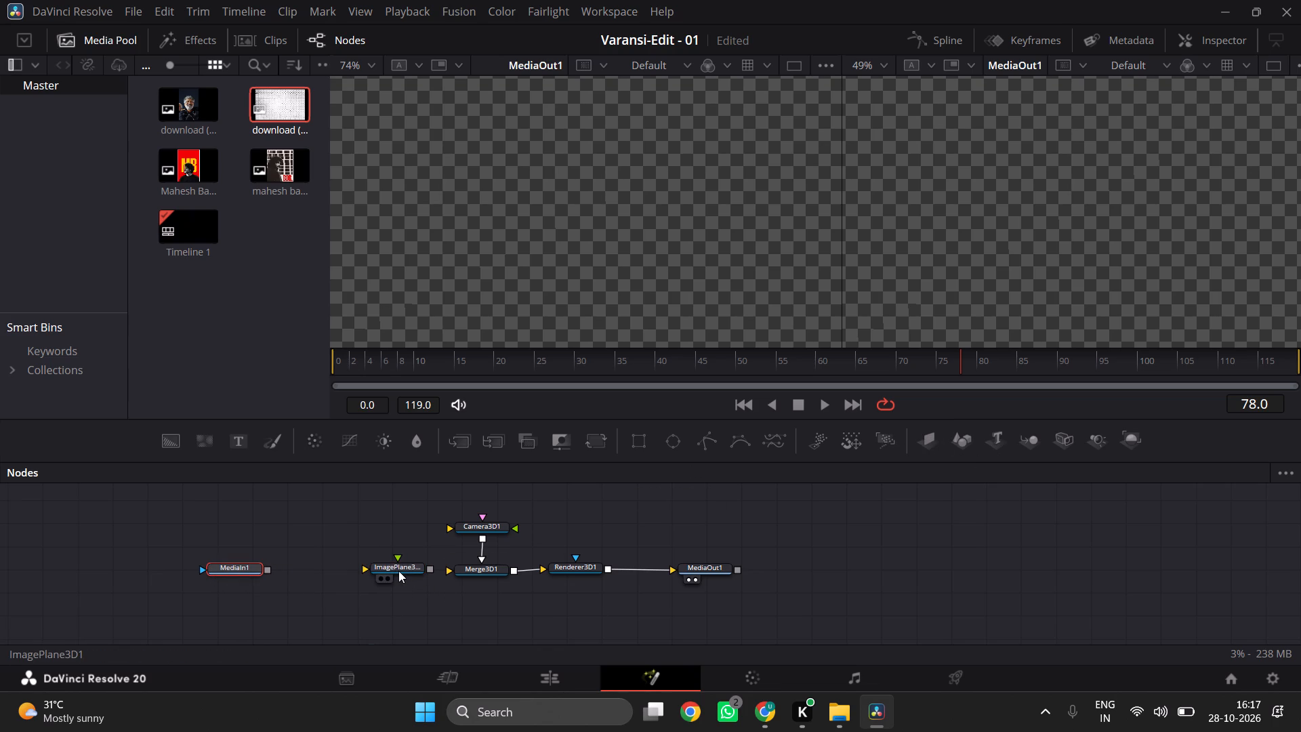
{"action": "left_click_drag", "start_coordinate": [395, 566], "coordinate": [363, 566]}
{"action": "left_click_drag", "start_coordinate": [397, 567], "coordinate": [447, 570]}
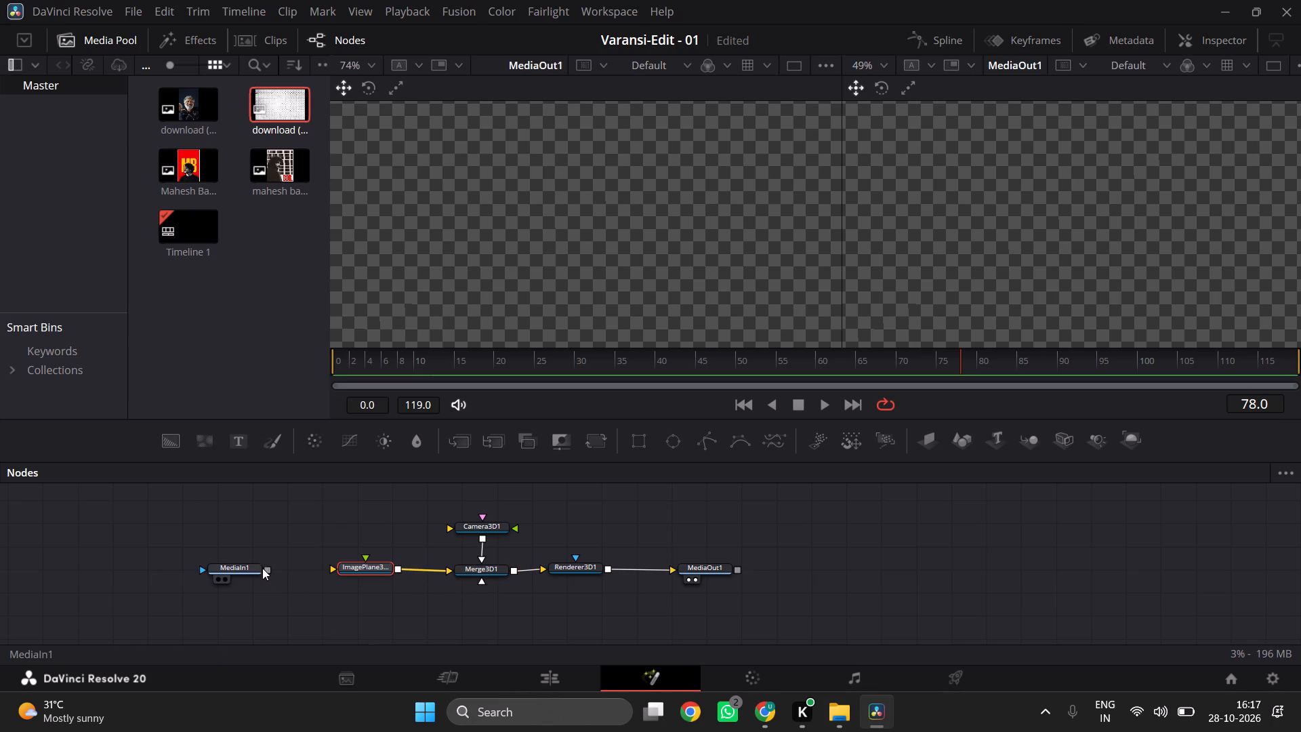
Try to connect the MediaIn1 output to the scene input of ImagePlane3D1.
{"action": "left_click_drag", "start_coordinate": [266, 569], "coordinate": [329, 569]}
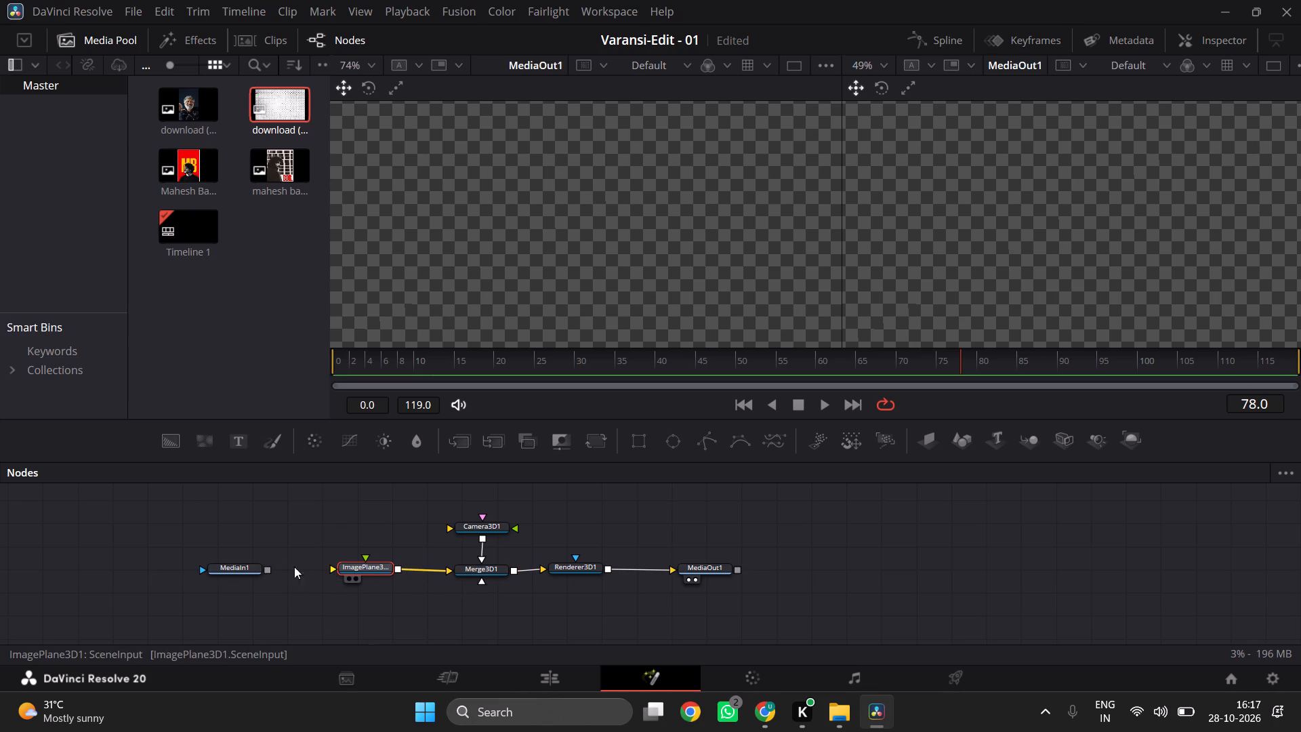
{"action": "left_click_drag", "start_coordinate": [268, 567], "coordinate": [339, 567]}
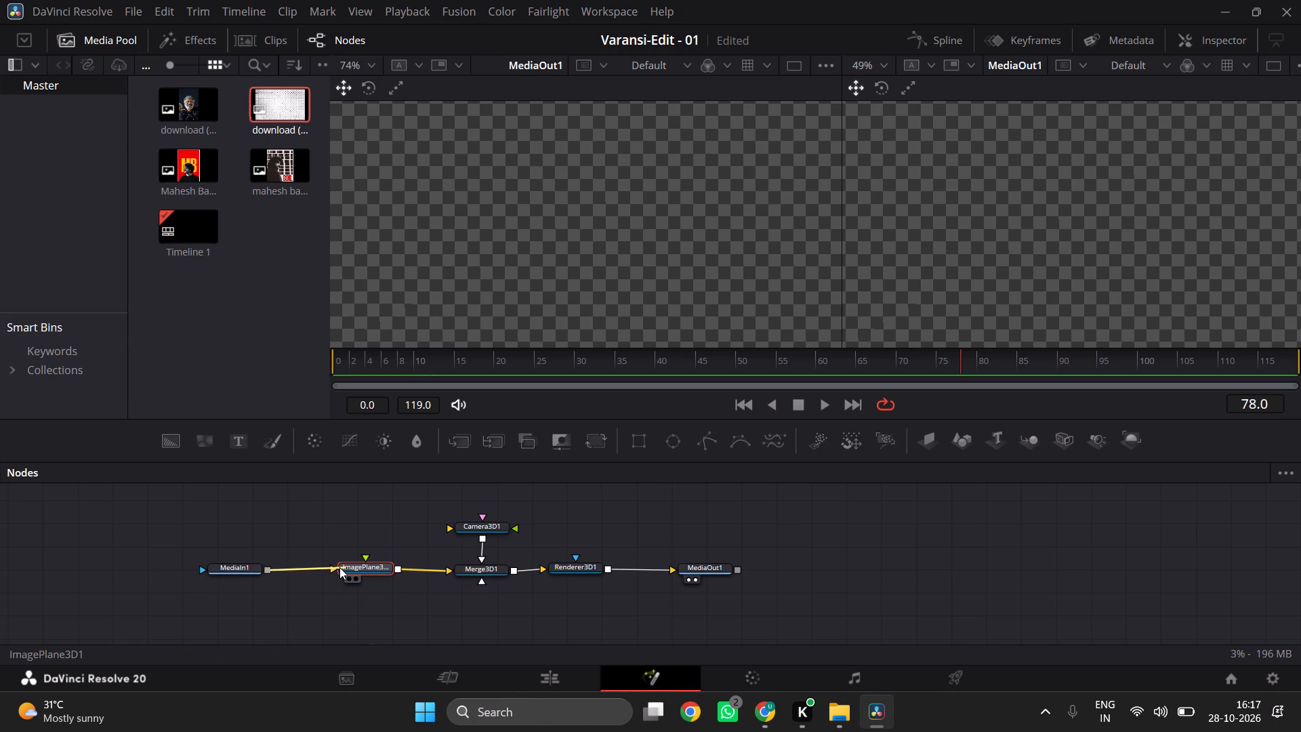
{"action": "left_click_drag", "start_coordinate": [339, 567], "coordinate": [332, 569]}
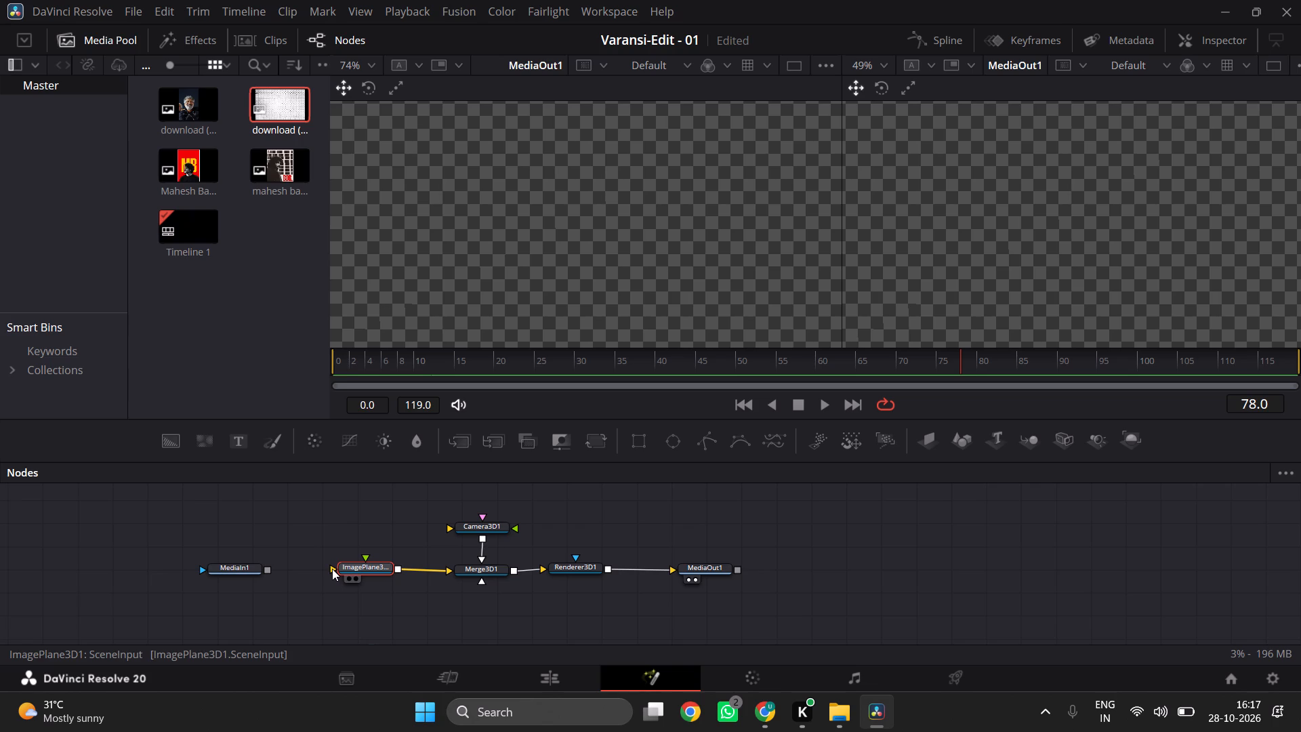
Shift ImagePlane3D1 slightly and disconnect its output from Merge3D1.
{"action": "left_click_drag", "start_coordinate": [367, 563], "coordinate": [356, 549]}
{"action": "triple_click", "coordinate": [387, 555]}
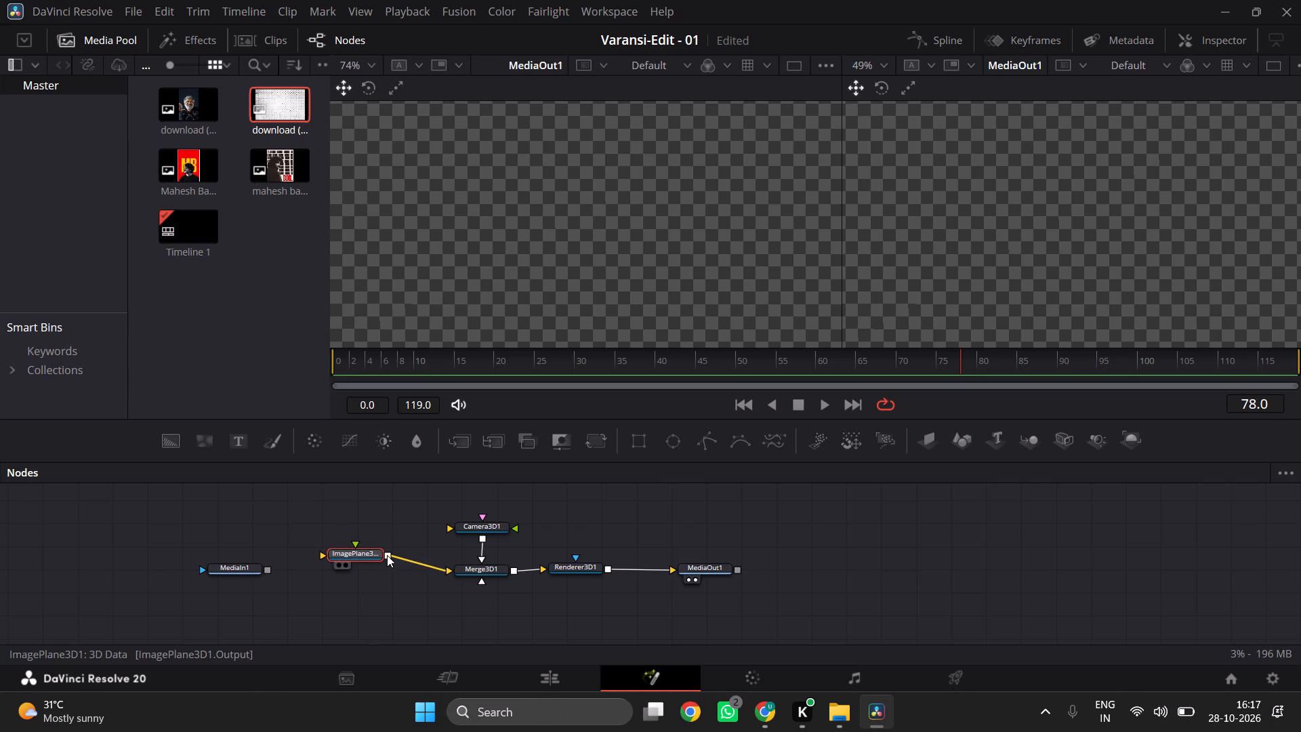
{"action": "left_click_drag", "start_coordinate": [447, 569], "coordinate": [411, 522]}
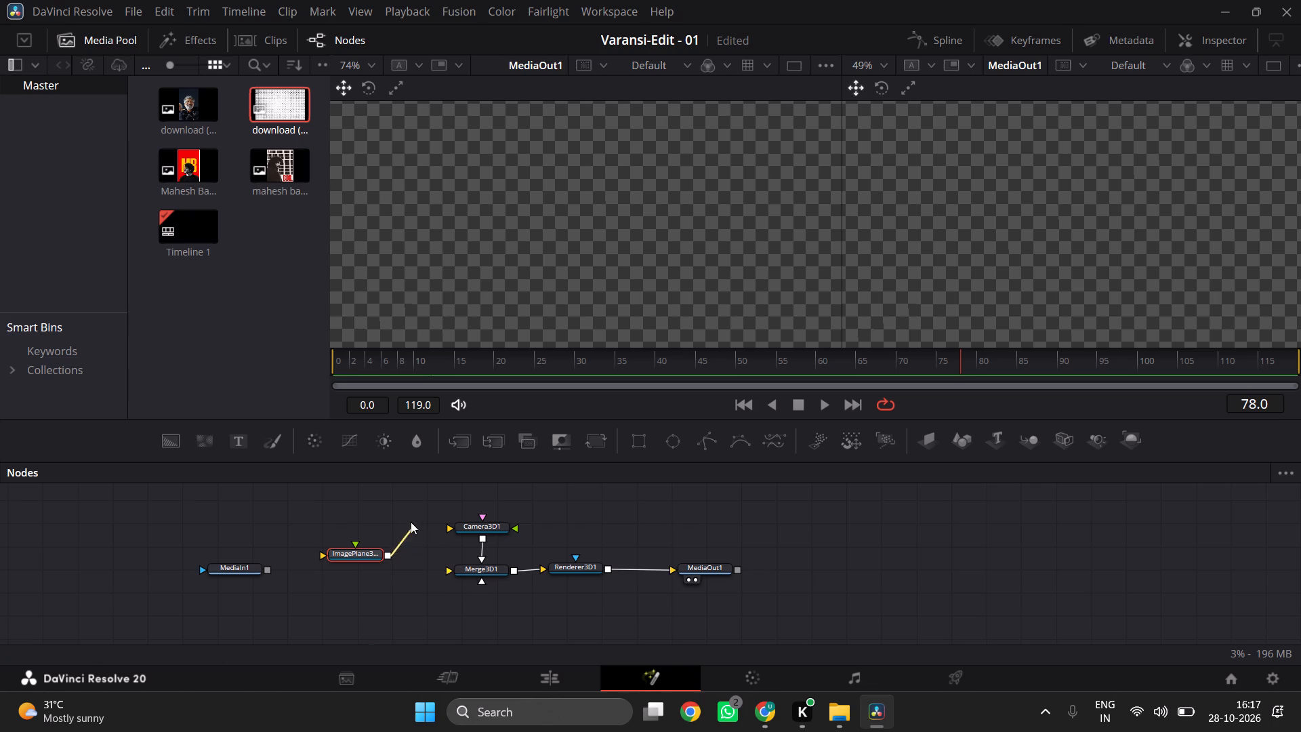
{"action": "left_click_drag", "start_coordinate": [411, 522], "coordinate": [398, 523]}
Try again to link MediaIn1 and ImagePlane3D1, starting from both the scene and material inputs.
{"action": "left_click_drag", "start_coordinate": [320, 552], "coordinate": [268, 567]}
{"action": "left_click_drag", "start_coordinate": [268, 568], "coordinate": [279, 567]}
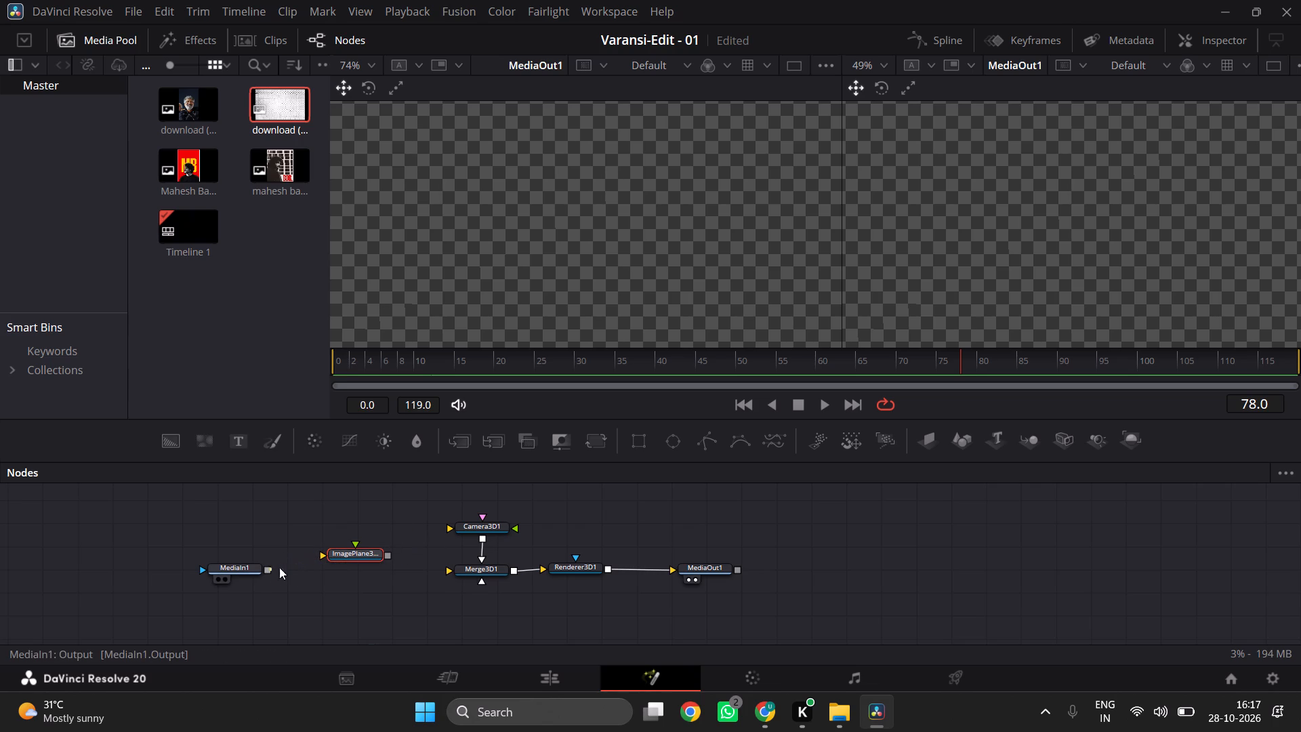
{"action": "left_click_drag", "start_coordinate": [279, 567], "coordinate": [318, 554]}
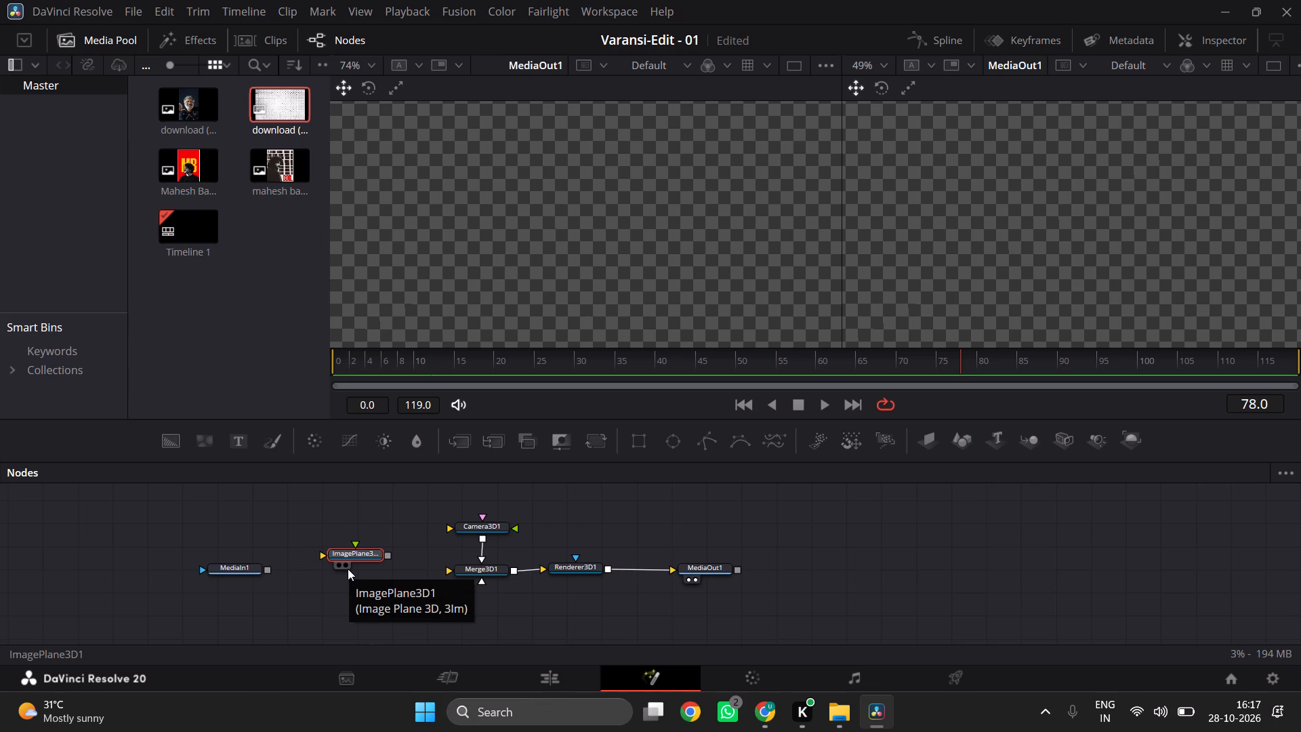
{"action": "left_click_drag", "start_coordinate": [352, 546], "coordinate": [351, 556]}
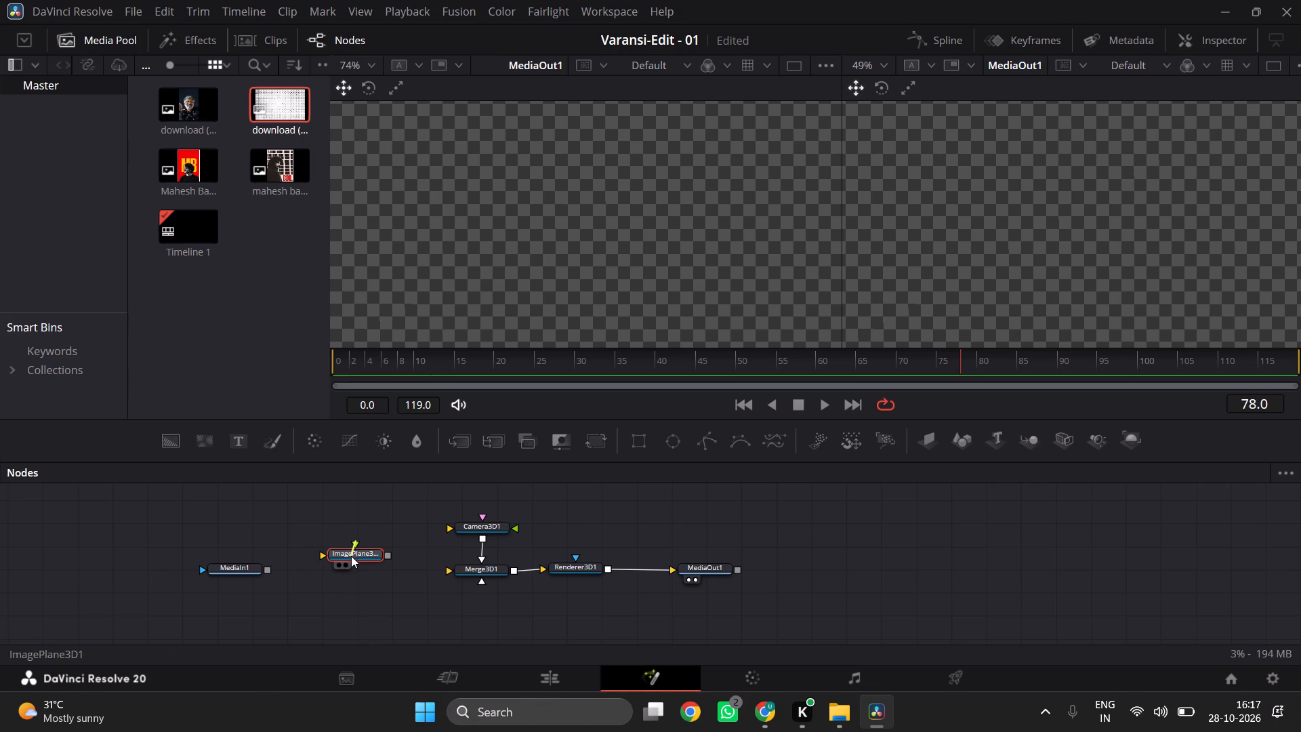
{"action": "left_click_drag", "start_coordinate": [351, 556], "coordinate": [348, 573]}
Connect ImagePlane3D1's material input to the MediaIn1 output and reposition MediaIn1 beside the image plane.
{"action": "left_click_drag", "start_coordinate": [238, 567], "coordinate": [193, 532]}
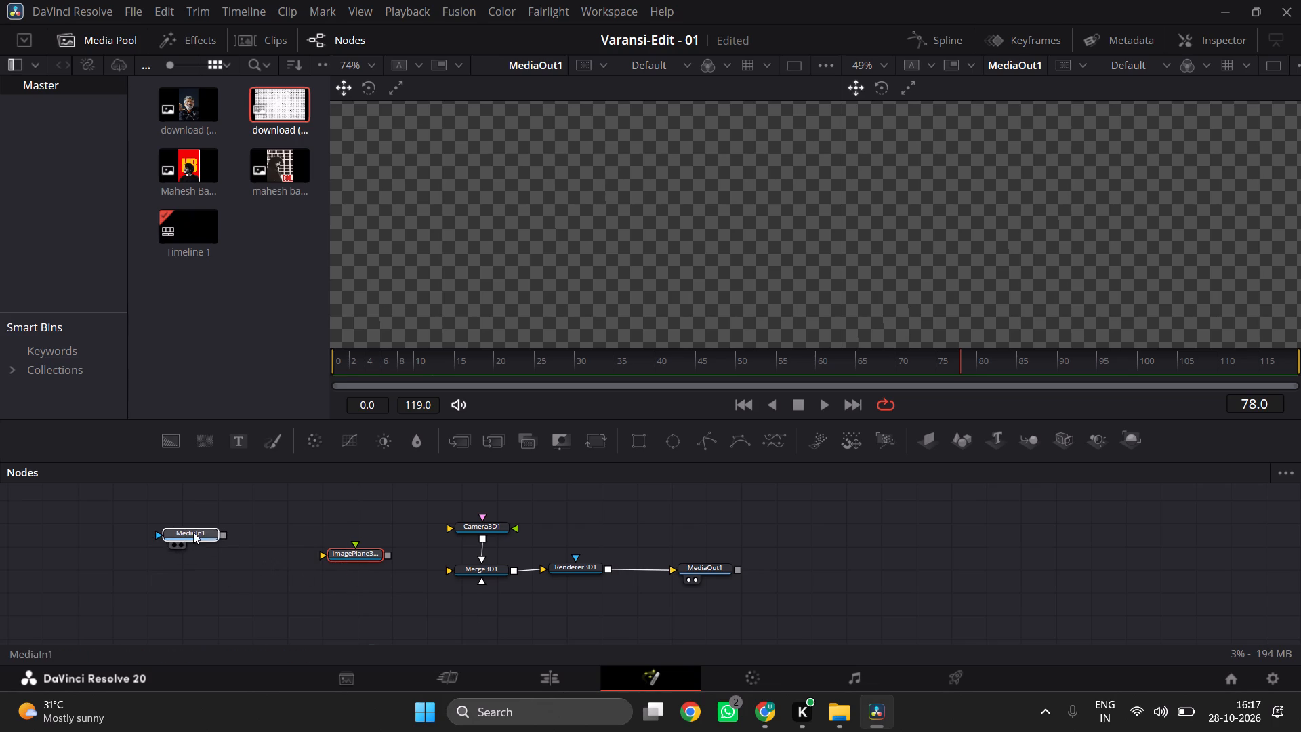
{"action": "left_click_drag", "start_coordinate": [356, 542], "coordinate": [234, 532]}
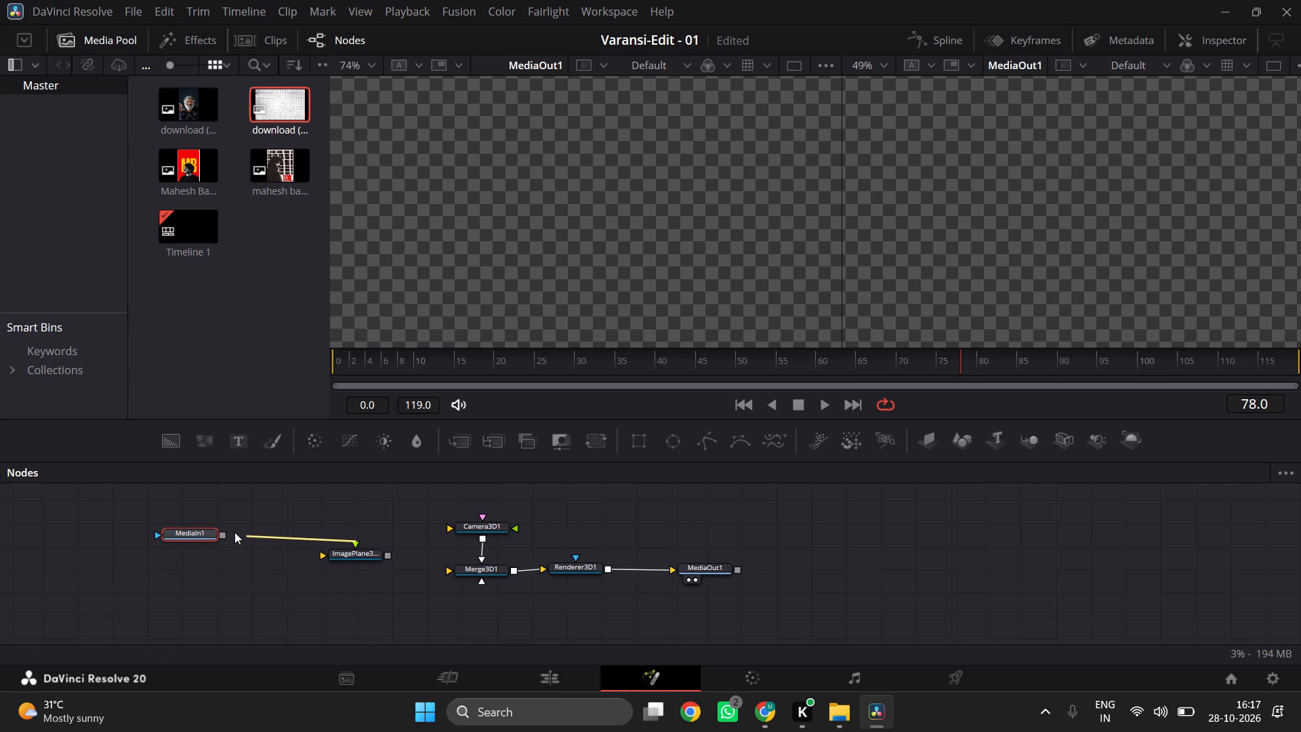
{"action": "left_click_drag", "start_coordinate": [234, 532], "coordinate": [220, 535]}
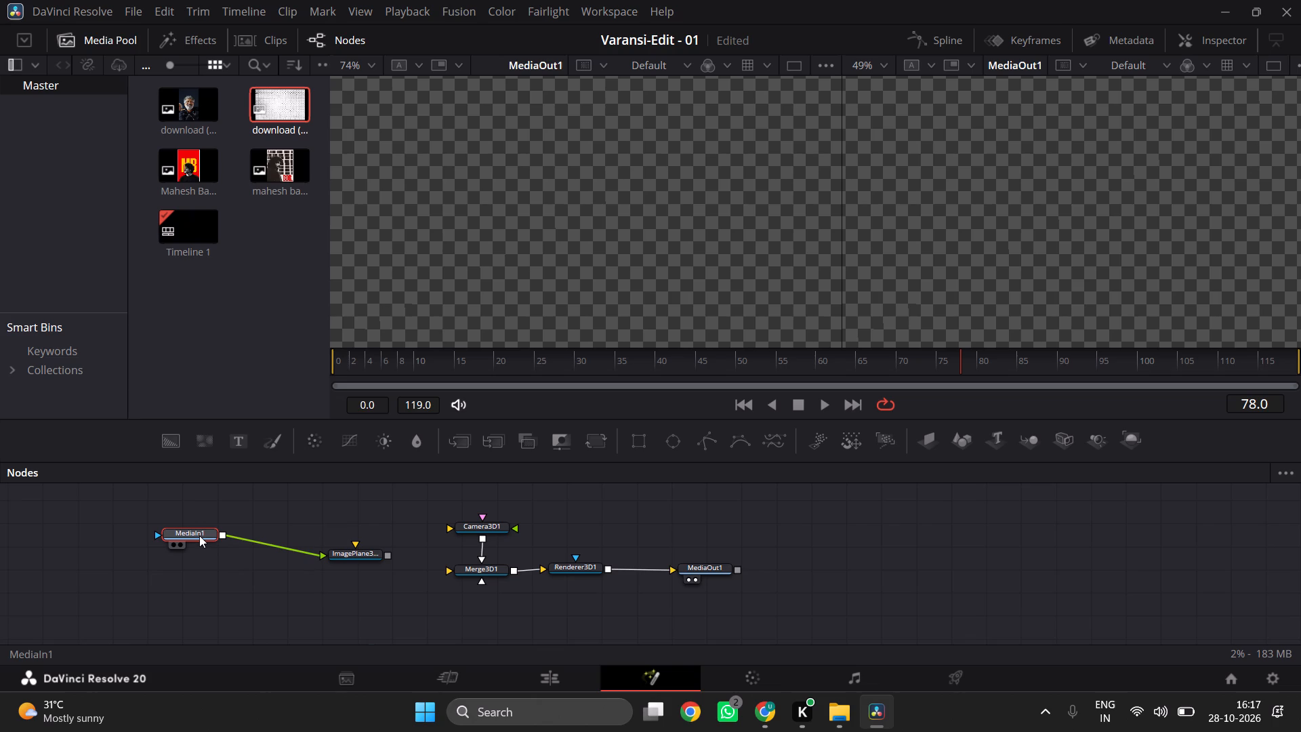
{"action": "left_click_drag", "start_coordinate": [199, 535], "coordinate": [213, 564]}
{"action": "left_click", "coordinate": [213, 564]}
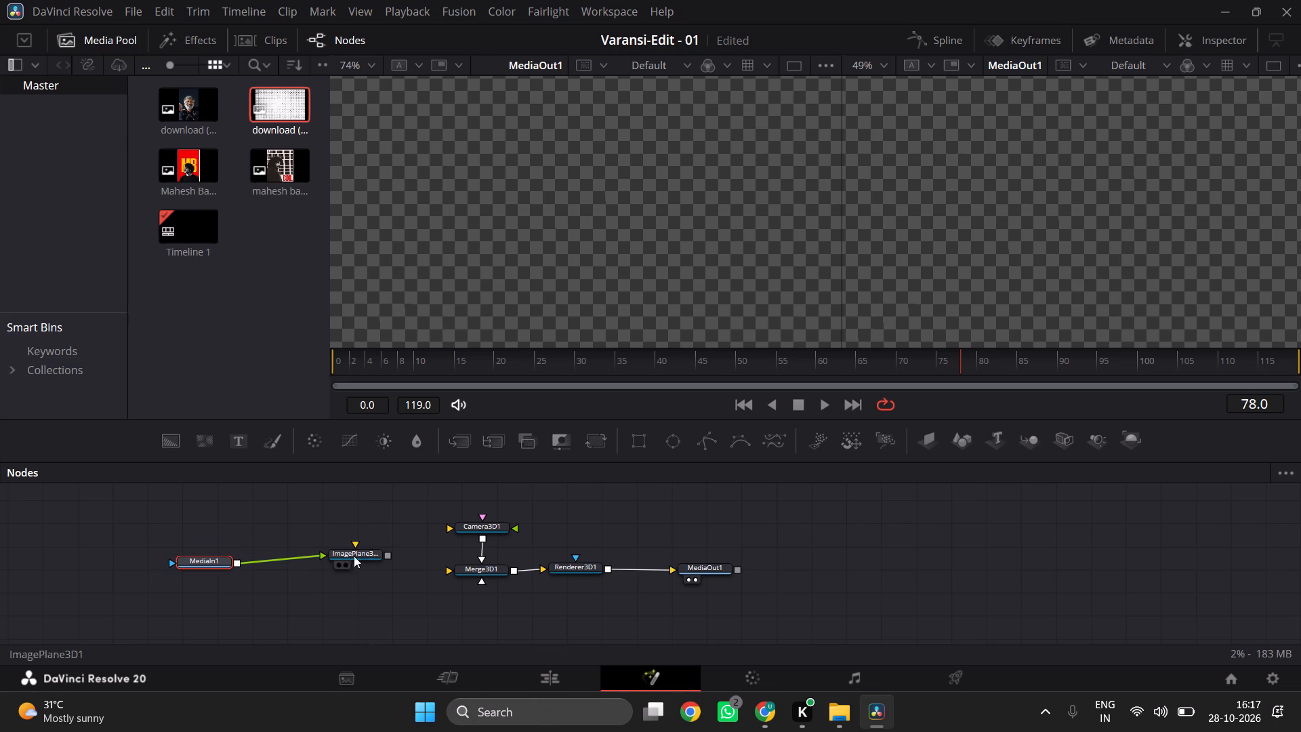
Connect the ImagePlane3D1 output to the scene input of Merge3D1.
{"action": "left_click_drag", "start_coordinate": [389, 556], "coordinate": [453, 567]}
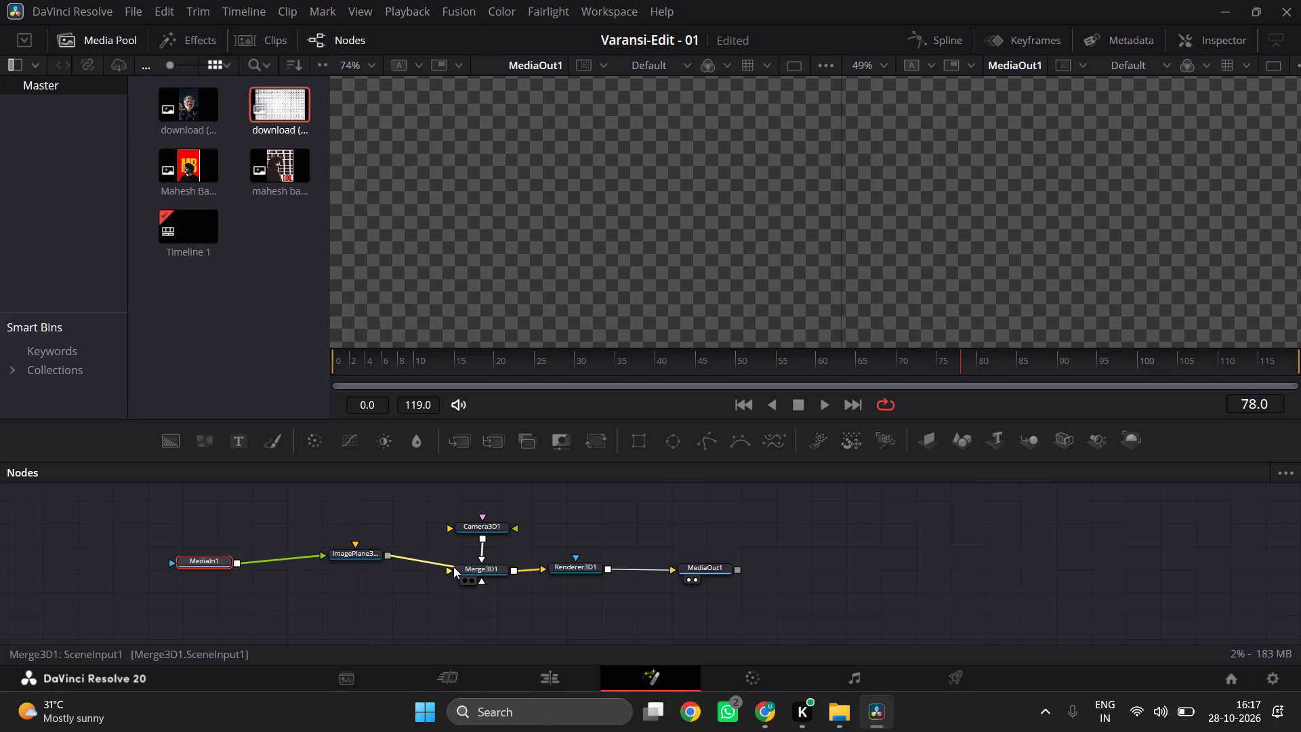
{"action": "left_click_drag", "start_coordinate": [453, 567], "coordinate": [447, 569]}
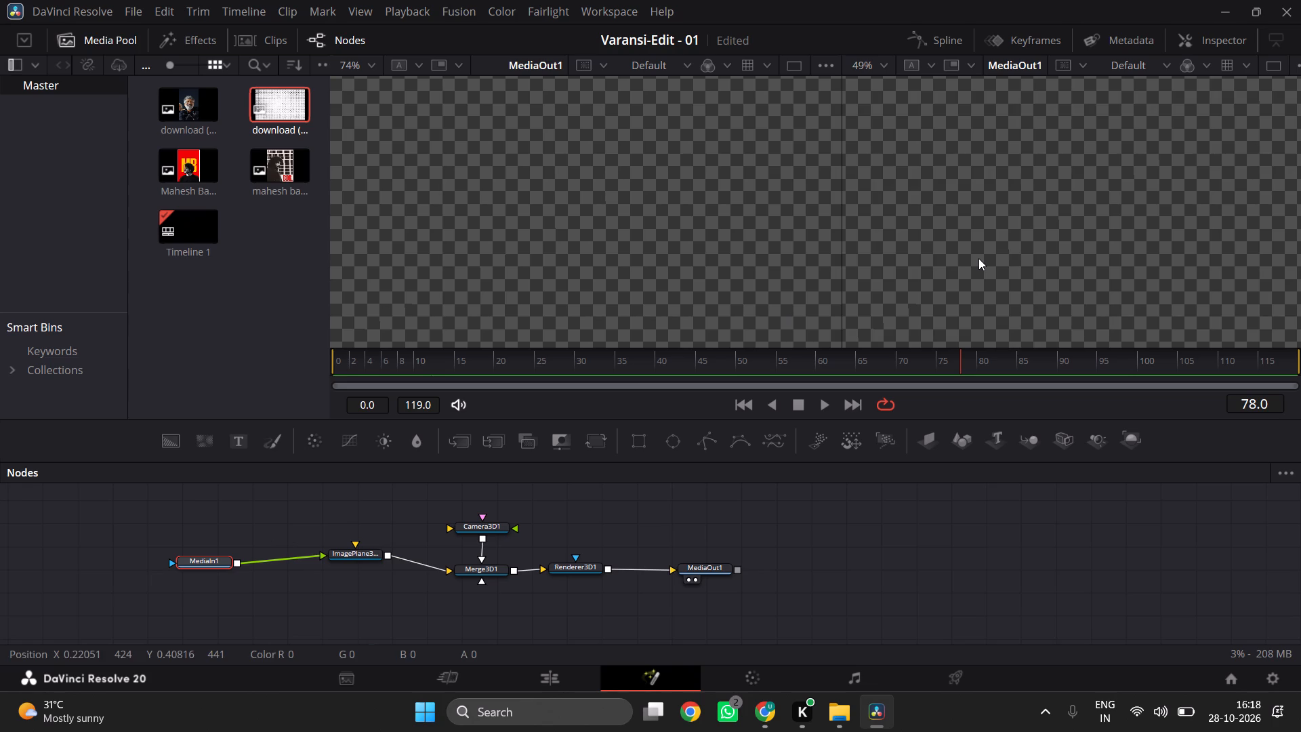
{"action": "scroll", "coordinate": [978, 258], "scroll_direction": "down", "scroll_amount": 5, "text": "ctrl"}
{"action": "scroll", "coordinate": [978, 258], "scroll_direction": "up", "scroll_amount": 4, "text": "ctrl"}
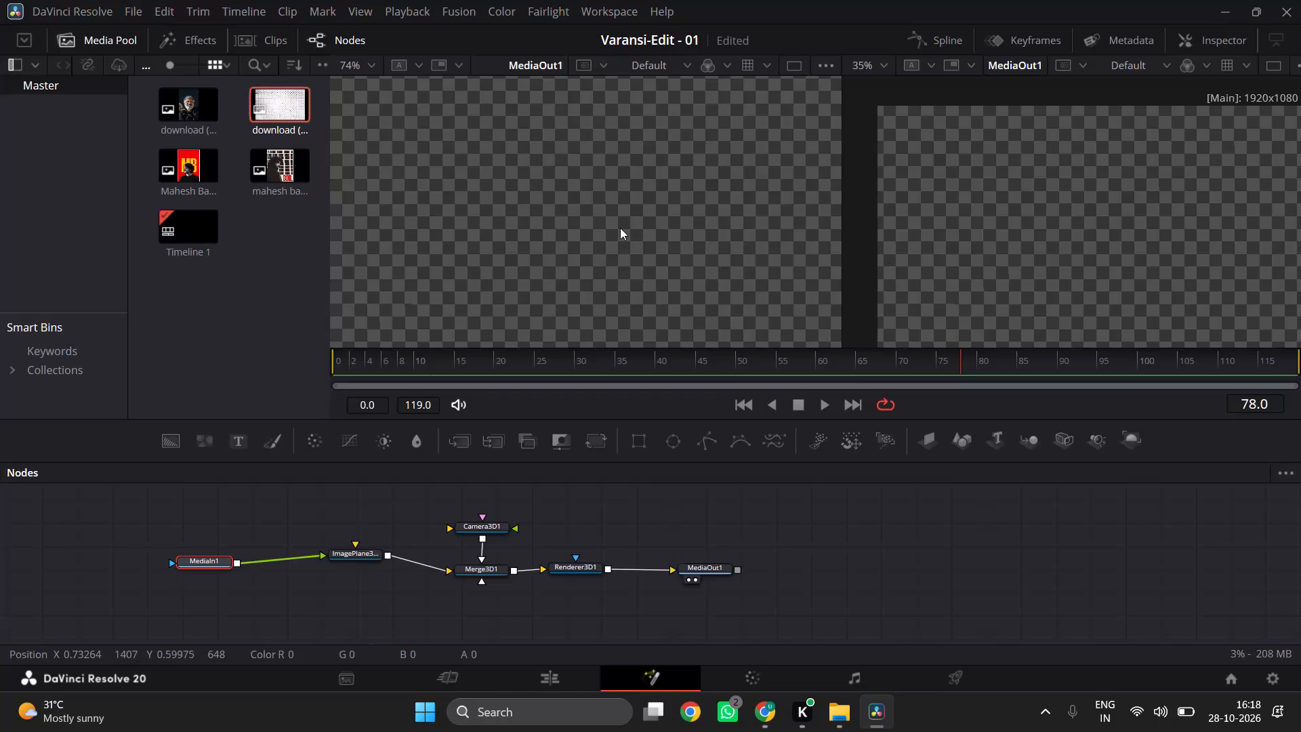
Nudge MediaIn1 roughly level with ImagePlane3D1 and close the MediaIn1 properties that opened.
{"action": "left_click", "coordinate": [208, 561]}
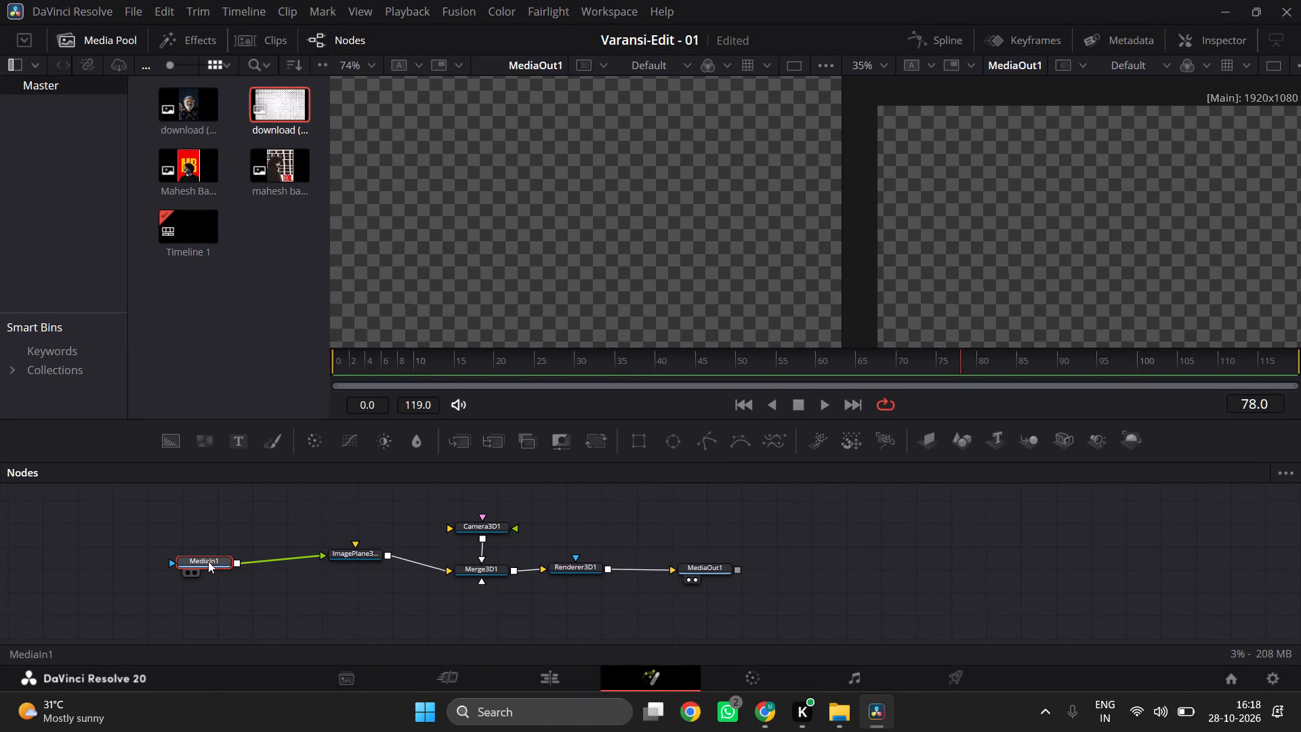
{"action": "left_click", "coordinate": [208, 561]}
{"action": "left_click_drag", "start_coordinate": [208, 561], "coordinate": [194, 553]}
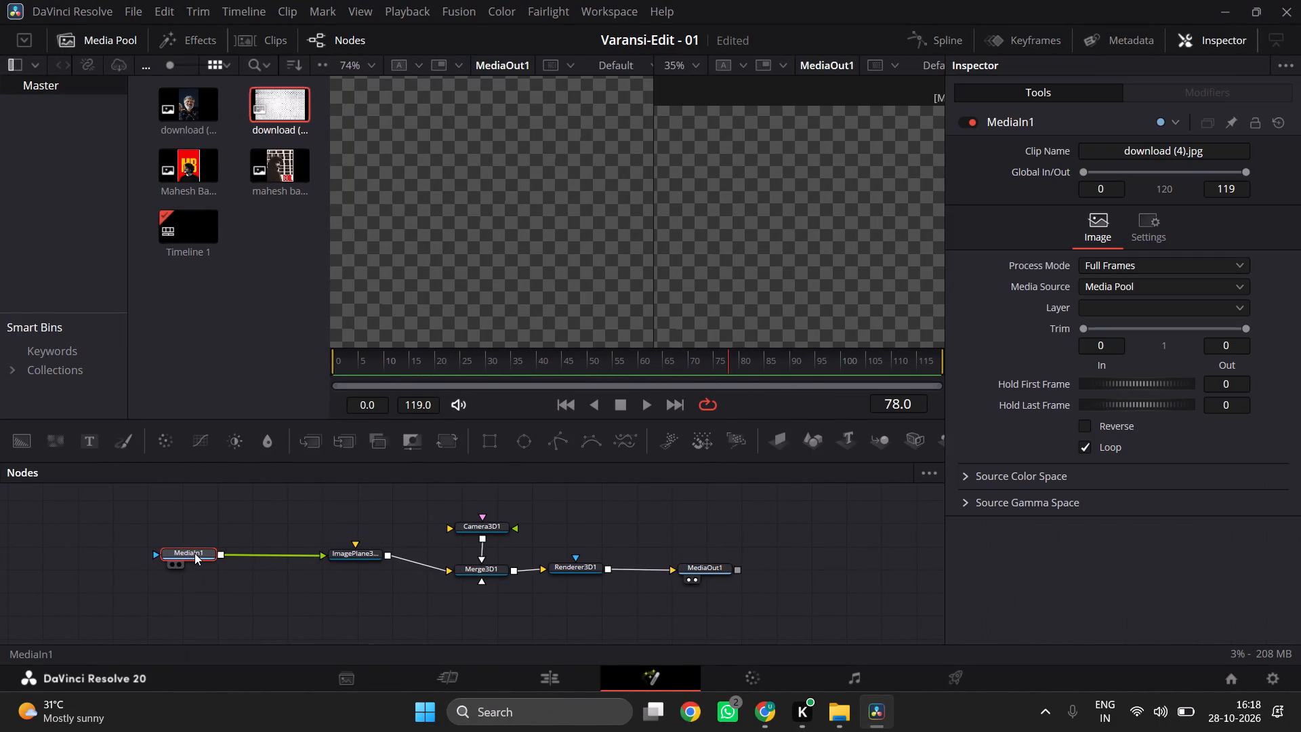
{"action": "left_click_drag", "start_coordinate": [194, 553], "coordinate": [201, 554]}
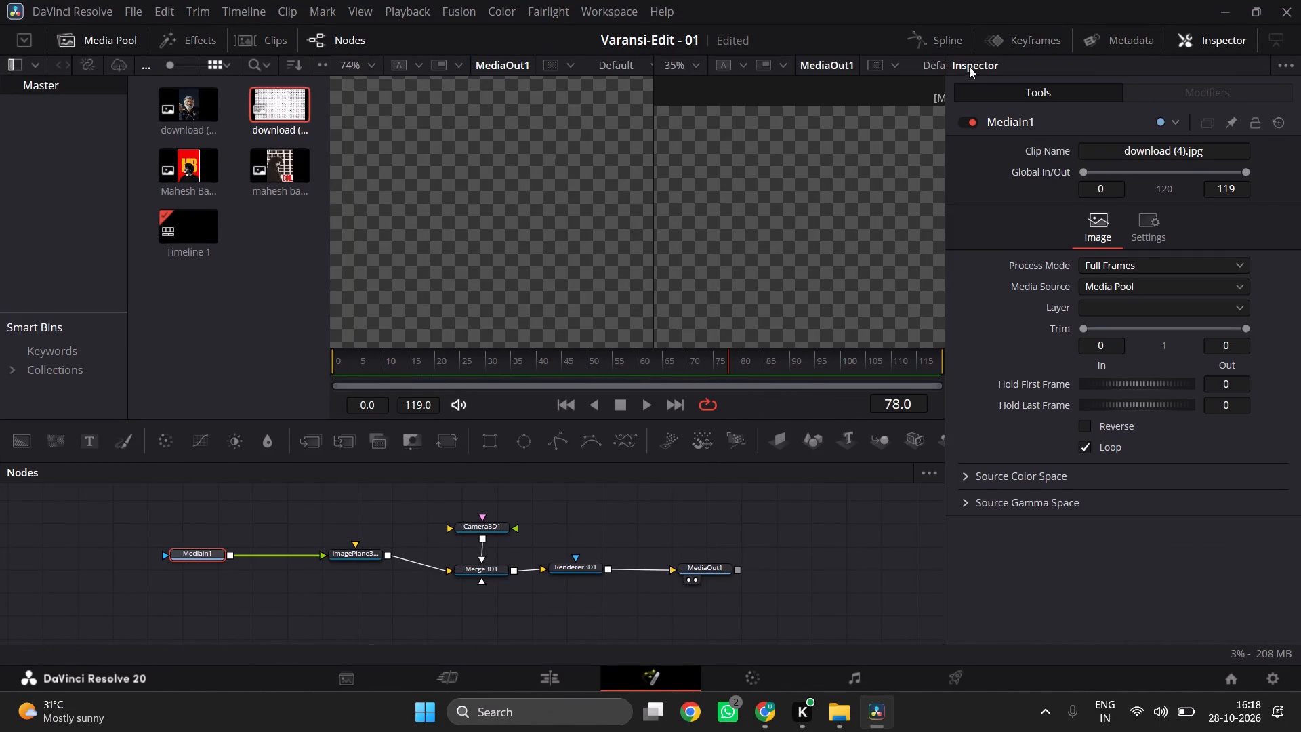
{"action": "left_click", "coordinate": [972, 65]}
{"action": "left_click", "coordinate": [958, 69]}
{"action": "left_click", "coordinate": [1281, 71]}
{"action": "left_click", "coordinate": [1205, 47]}
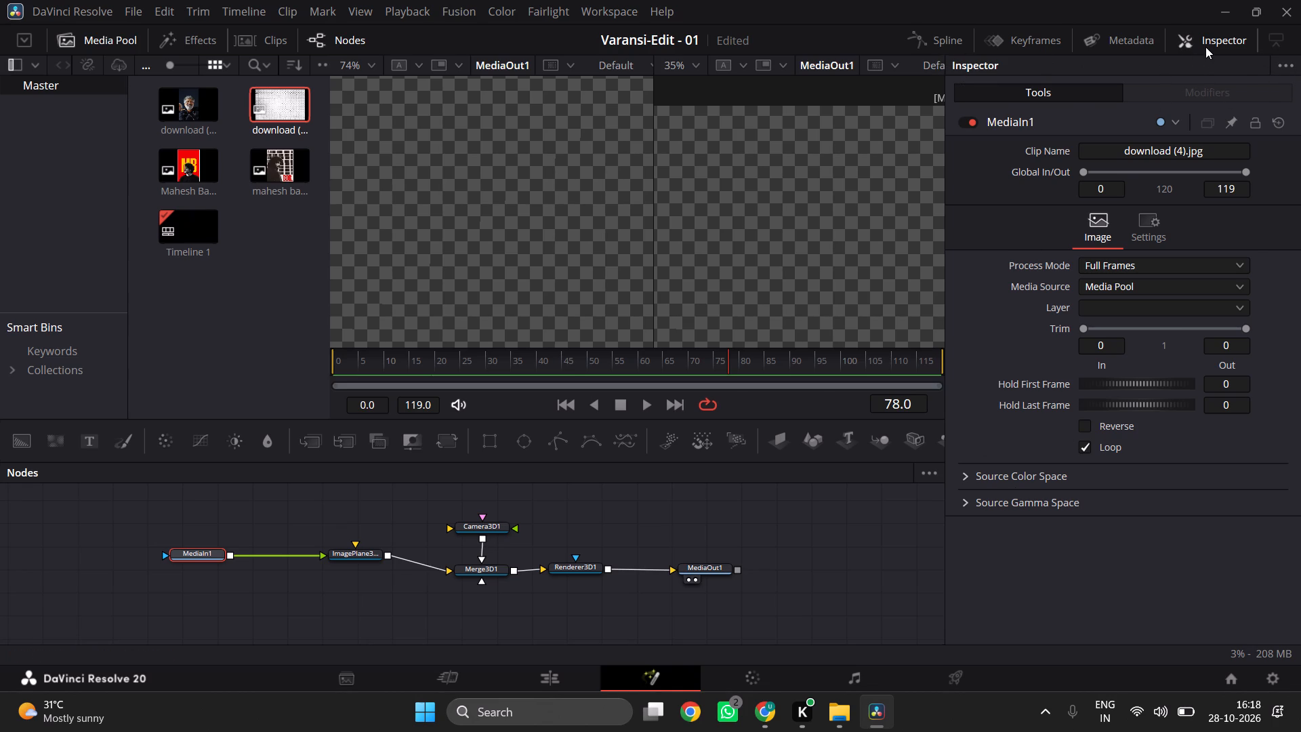
{"action": "left_click", "coordinate": [453, 567]}
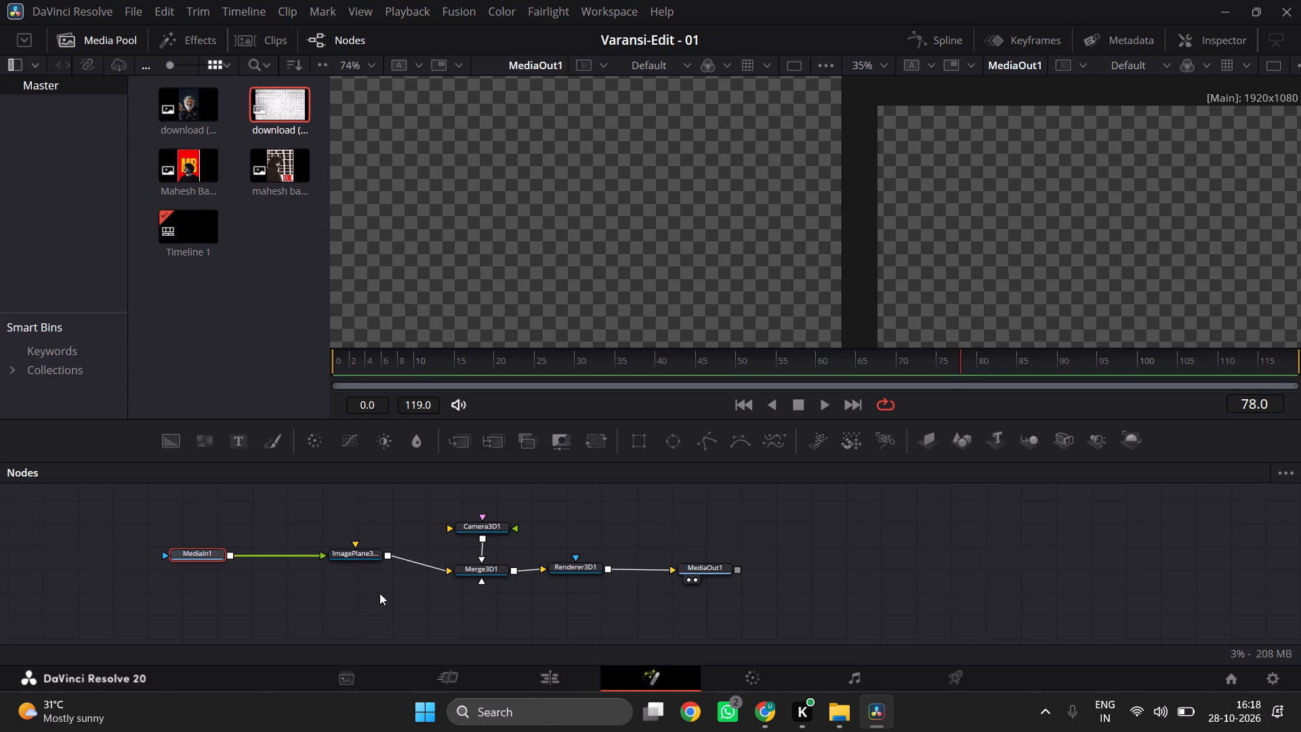
Shift ImagePlane3D1 slightly and reconnect its output to the SceneInput3 input of Merge3D1.
{"action": "left_click_drag", "start_coordinate": [343, 555], "coordinate": [343, 554]}
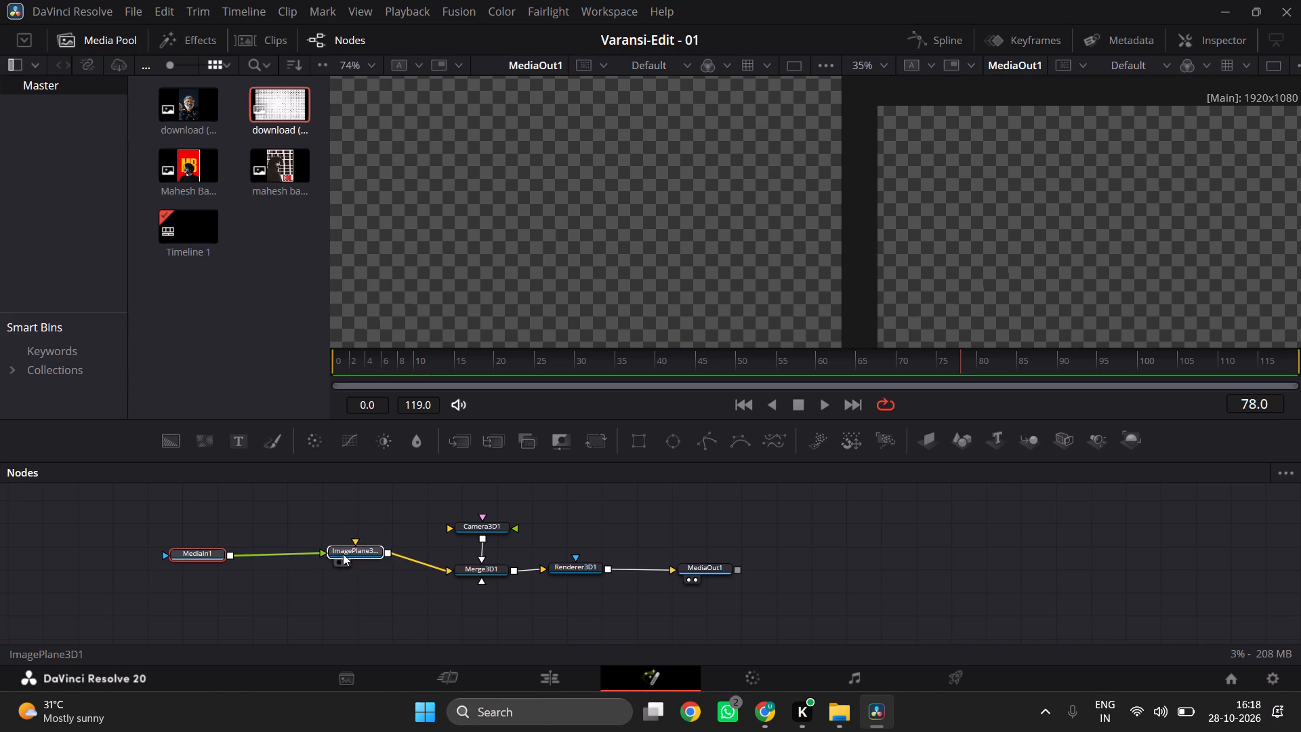
{"action": "left_click_drag", "start_coordinate": [343, 554], "coordinate": [336, 558]}
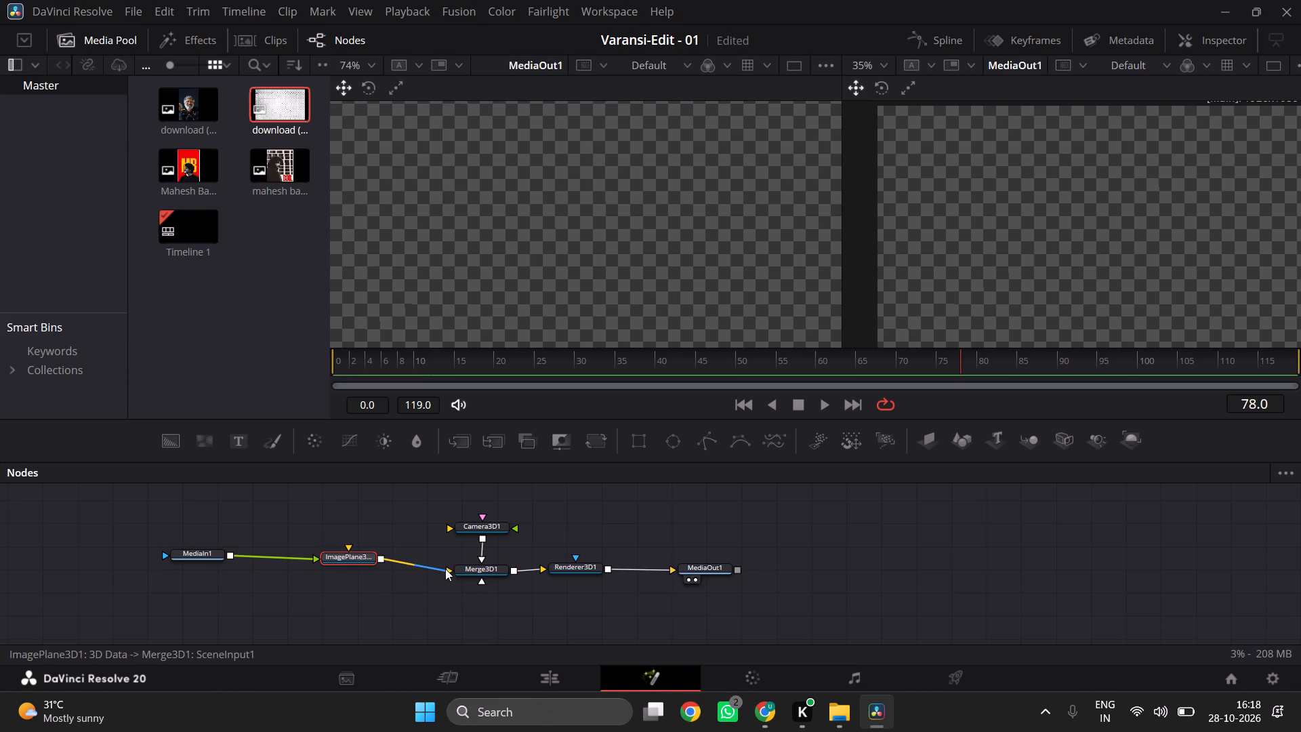
{"action": "left_click_drag", "start_coordinate": [447, 569], "coordinate": [478, 584]}
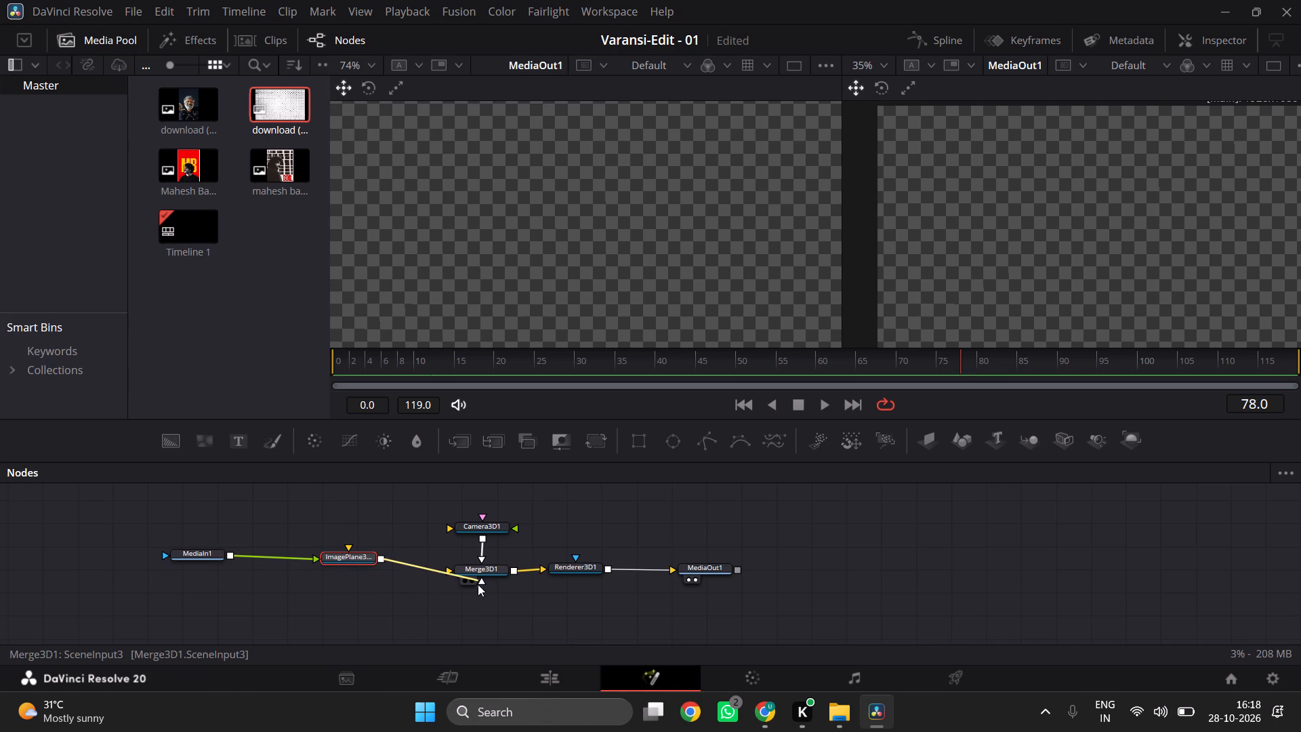
{"action": "left_click_drag", "start_coordinate": [478, 584], "coordinate": [484, 584]}
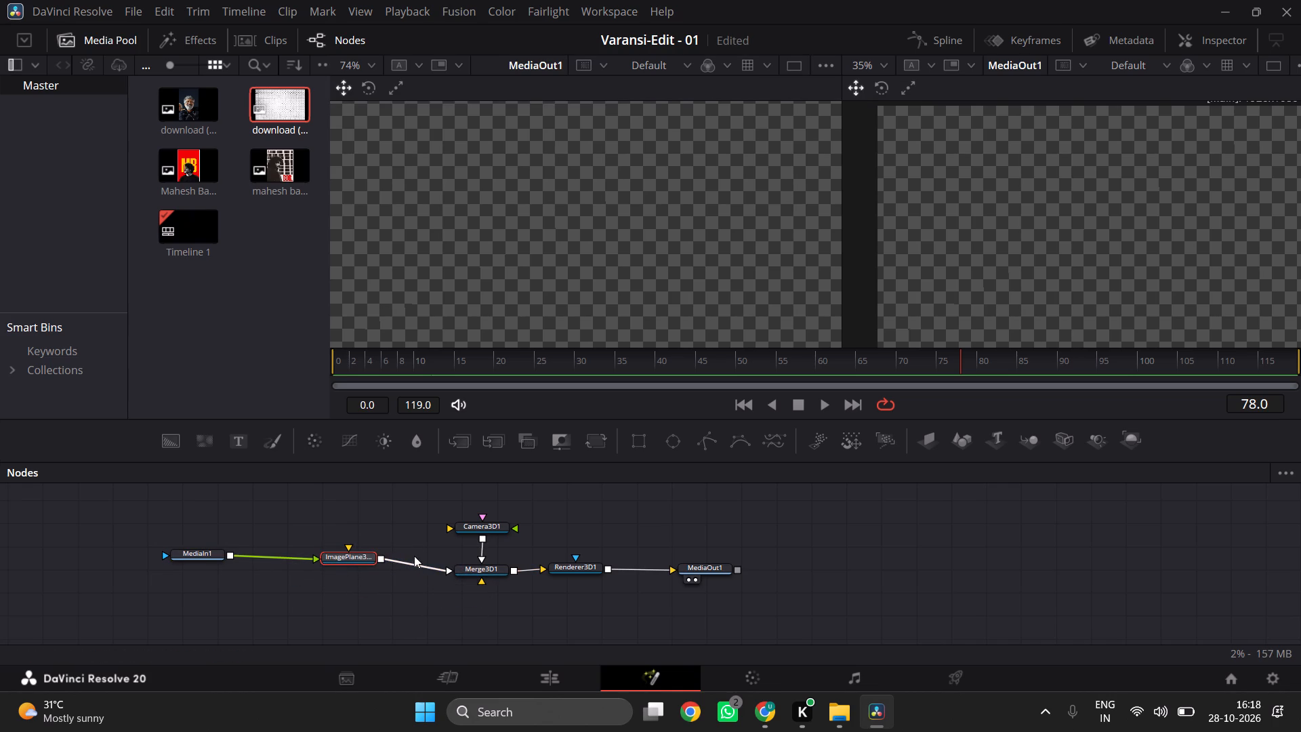
Examine the MediaOut1 output in both viewers at various zoom levels for the textured image plane.
{"action": "scroll", "coordinate": [955, 272], "scroll_direction": "down", "scroll_amount": 4, "text": "ctrl"}
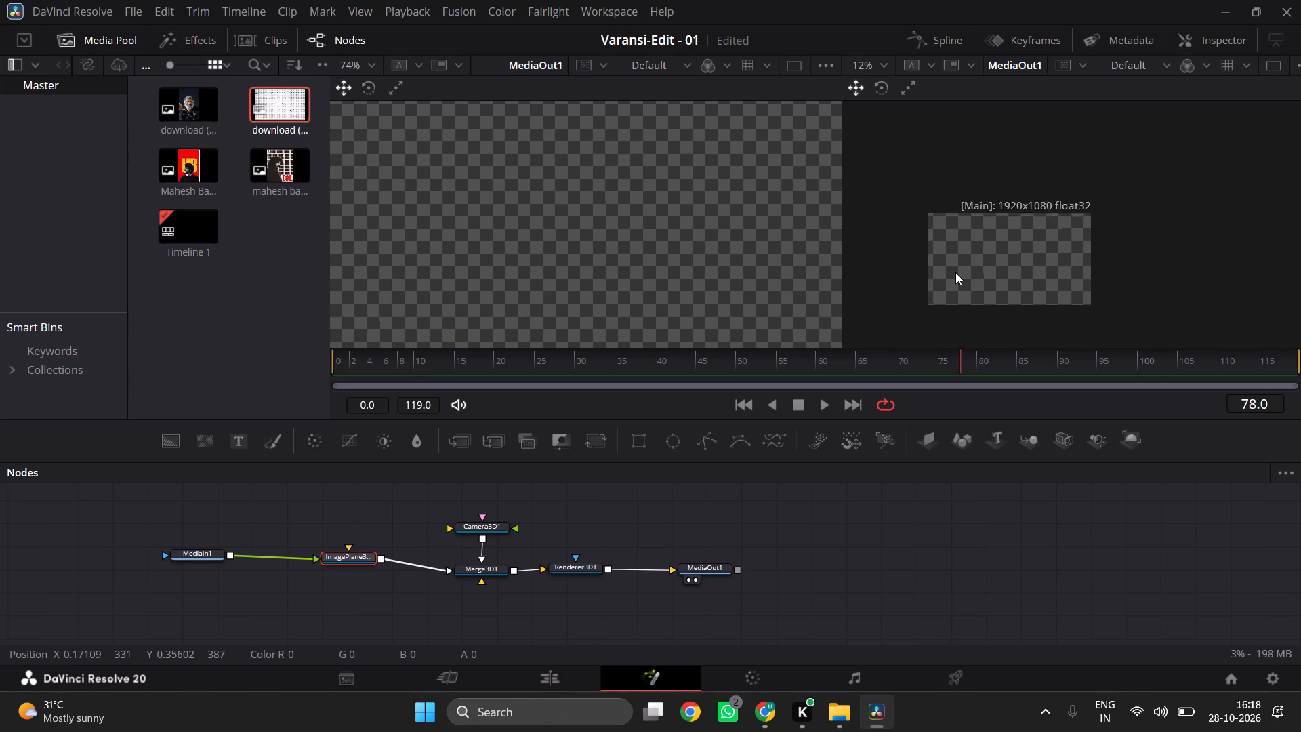
{"action": "scroll", "coordinate": [772, 181], "scroll_direction": "down", "scroll_amount": 5, "text": "ctrl"}
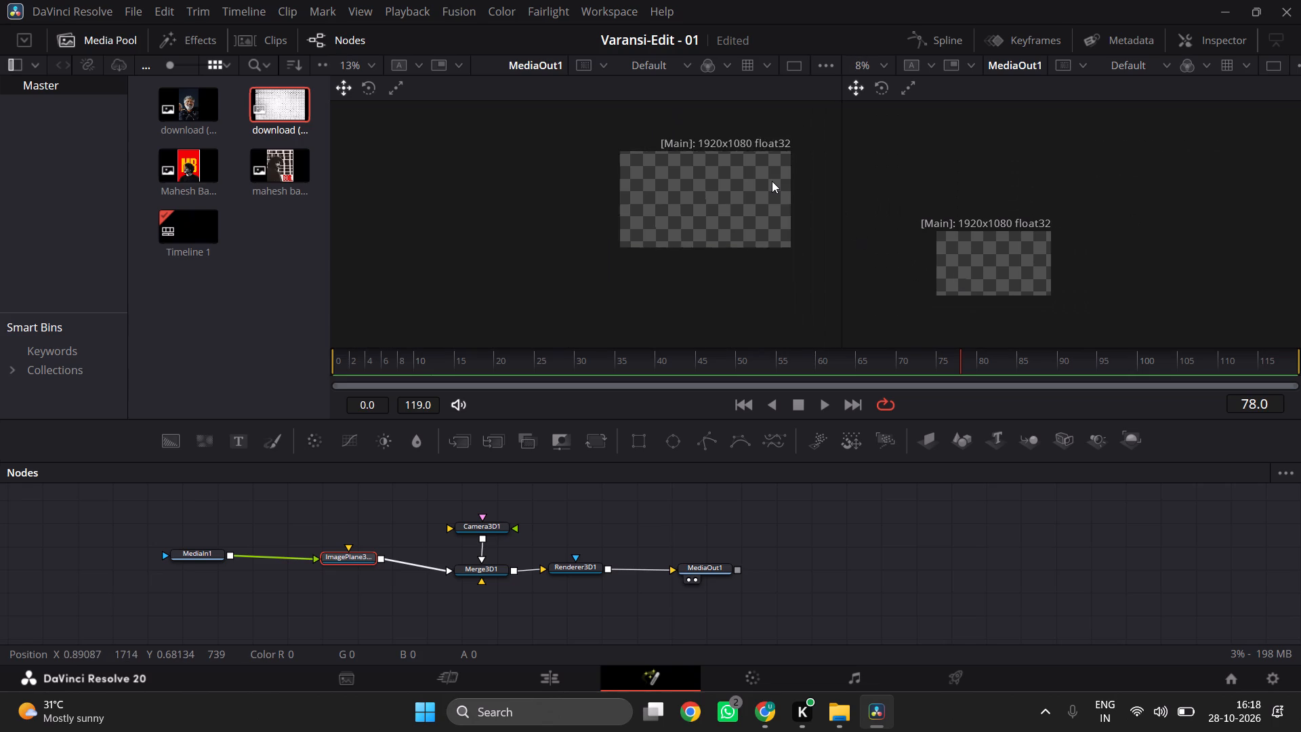
{"action": "scroll", "coordinate": [772, 181], "scroll_direction": "down", "scroll_amount": 3, "text": "ctrl"}
{"action": "scroll", "coordinate": [976, 191], "scroll_direction": "up", "scroll_amount": 5, "text": "ctrl"}
{"action": "scroll", "coordinate": [756, 174], "scroll_direction": "up", "scroll_amount": 3, "text": "ctrl"}
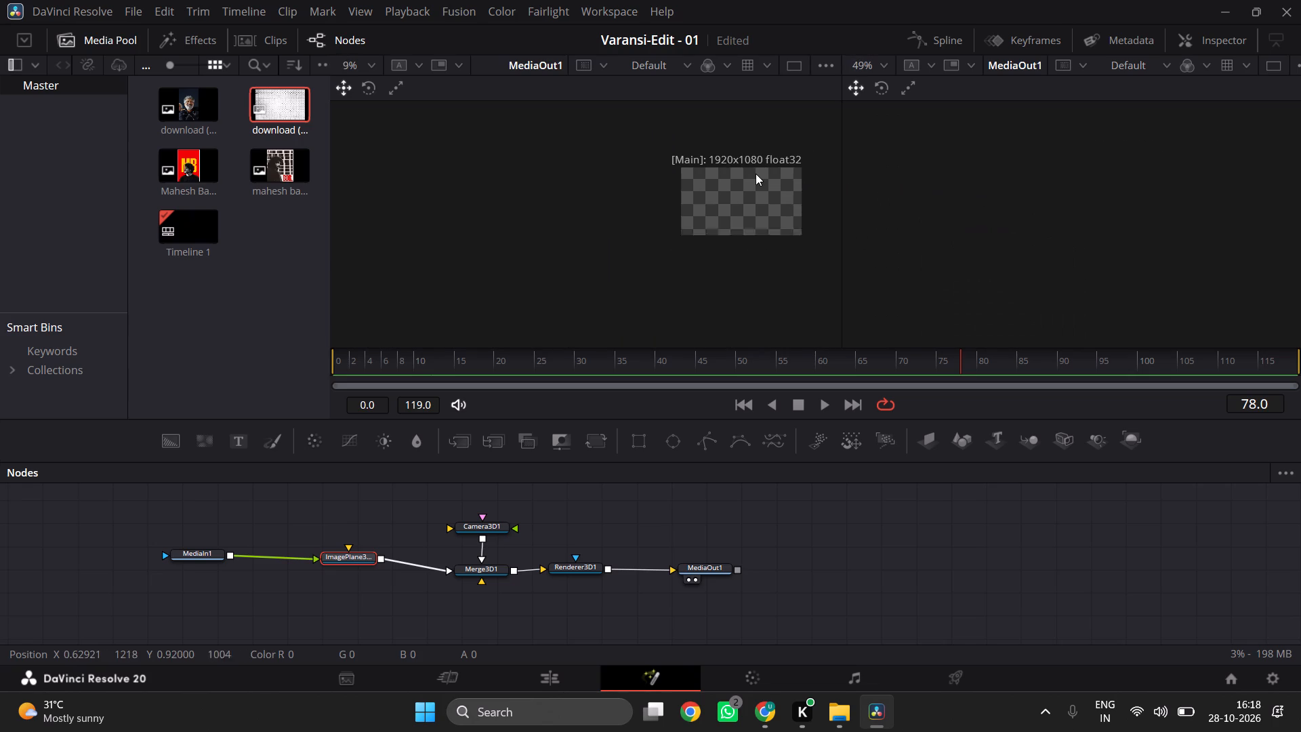
{"action": "scroll", "coordinate": [756, 174], "scroll_direction": "up", "scroll_amount": 4, "text": "ctrl"}
{"action": "scroll", "coordinate": [756, 174], "scroll_direction": "left", "scroll_amount": 1}
{"action": "scroll", "coordinate": [756, 174], "scroll_direction": "down", "scroll_amount": 2, "text": "ctrl"}
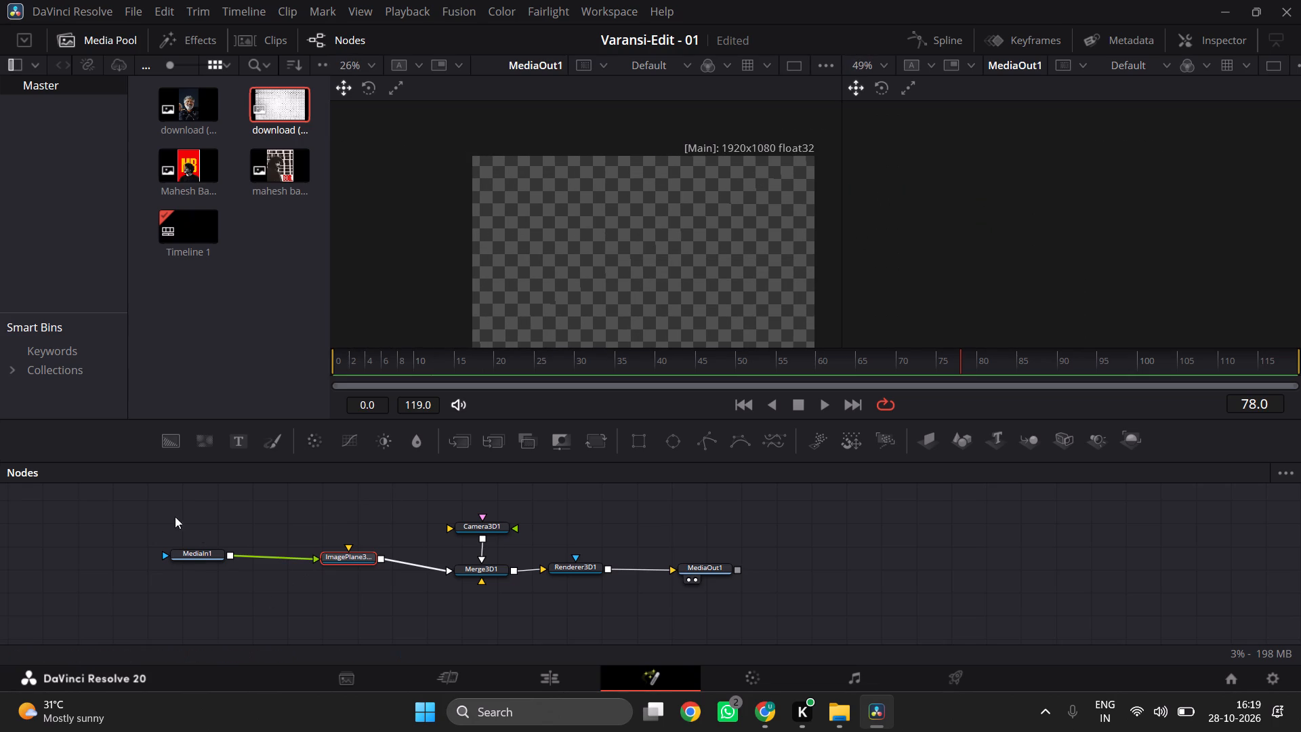
{"action": "left_click", "coordinate": [192, 552]}
{"action": "scroll", "coordinate": [962, 205], "scroll_direction": "up", "scroll_amount": 3, "text": "ctrl"}
{"action": "scroll", "coordinate": [962, 205], "scroll_direction": "down", "scroll_amount": 3, "text": "ctrl"}
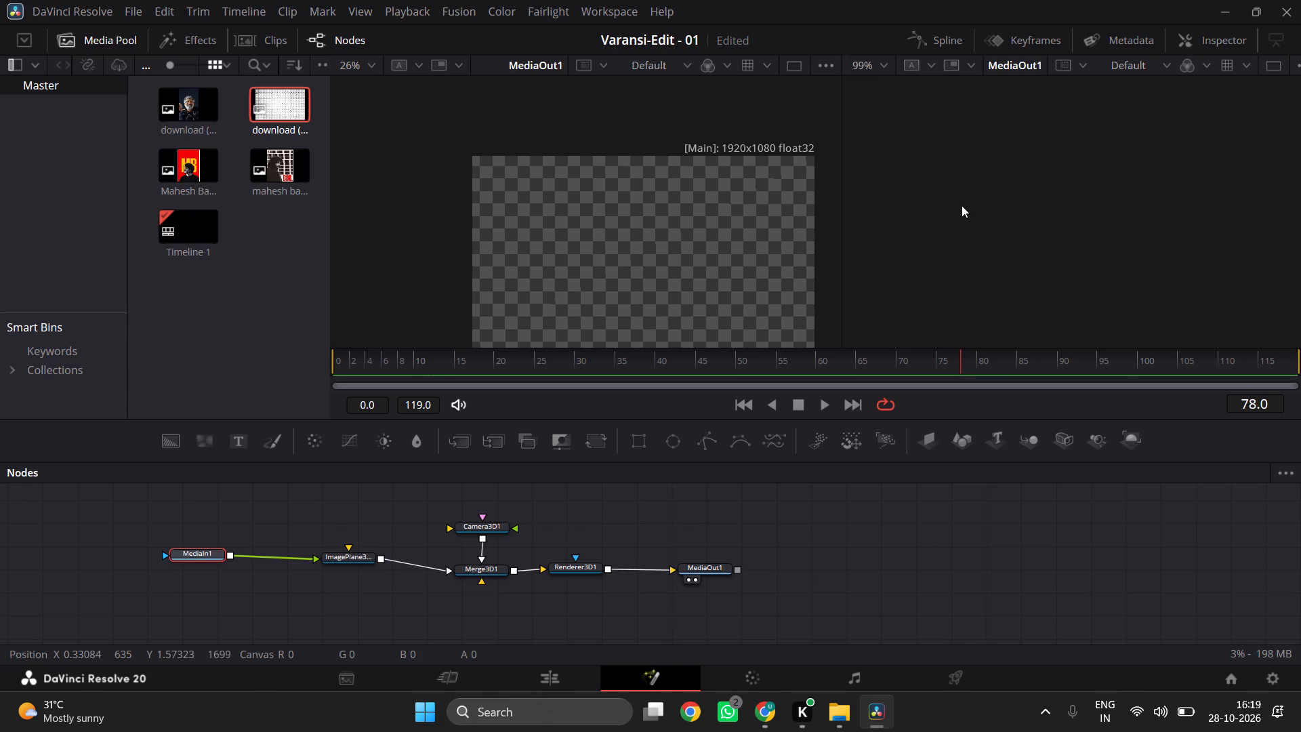
{"action": "scroll", "coordinate": [962, 205], "scroll_direction": "down", "scroll_amount": 2, "text": "ctrl"}
{"action": "scroll", "coordinate": [962, 205], "scroll_direction": "up", "scroll_amount": 3, "text": "ctrl"}
{"action": "scroll", "coordinate": [962, 205], "scroll_direction": "down", "scroll_amount": 3}
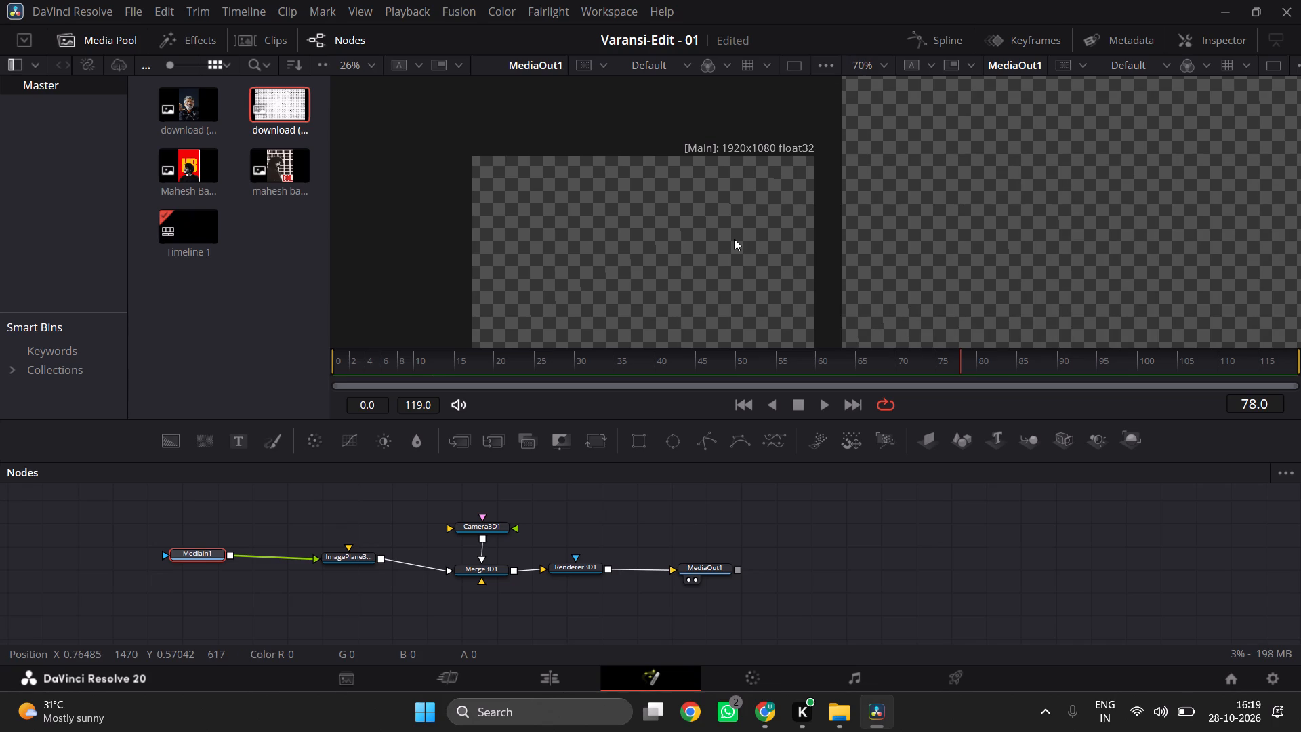
{"action": "scroll", "coordinate": [734, 239], "scroll_direction": "up", "scroll_amount": 1, "text": "ctrl"}
{"action": "scroll", "coordinate": [734, 239], "scroll_direction": "down", "scroll_amount": 1}
{"action": "scroll", "coordinate": [734, 239], "scroll_direction": "up", "scroll_amount": 1}
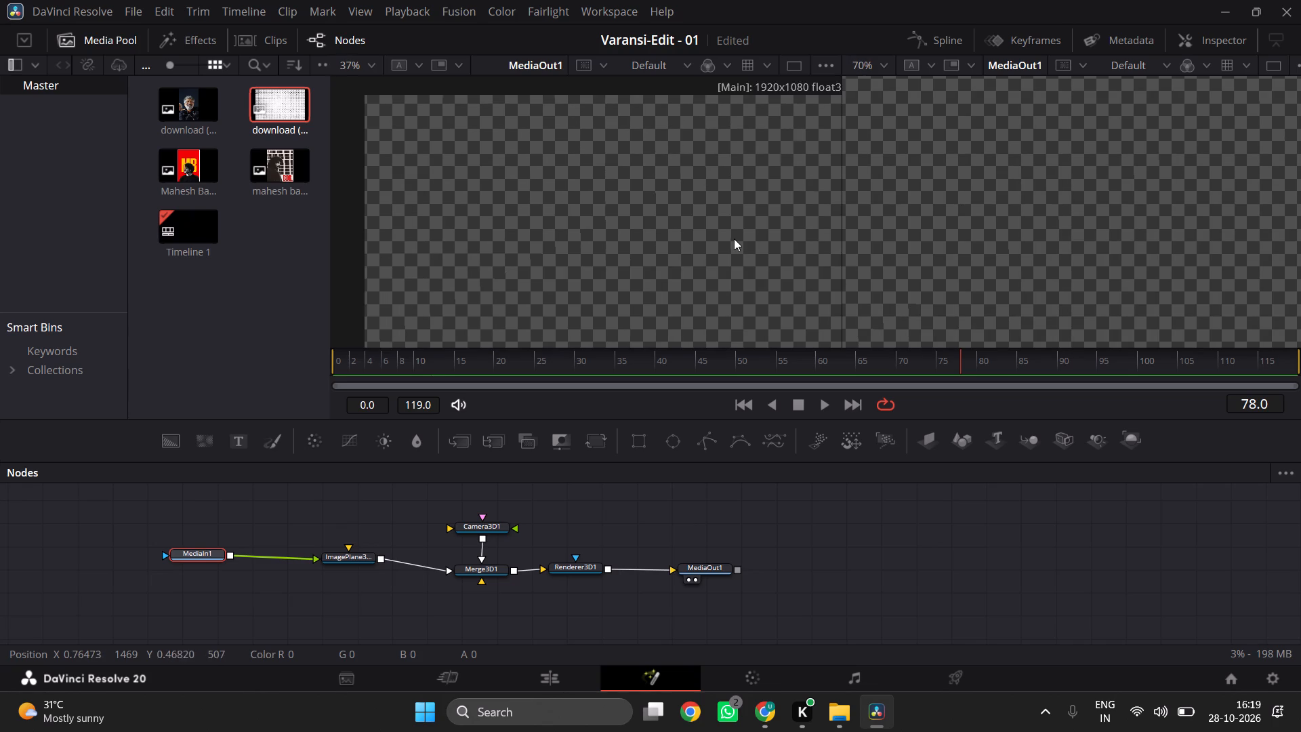
{"action": "scroll", "coordinate": [734, 239], "scroll_direction": "up", "scroll_amount": 1}
Check the Merge3D1, Camera3D1 and ImagePlane3D1 nodes and review the MediaIn1 image properties.
{"action": "left_click", "coordinate": [1020, 518]}
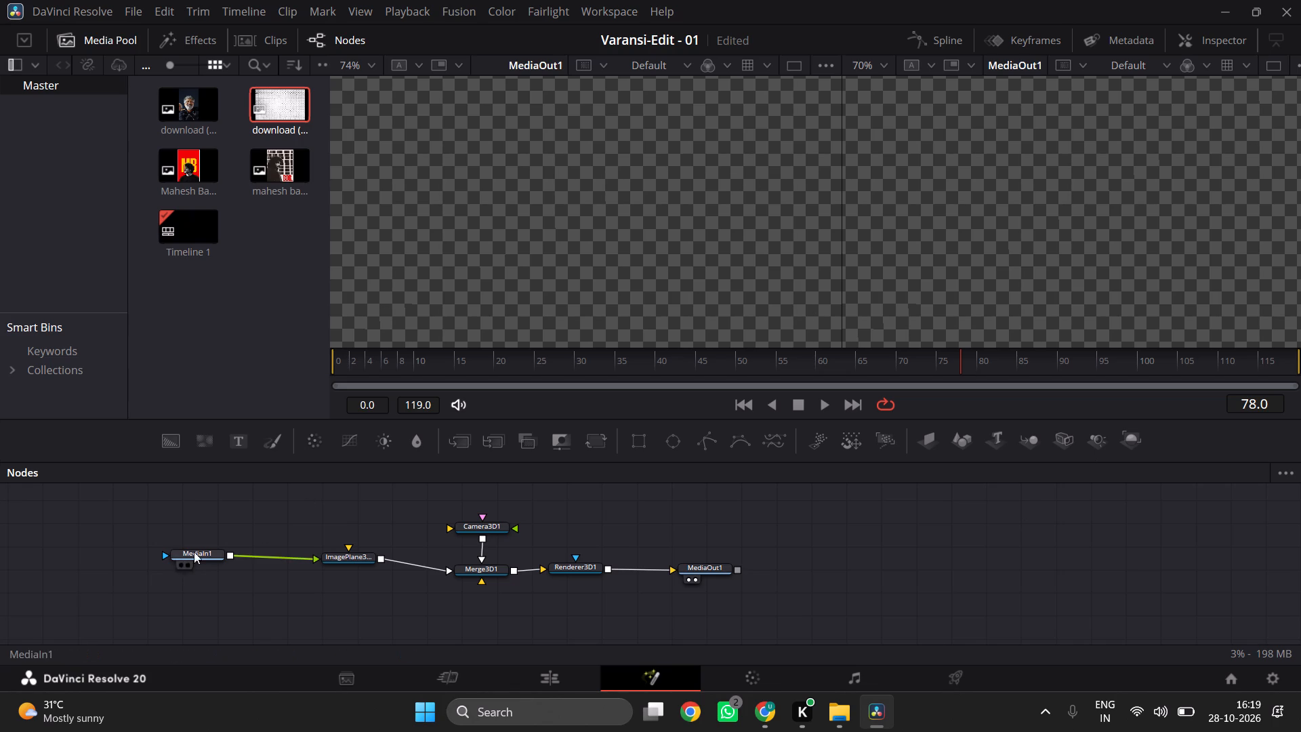
{"action": "left_click", "coordinate": [481, 570]}
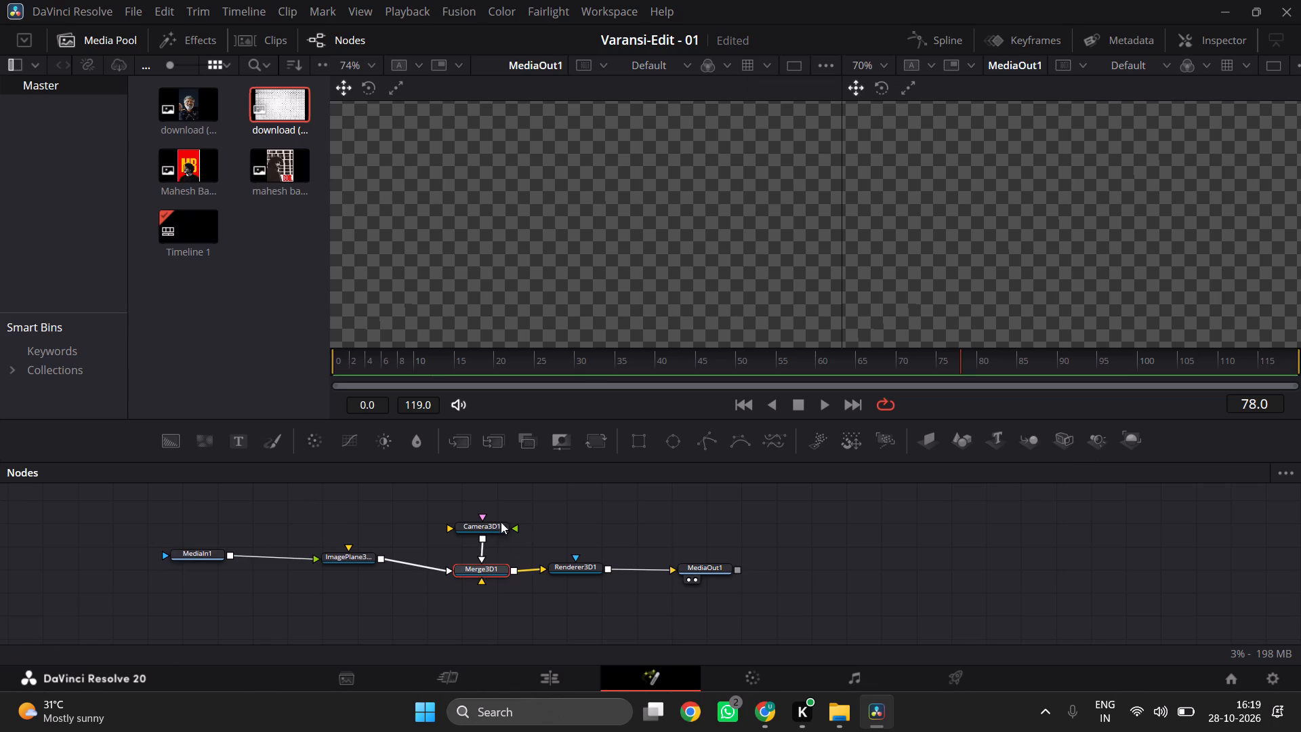
{"action": "left_click", "coordinate": [491, 523]}
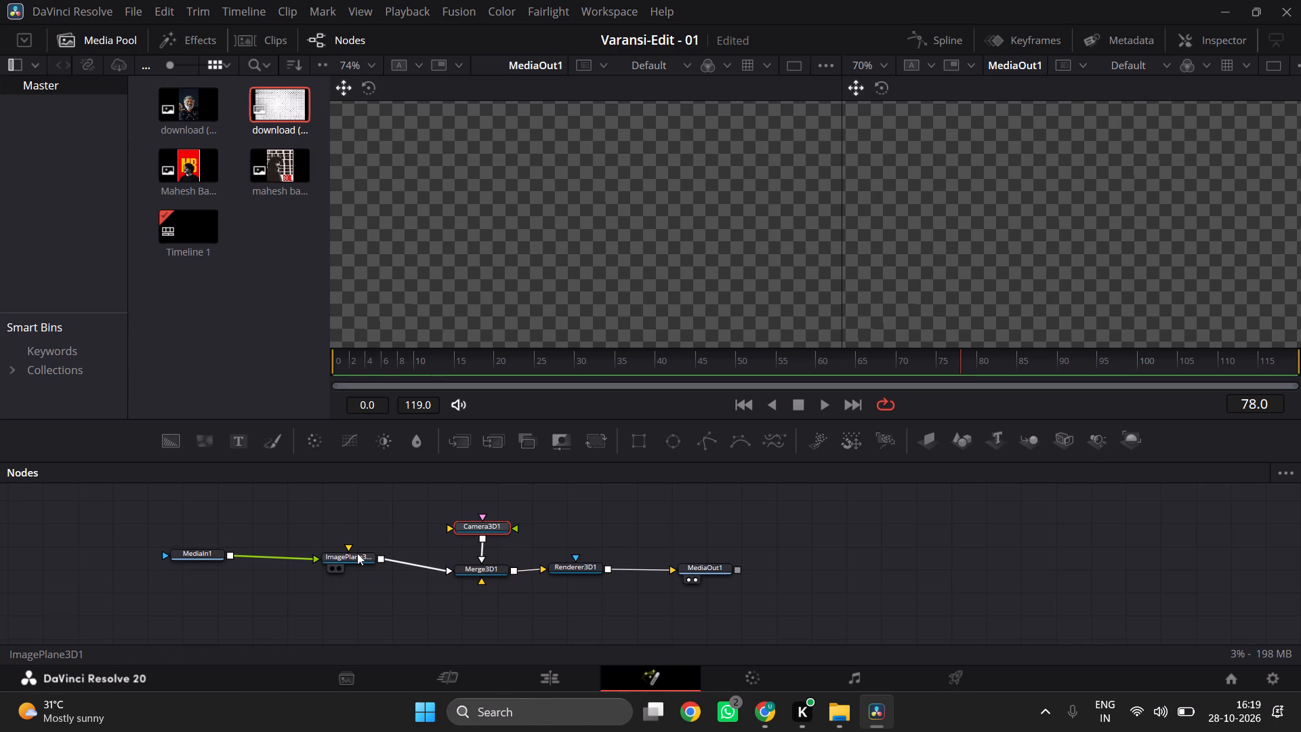
{"action": "left_click", "coordinate": [357, 553]}
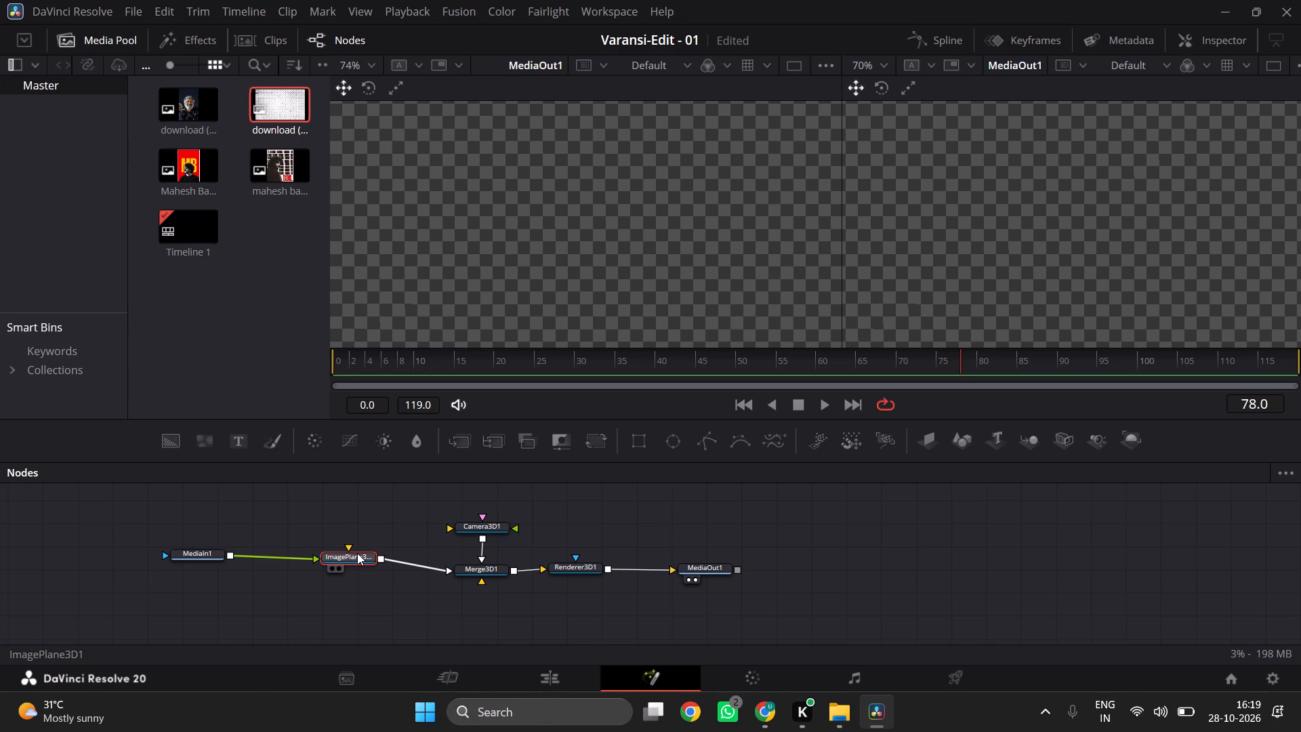
{"action": "left_click", "coordinate": [207, 549]}
{"action": "triple_click", "coordinate": [207, 549]}
{"action": "triple_click", "coordinate": [207, 549]}
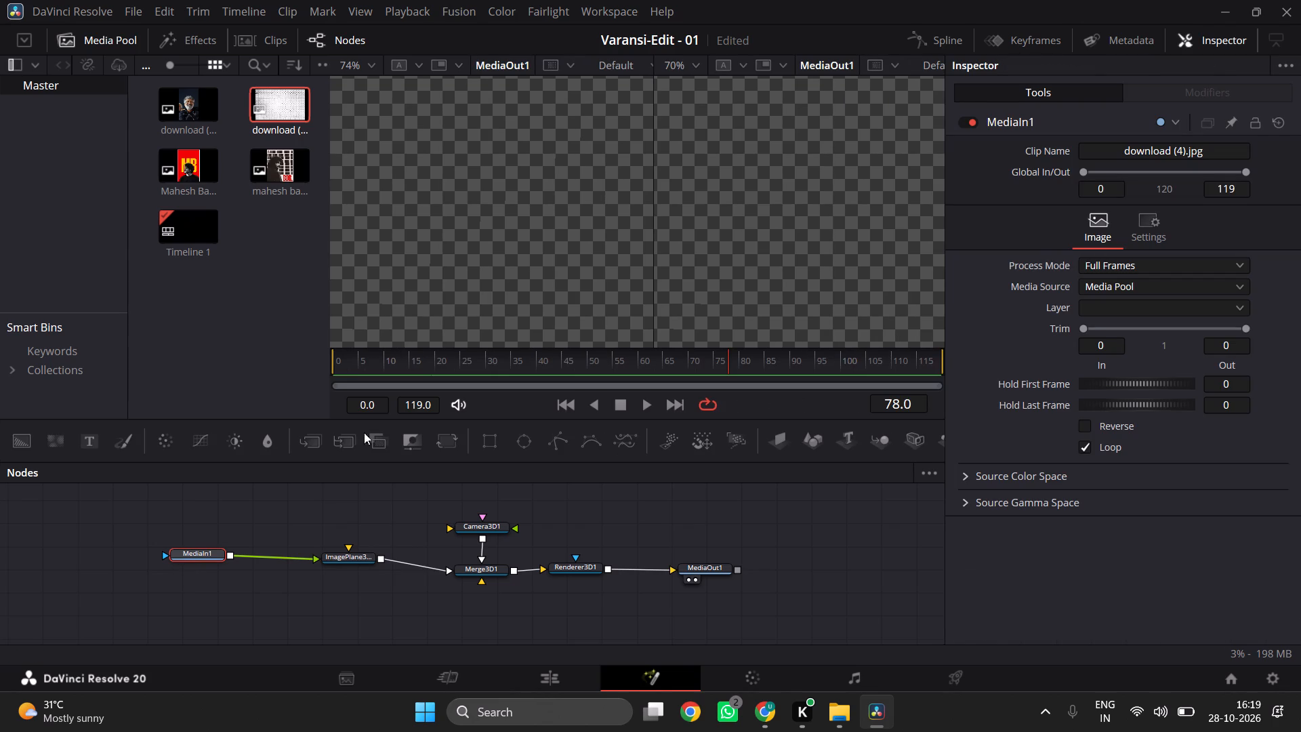
{"action": "left_click", "coordinate": [1208, 44]}
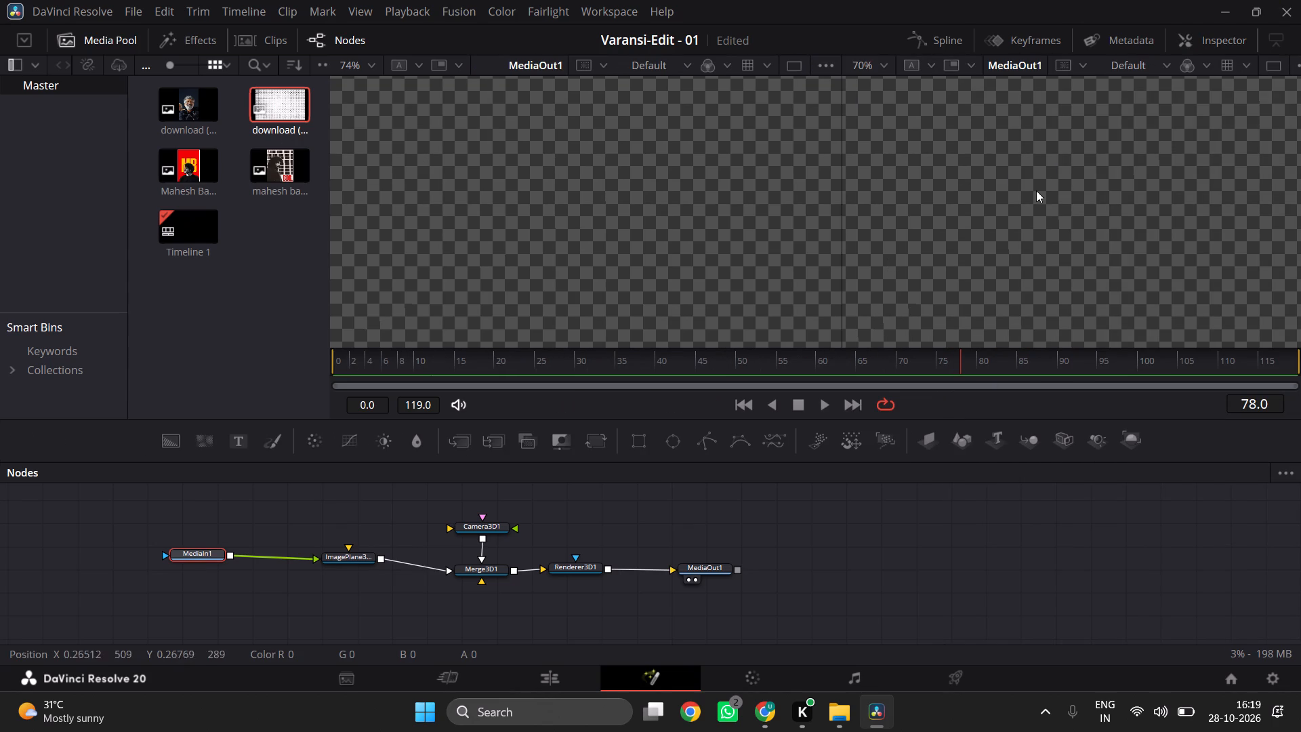
Examine the MediaOut1 output in the second viewer at much higher magnification for any visible content.
{"action": "scroll", "coordinate": [1036, 190], "scroll_direction": "up", "scroll_amount": 20, "text": "ctrl"}
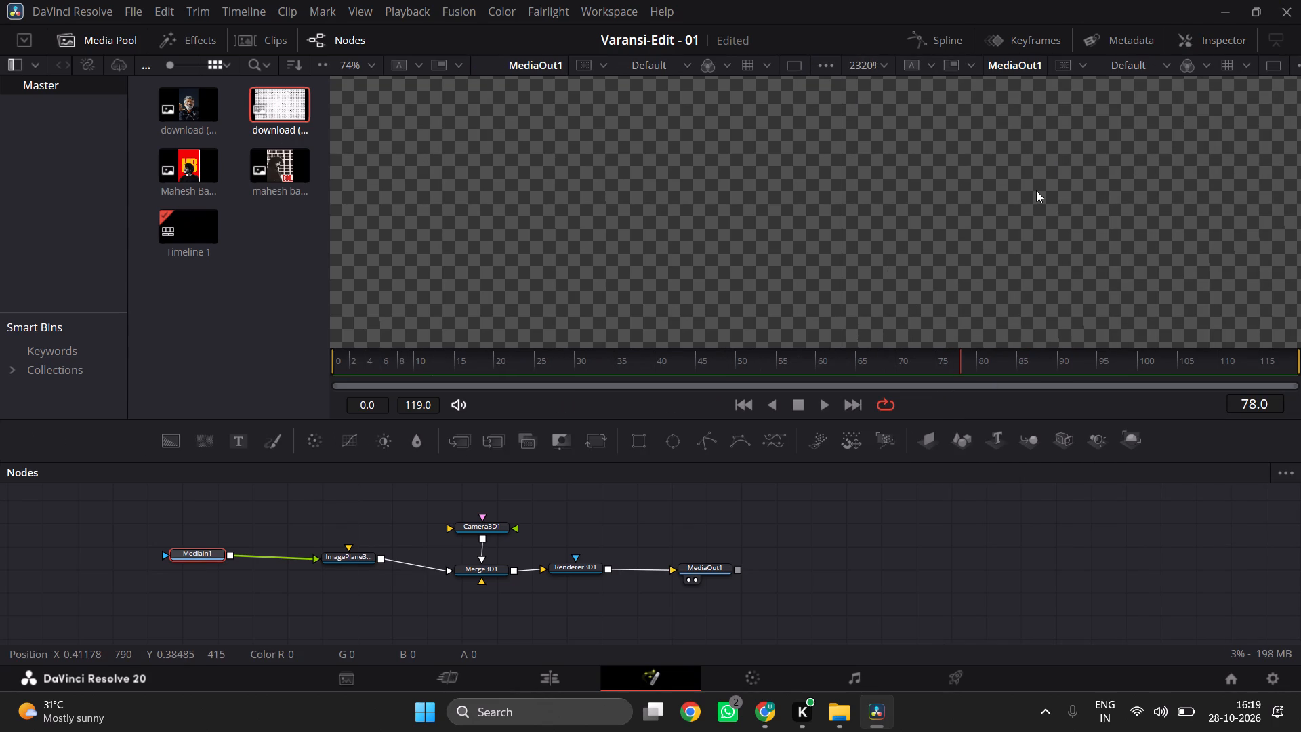
{"action": "scroll", "coordinate": [1035, 182], "scroll_direction": "up", "scroll_amount": 9, "text": "ctrl"}
{"action": "scroll", "coordinate": [1035, 182], "scroll_direction": "down", "scroll_amount": 13, "text": "ctrl"}
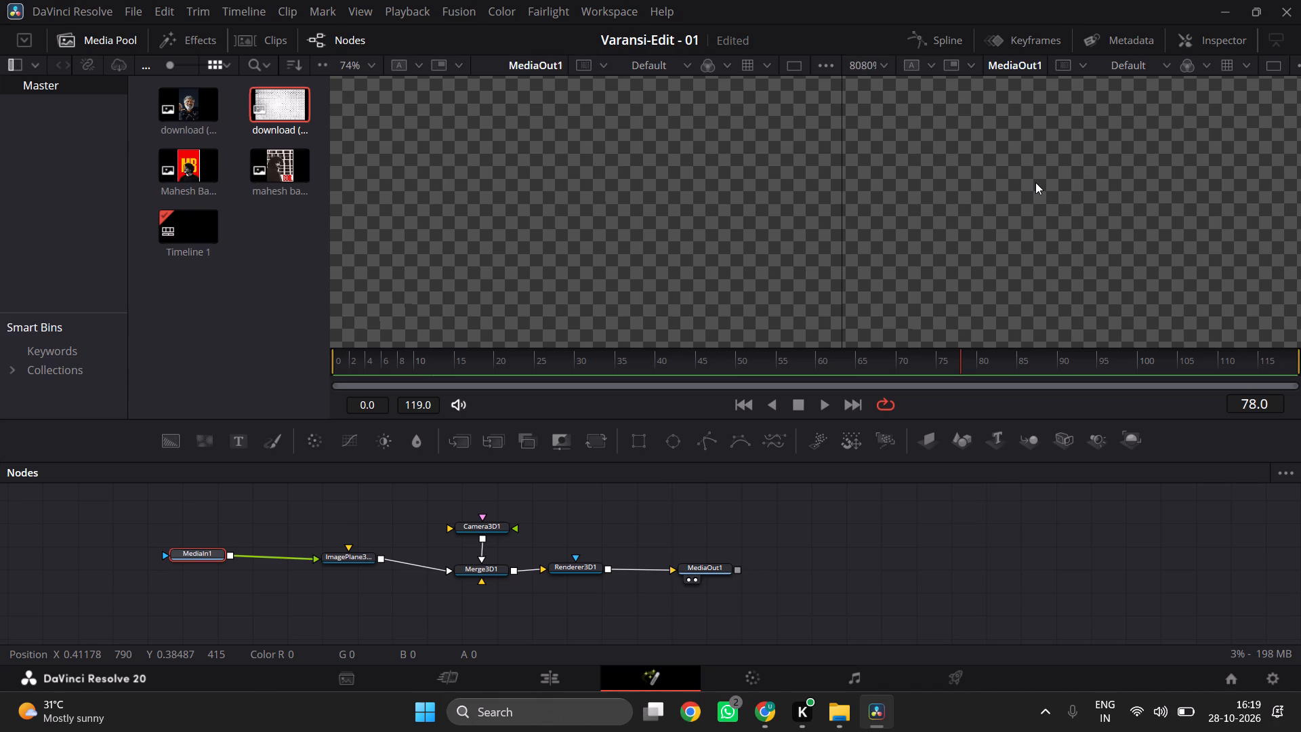
{"action": "scroll", "coordinate": [1035, 182], "scroll_direction": "down", "scroll_amount": 10, "text": "ctrl"}
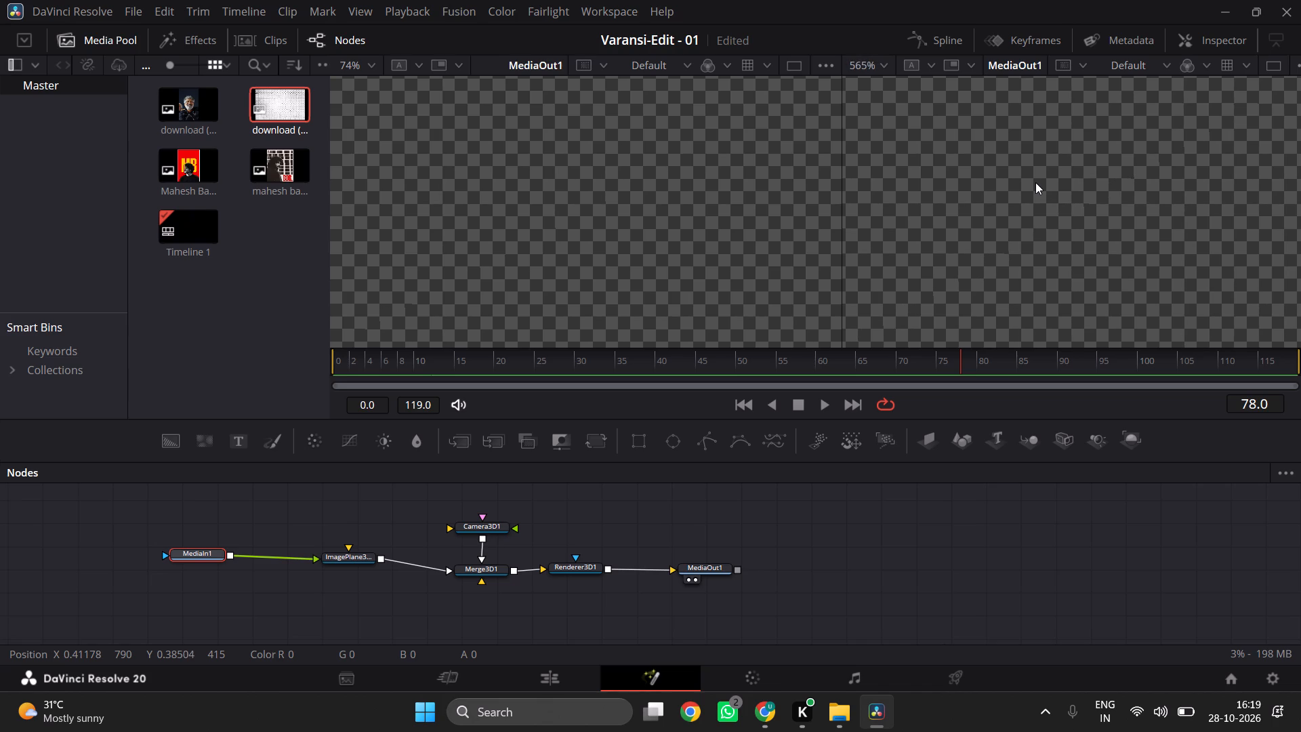
{"action": "scroll", "coordinate": [1035, 182], "scroll_direction": "down", "scroll_amount": 4, "text": "ctrl"}
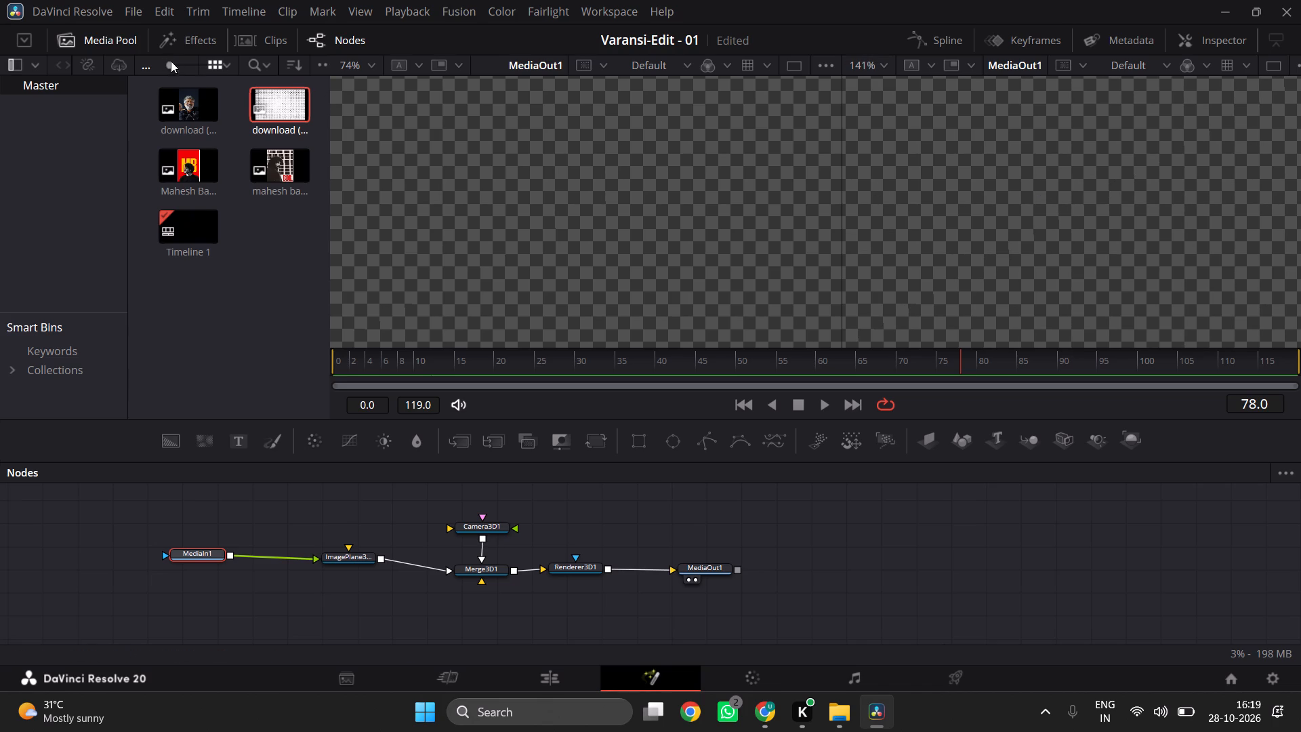
Enlarge the media pool thumbnails so the clip file names can be read.
{"action": "left_click", "coordinate": [174, 67]}
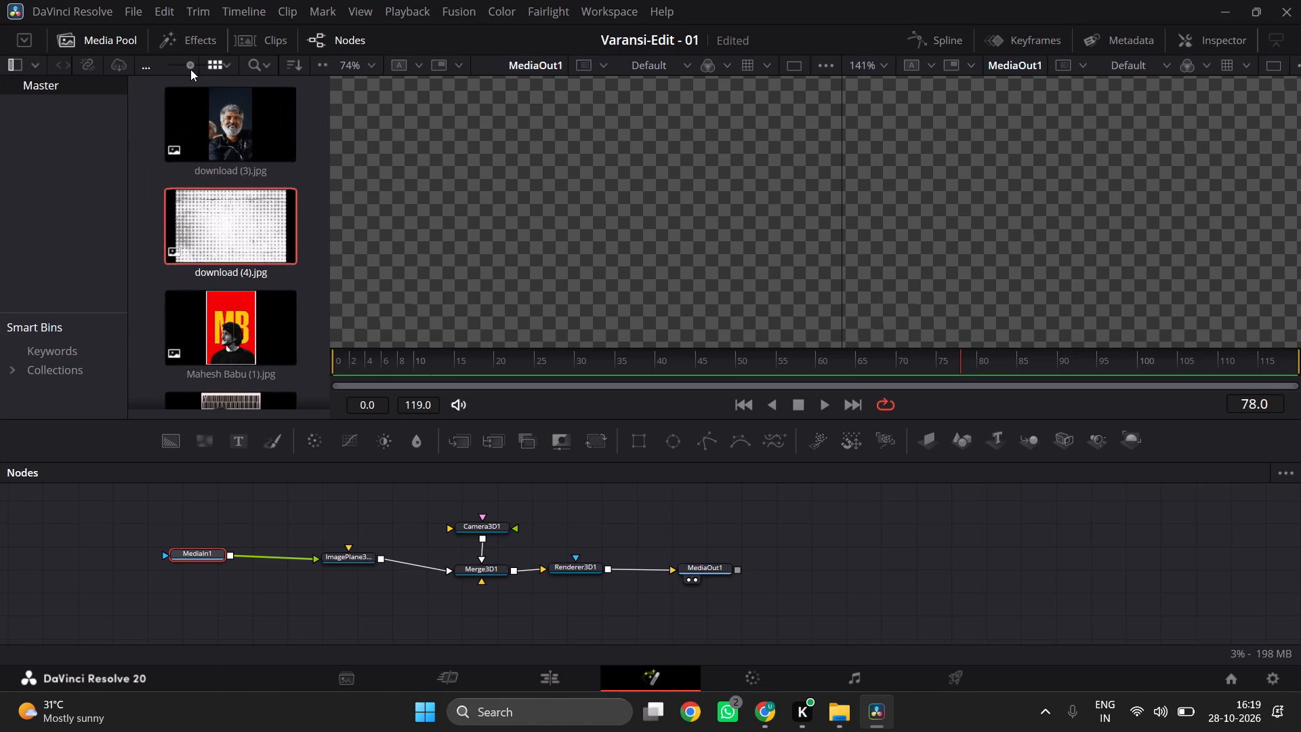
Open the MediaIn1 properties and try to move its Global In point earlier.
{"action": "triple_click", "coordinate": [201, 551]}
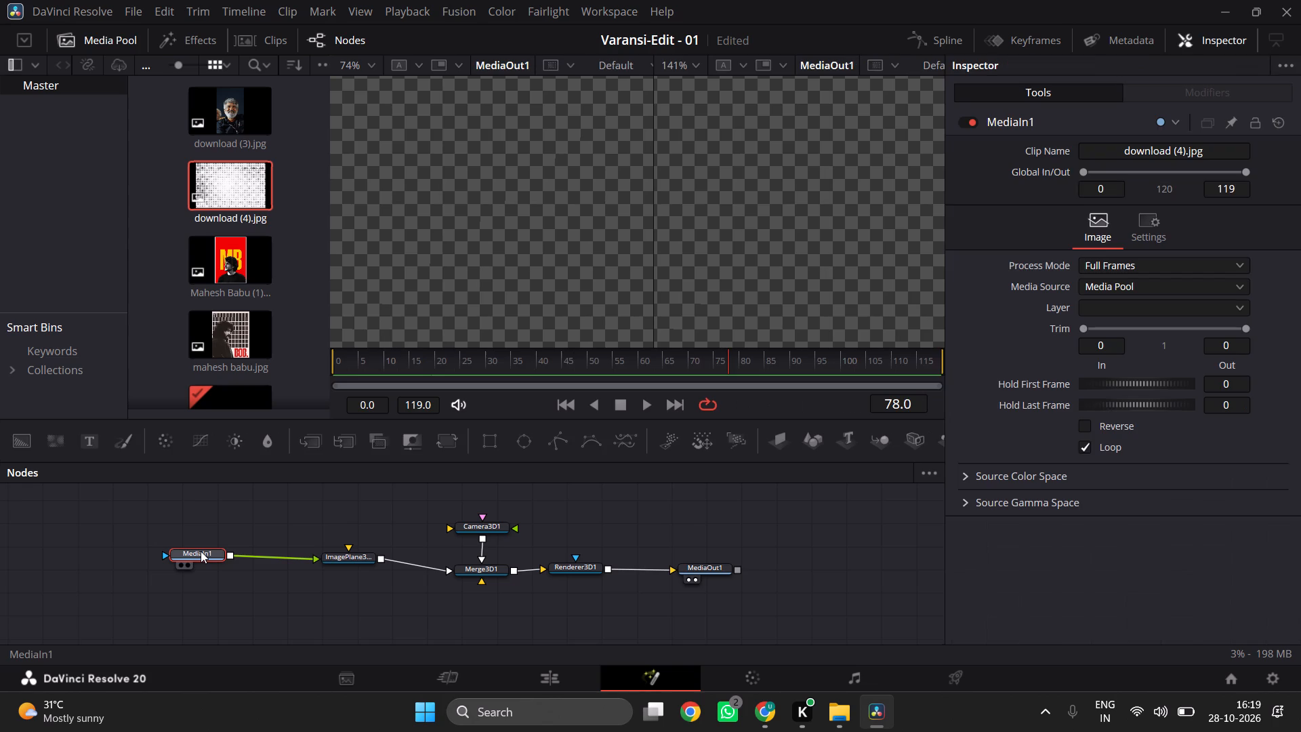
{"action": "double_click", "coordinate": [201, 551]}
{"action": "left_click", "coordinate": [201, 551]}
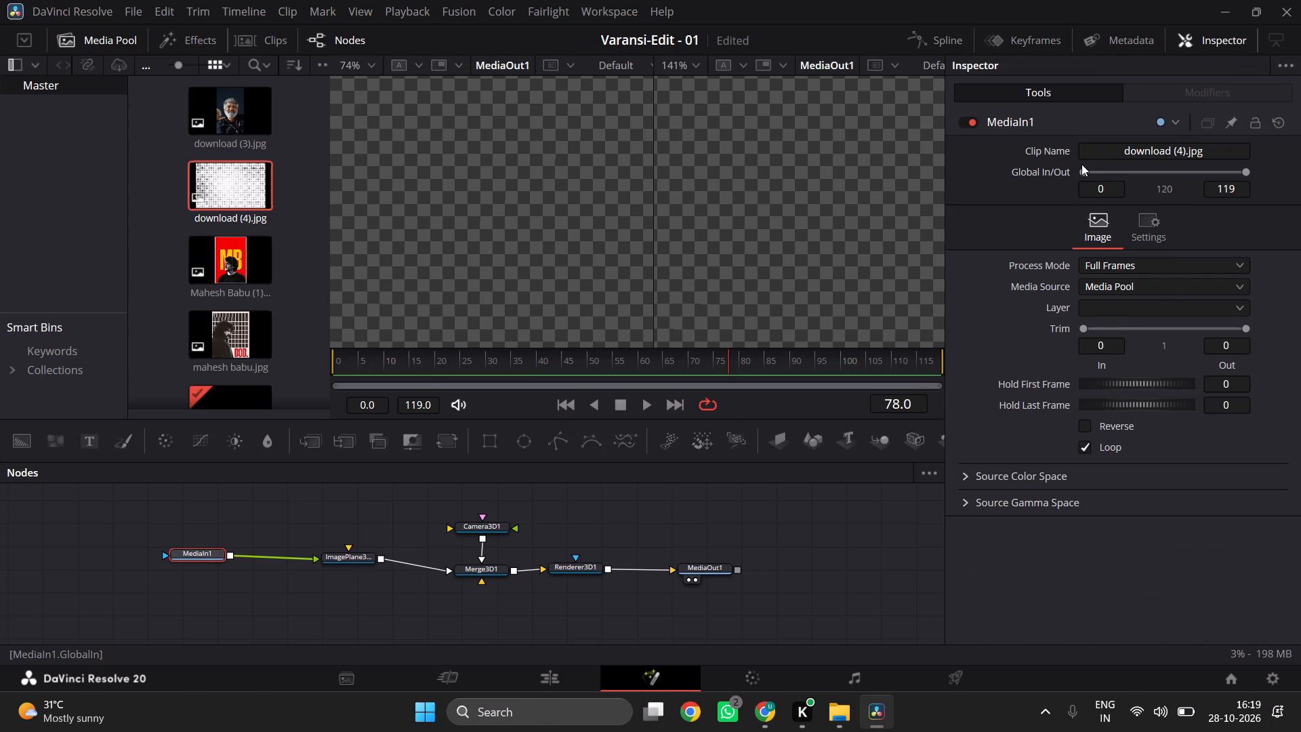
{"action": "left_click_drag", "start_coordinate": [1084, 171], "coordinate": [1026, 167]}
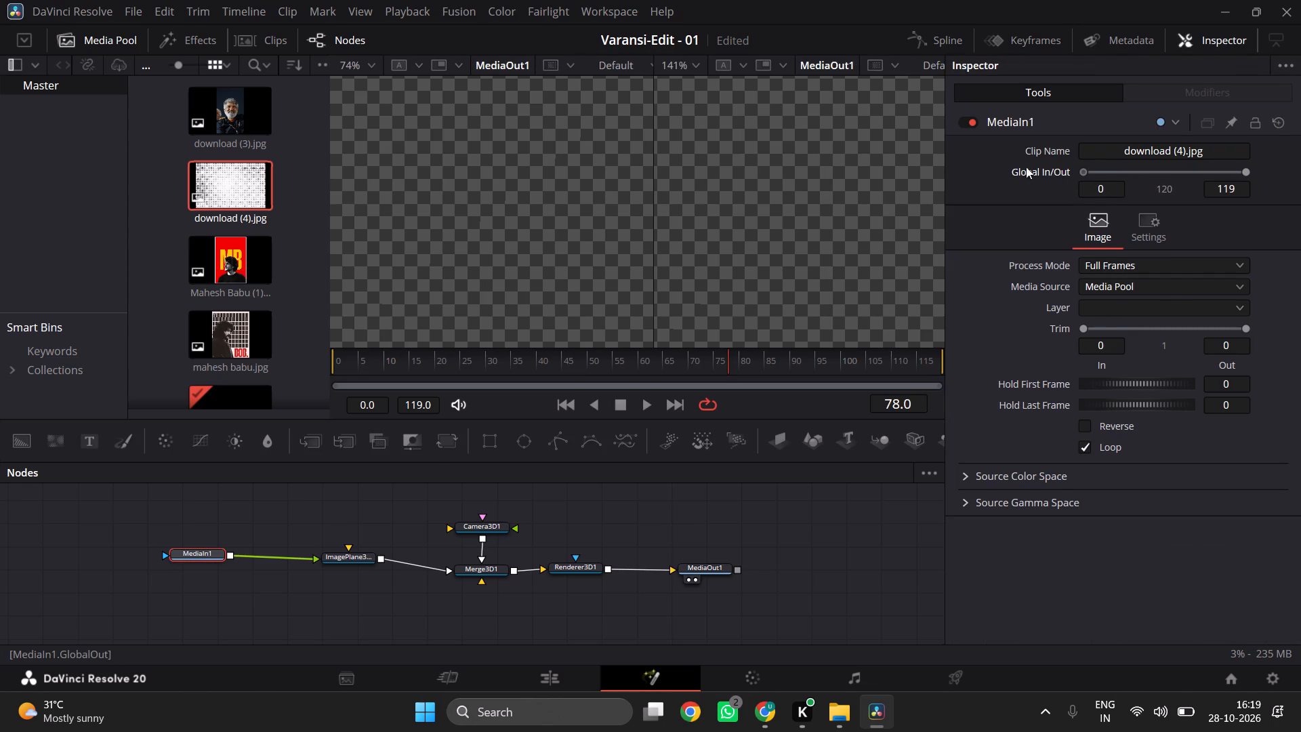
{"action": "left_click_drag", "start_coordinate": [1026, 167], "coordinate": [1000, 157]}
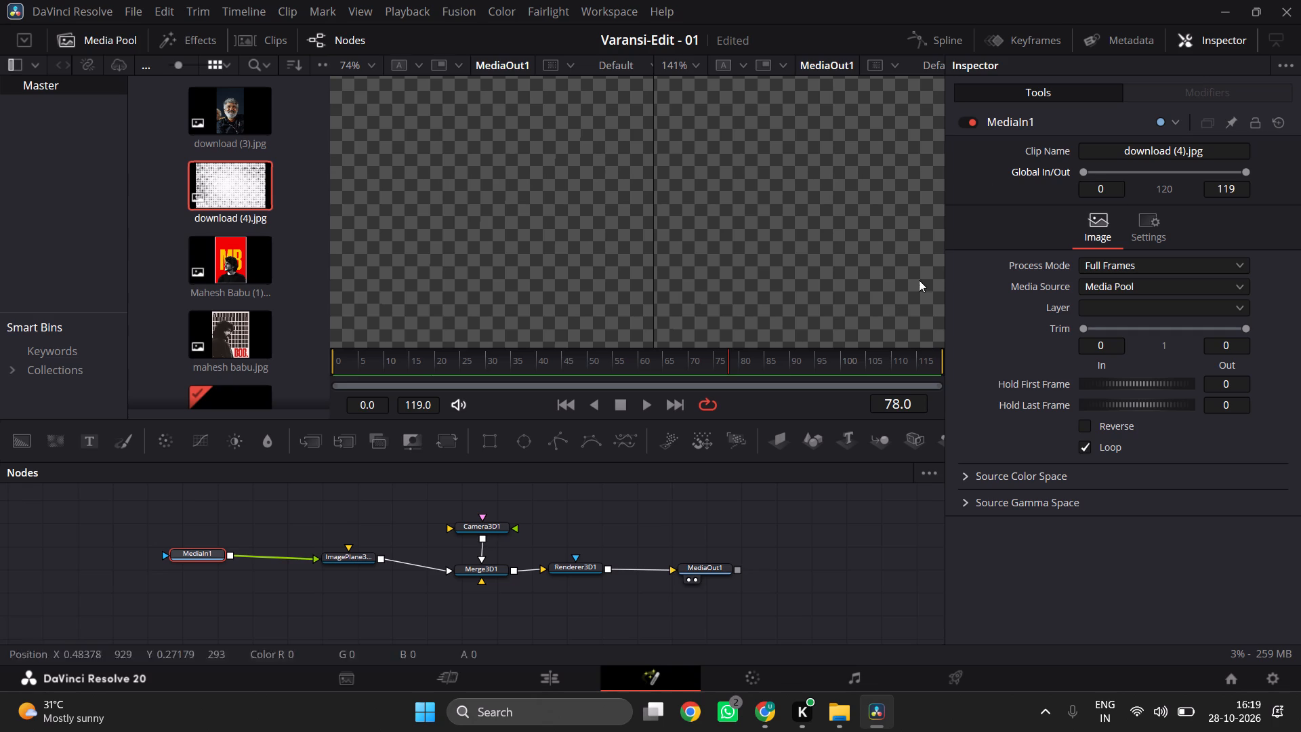
Check the clip name in the MediaIn1 properties, and hide the Inspector.
{"action": "double_click", "coordinate": [1149, 146]}
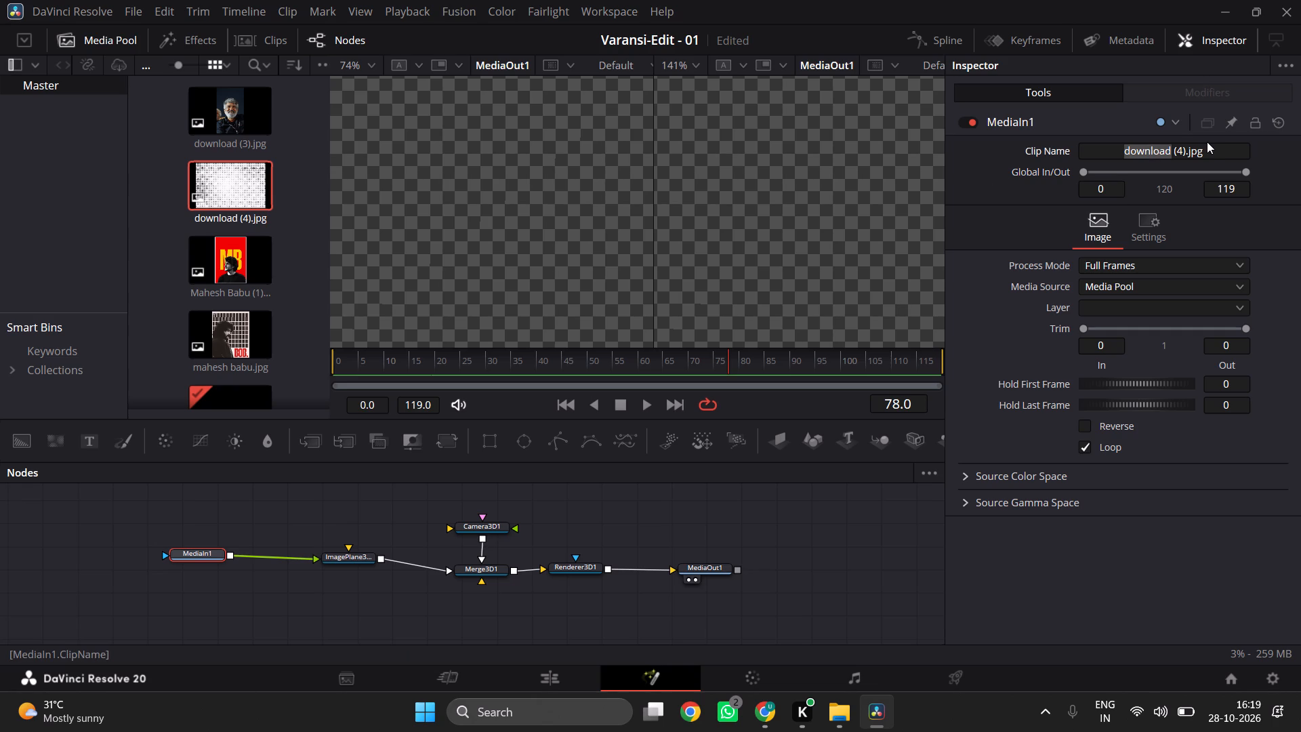
{"action": "left_click", "coordinate": [1207, 142]}
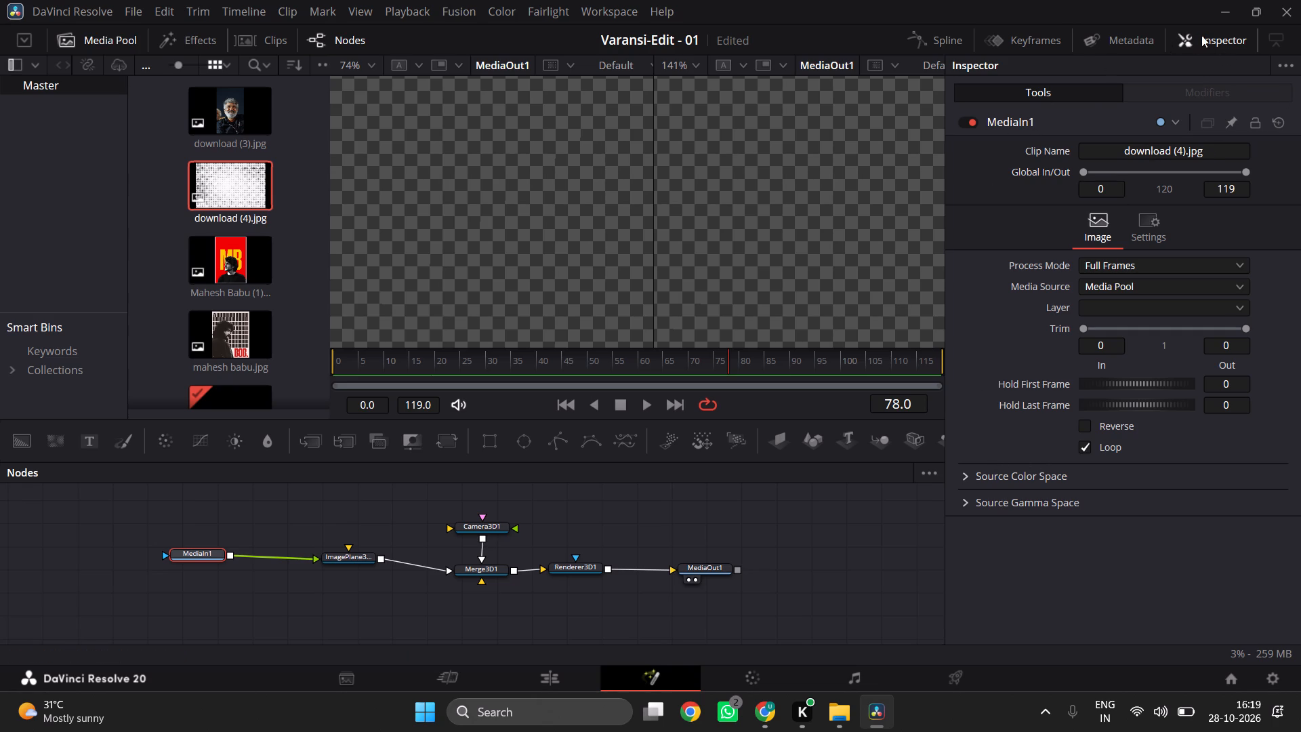
{"action": "left_click", "coordinate": [1226, 32]}
{"action": "scroll", "coordinate": [903, 220], "scroll_direction": "up", "scroll_amount": 1}
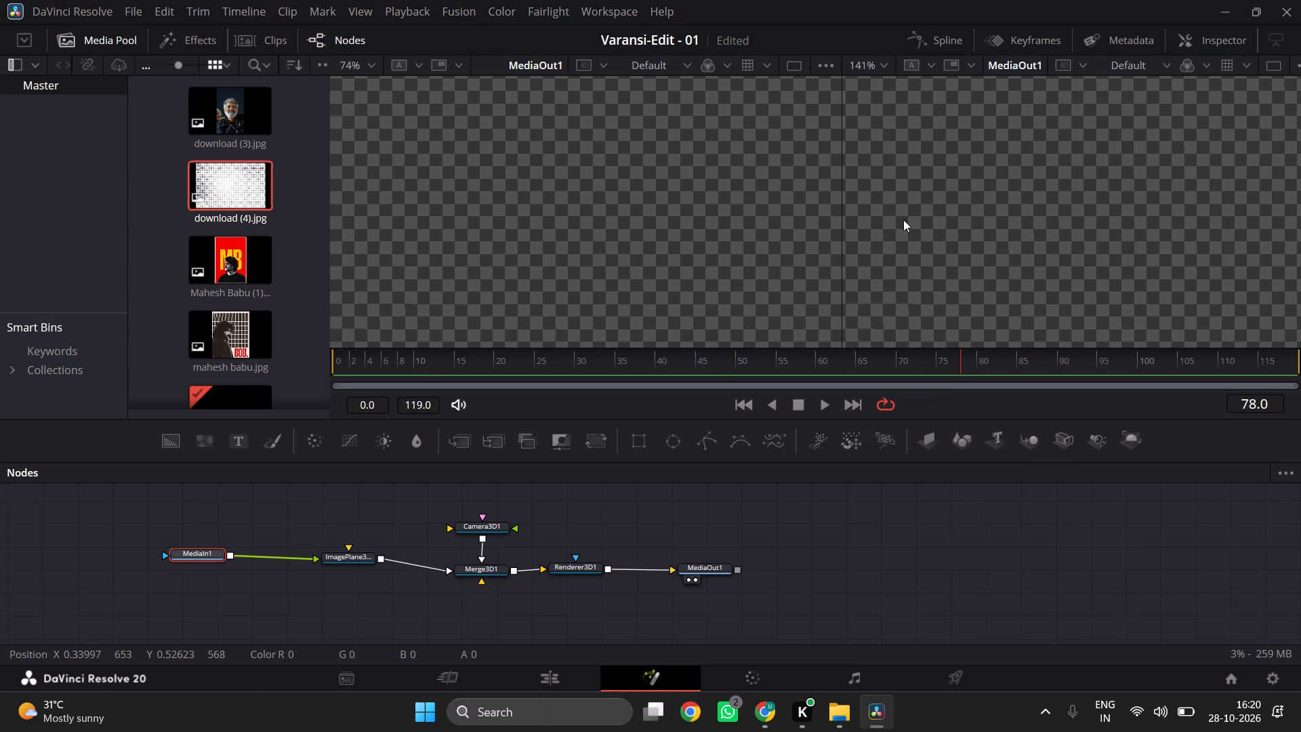
{"action": "scroll", "coordinate": [903, 220], "scroll_direction": "up", "scroll_amount": 1}
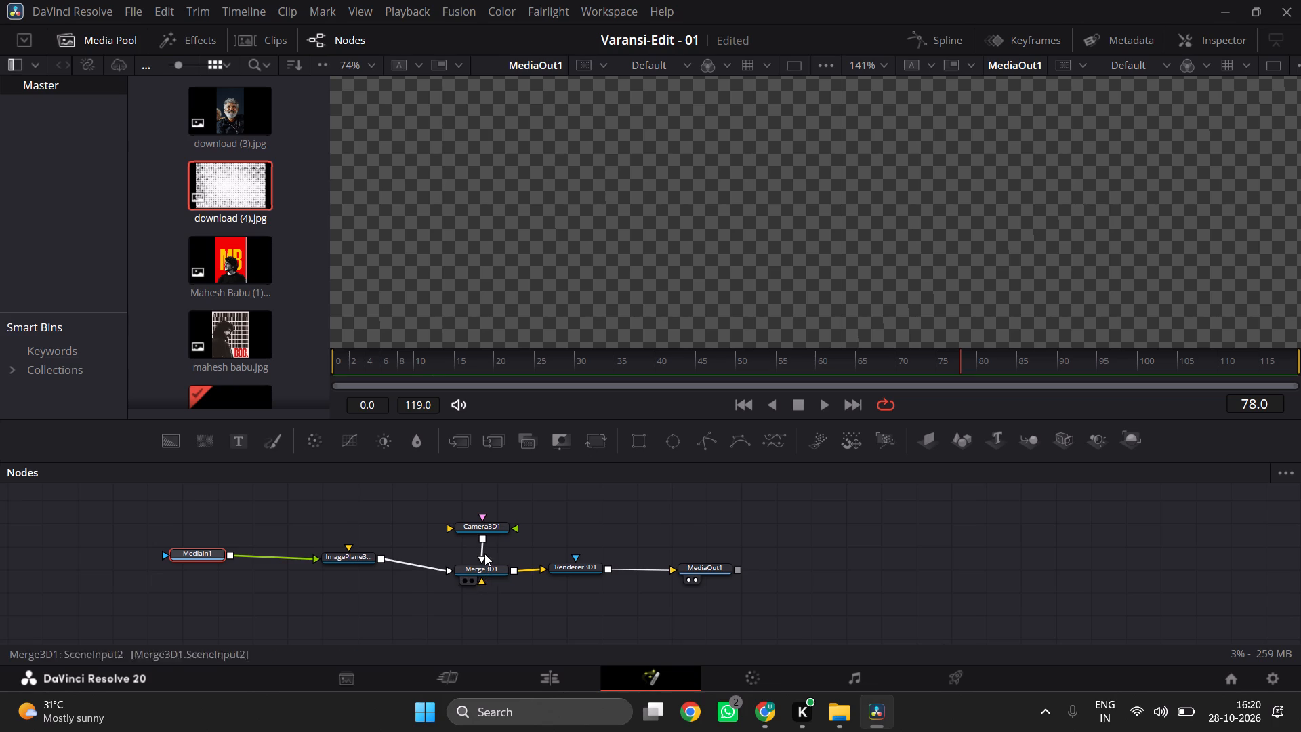
Move Camera3D1 higher above Merge3D1 and bring Merge3D1 and Renderer3D1 roughly in line with the image plane node.
{"action": "left_click_drag", "start_coordinate": [484, 525], "coordinate": [487, 505]}
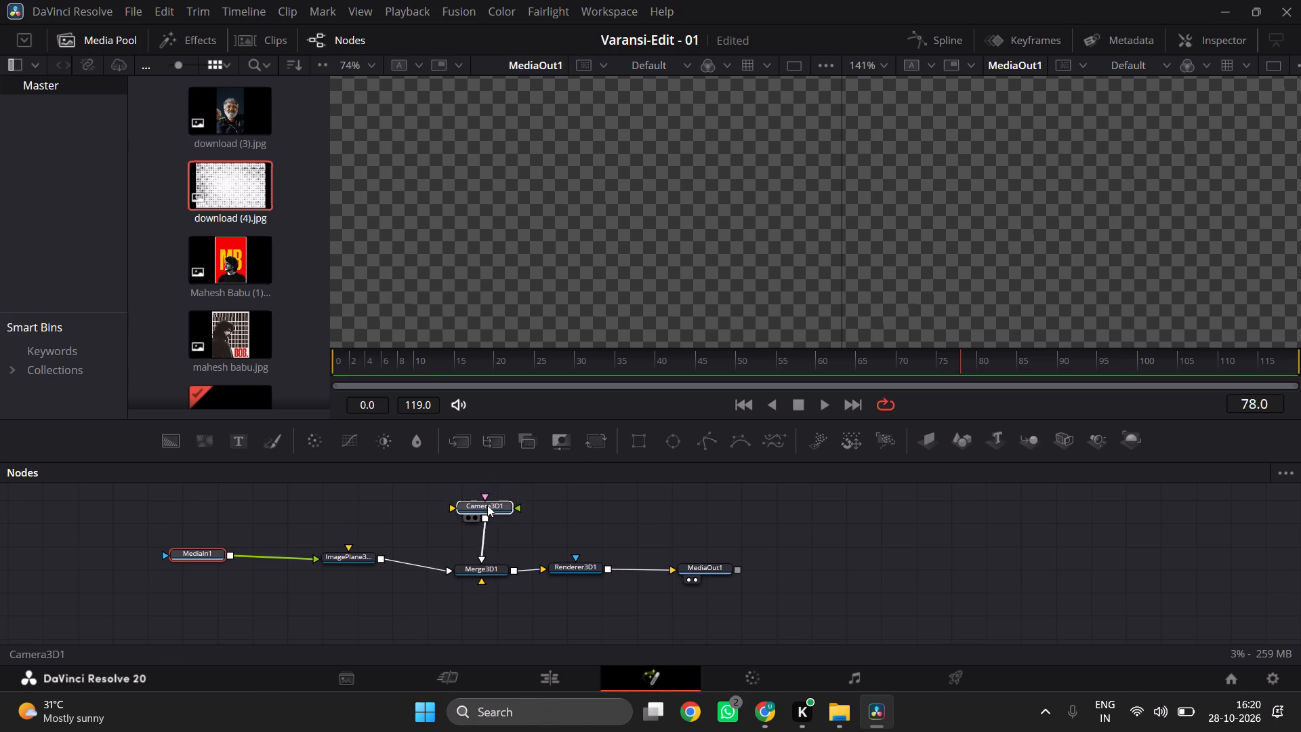
{"action": "left_click_drag", "start_coordinate": [487, 505], "coordinate": [484, 504]}
{"action": "left_click_drag", "start_coordinate": [484, 572], "coordinate": [484, 570]}
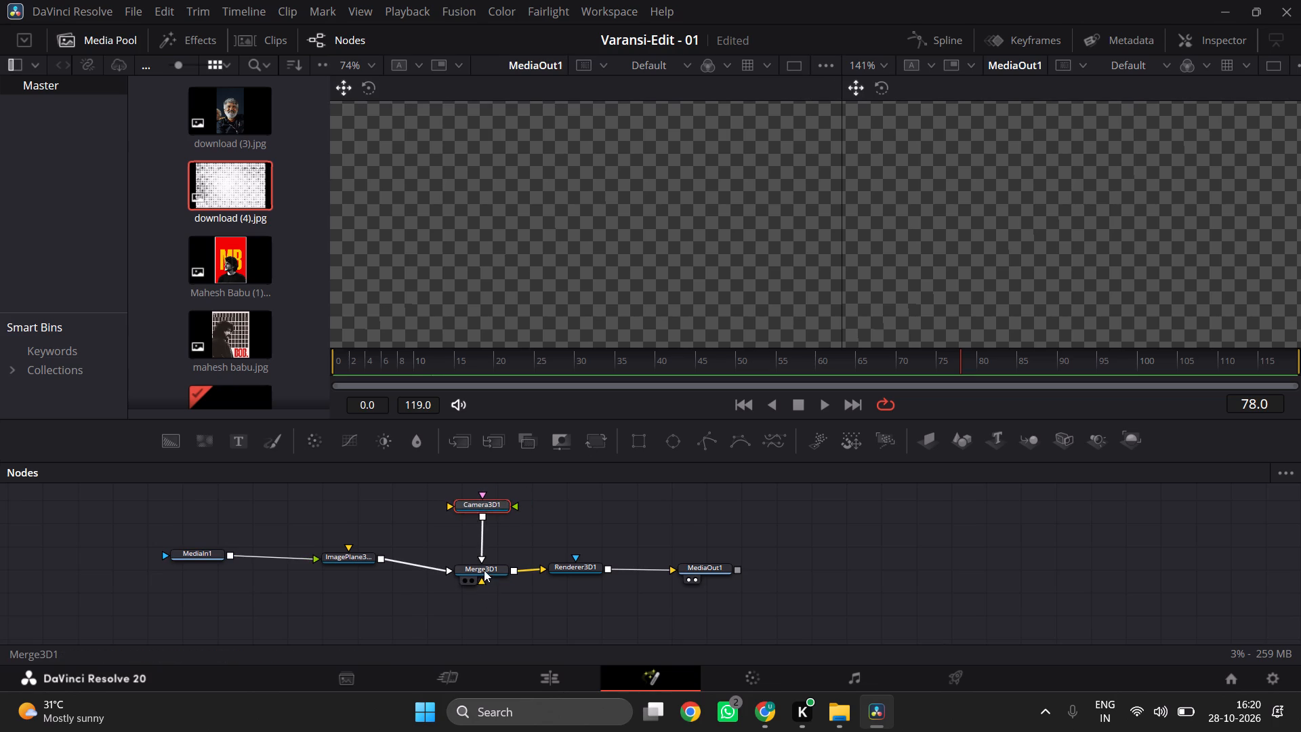
{"action": "left_click_drag", "start_coordinate": [484, 570], "coordinate": [485, 564]}
{"action": "left_click_drag", "start_coordinate": [593, 568], "coordinate": [603, 559]}
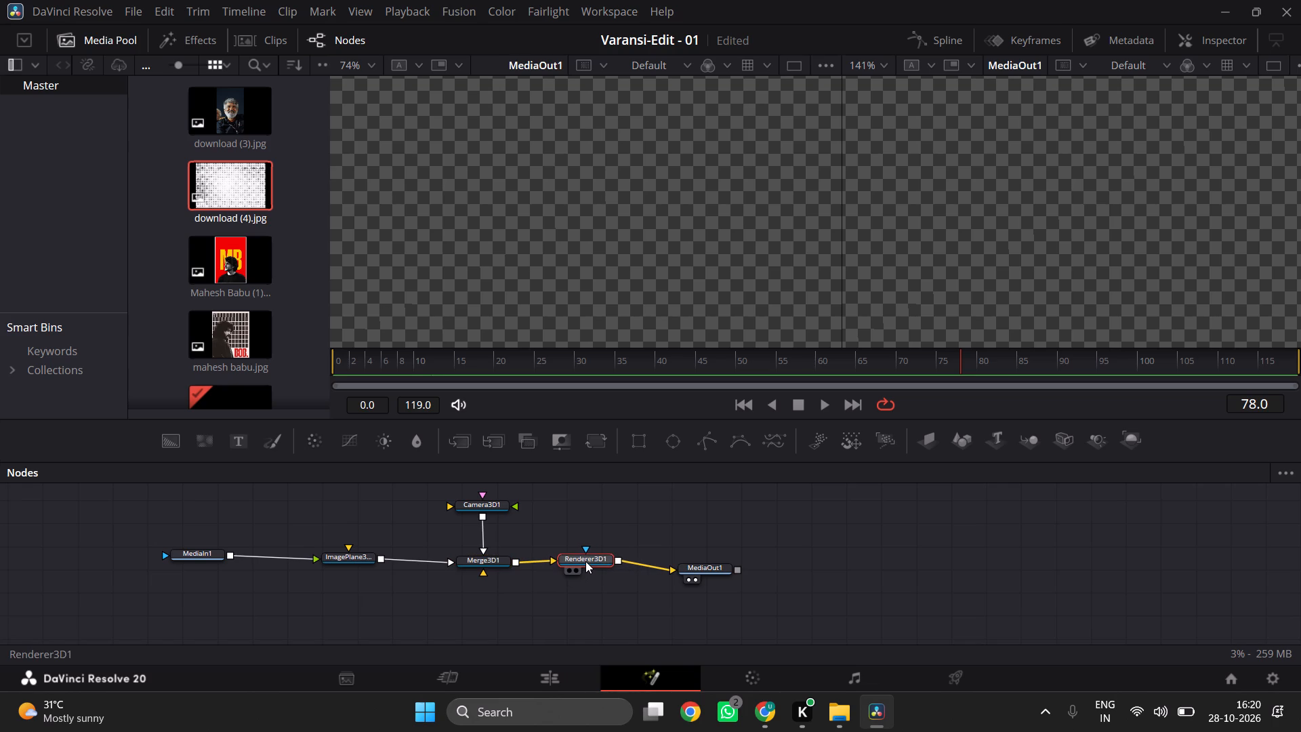
{"action": "left_click_drag", "start_coordinate": [583, 561], "coordinate": [586, 563]}
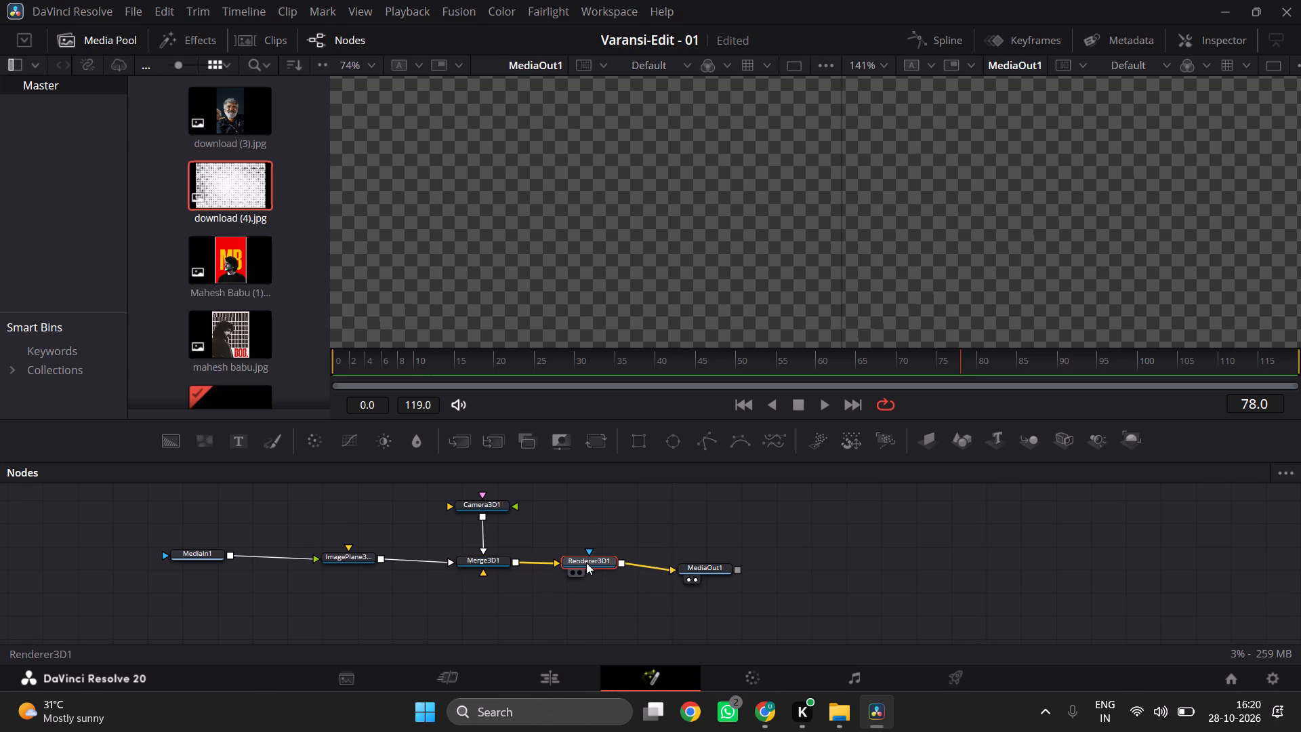
{"action": "left_click_drag", "start_coordinate": [586, 563], "coordinate": [585, 567]}
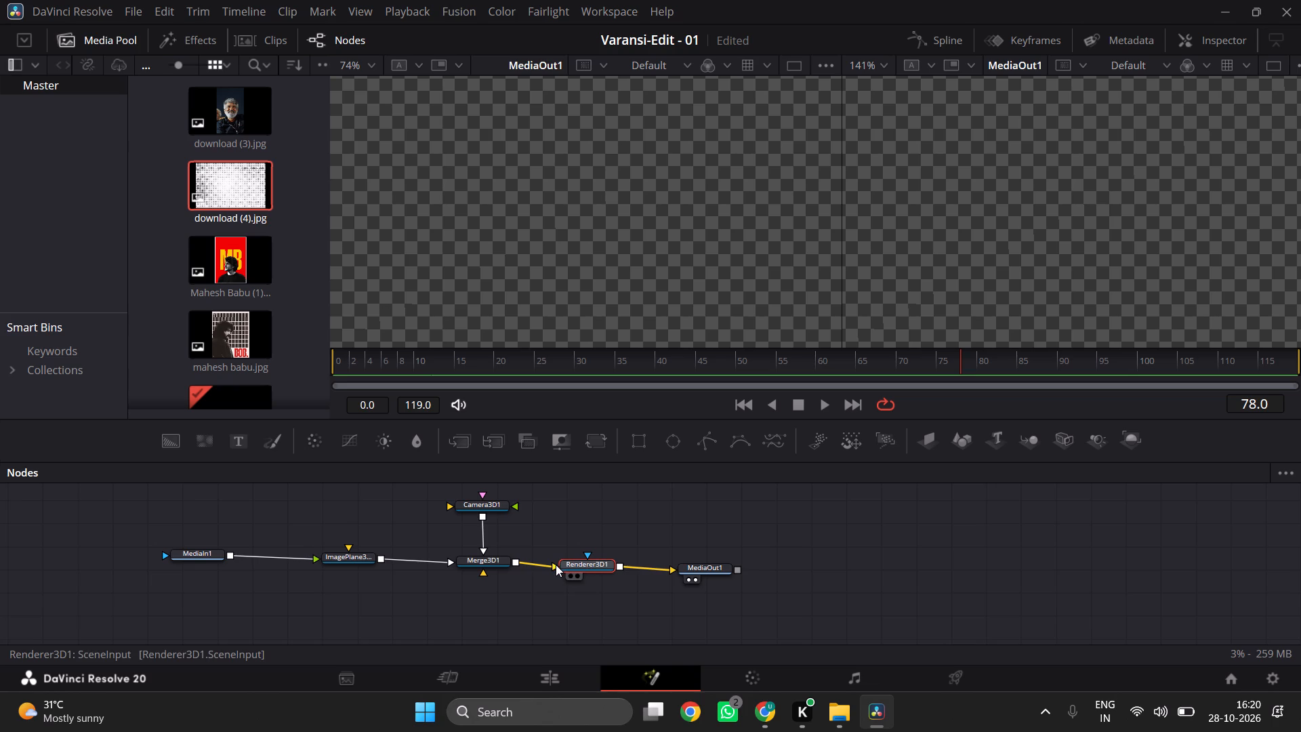
Detach Renderer3D1 from Merge3D1, shift MediaOut1 farther along the row, and reconnect Merge3D1 to Renderer3D1's scene input.
{"action": "left_click_drag", "start_coordinate": [555, 565], "coordinate": [530, 582]}
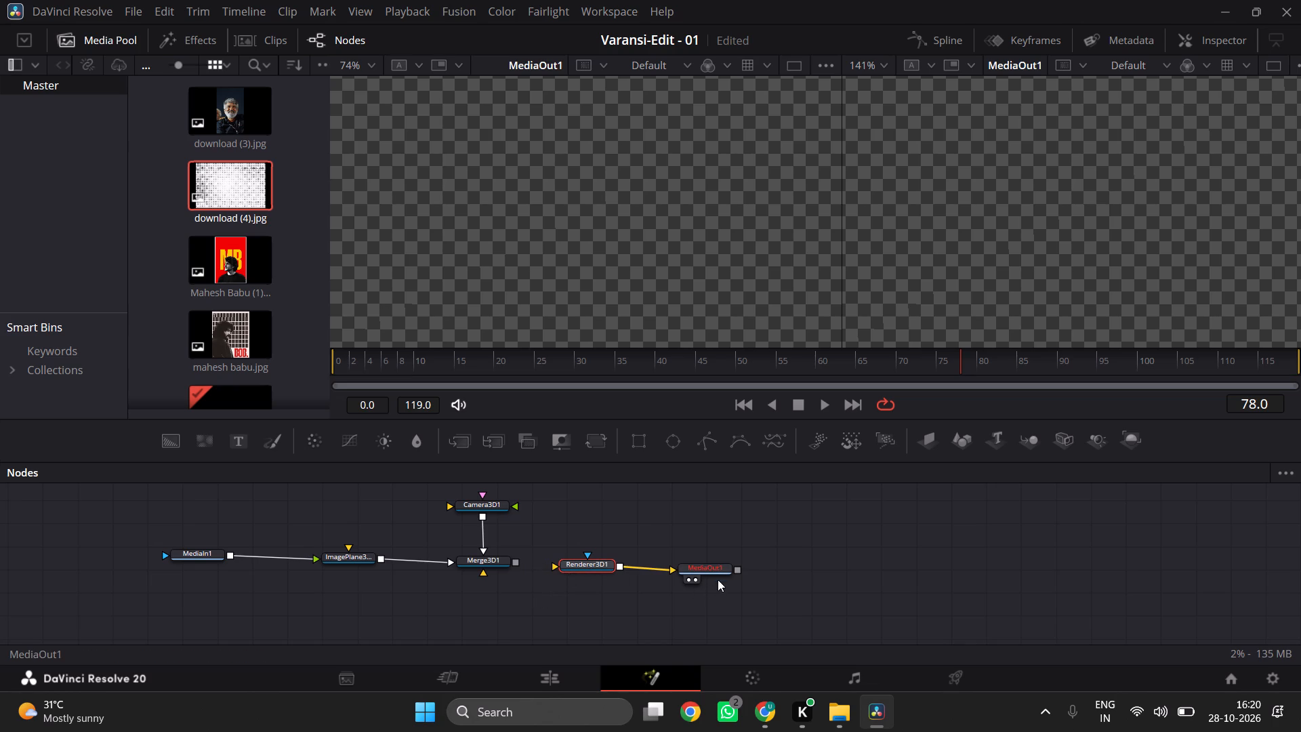
{"action": "left_click_drag", "start_coordinate": [716, 570], "coordinate": [743, 563]}
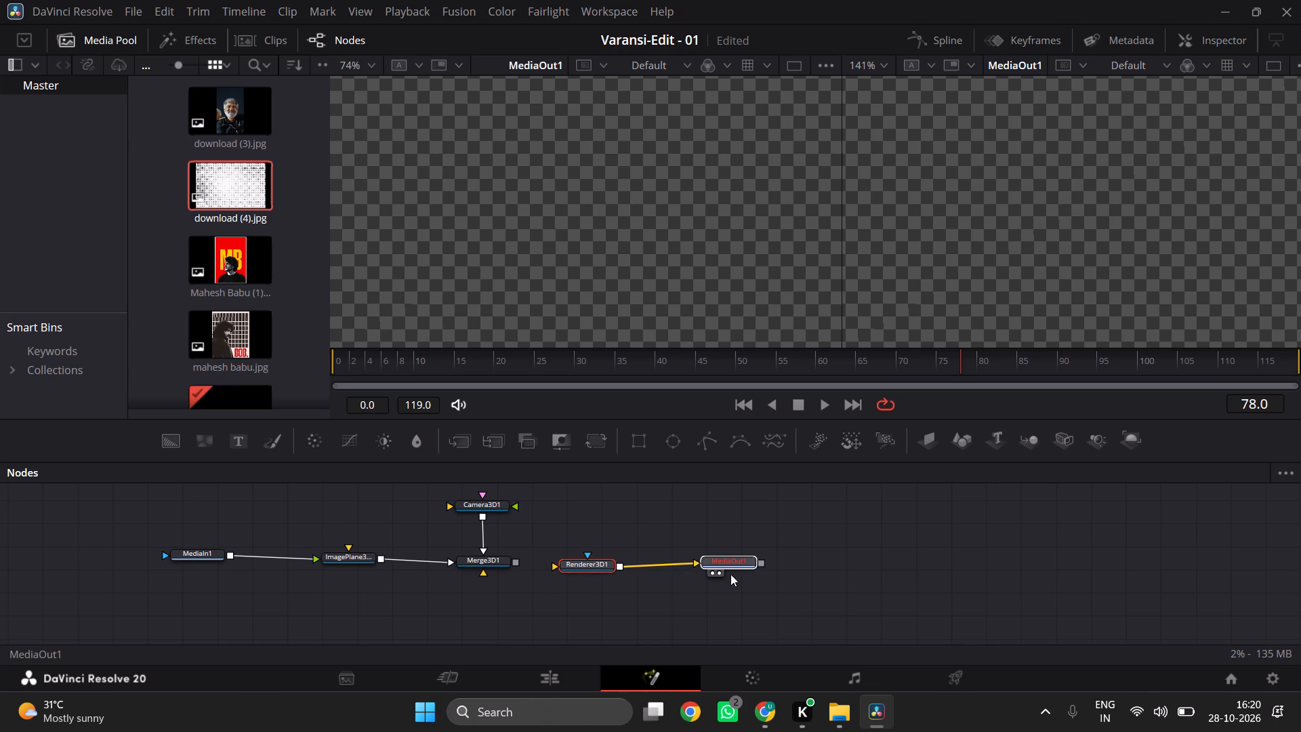
{"action": "left_click_drag", "start_coordinate": [513, 561], "coordinate": [560, 568]}
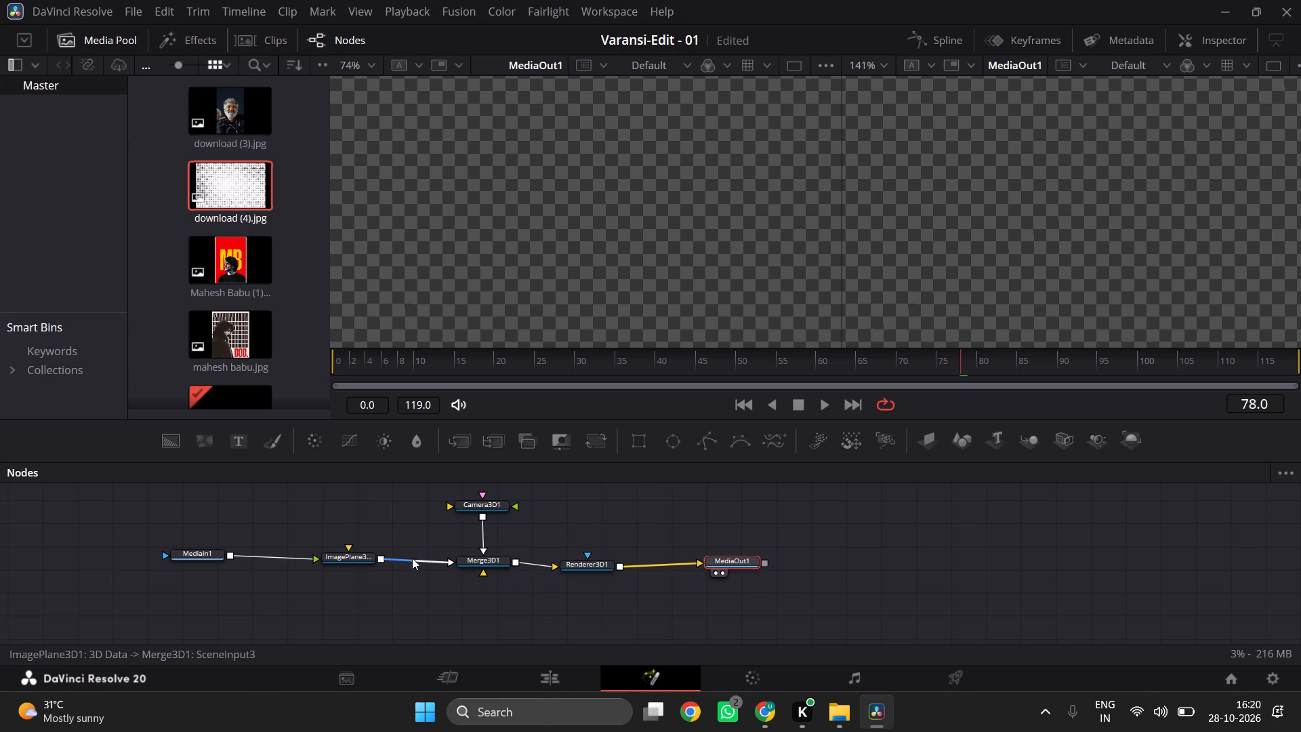
Disconnect the MediaIn1 and ImagePlane3D1 nodes from the chain and delete both.
{"action": "left_click_drag", "start_coordinate": [418, 561], "coordinate": [405, 591]}
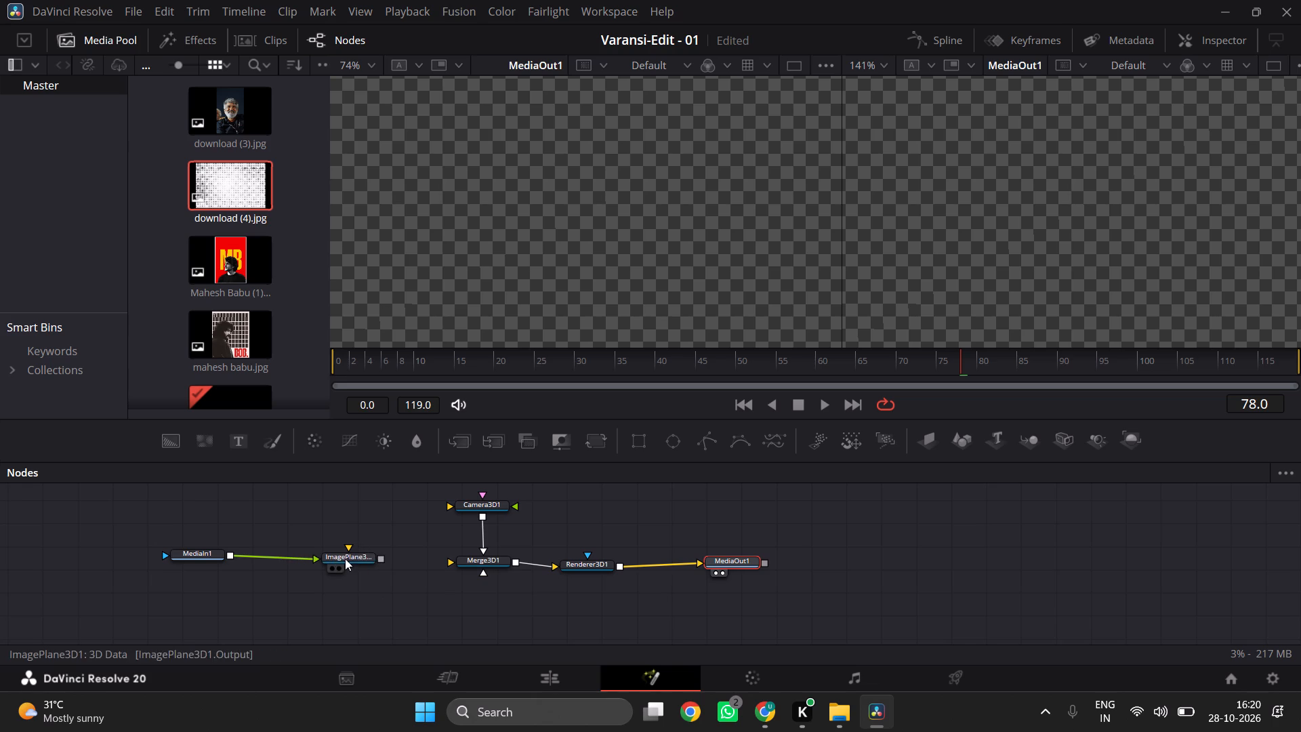
{"action": "left_click_drag", "start_coordinate": [306, 550], "coordinate": [302, 602]}
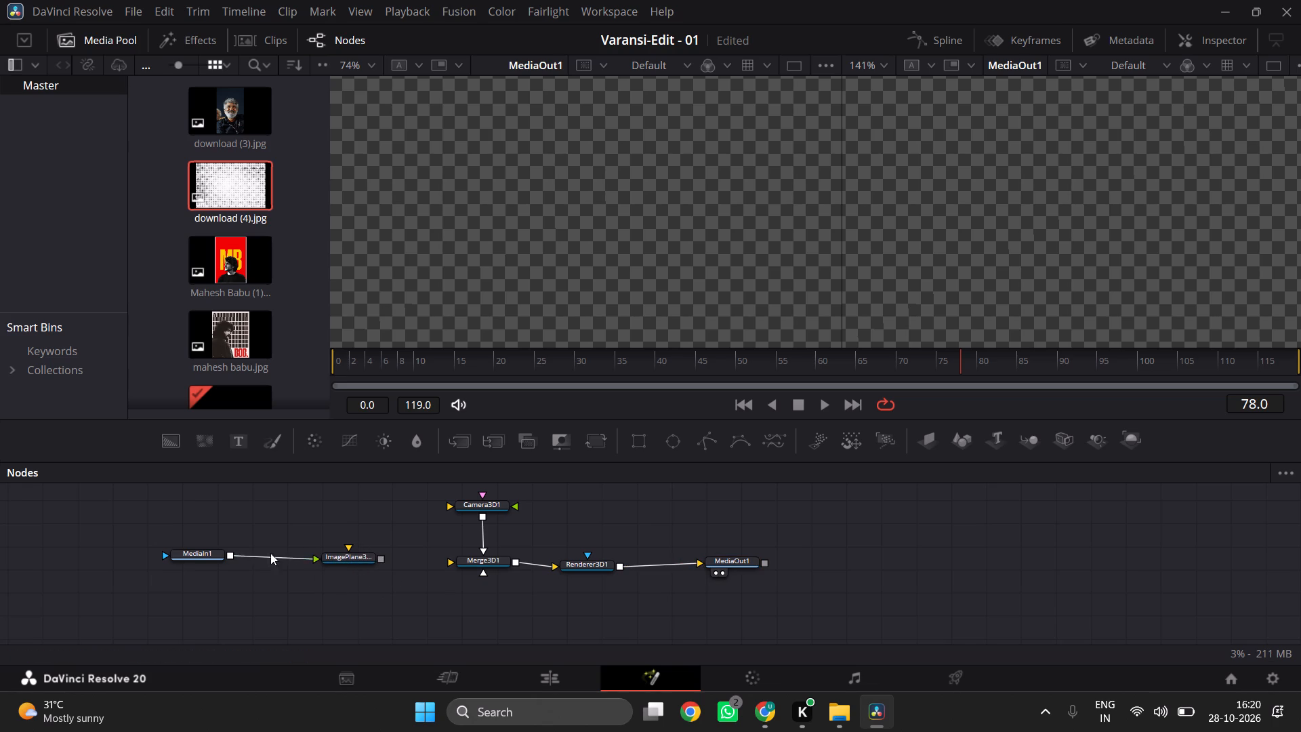
{"action": "left_click_drag", "start_coordinate": [317, 559], "coordinate": [255, 571]}
{"action": "left_click", "coordinate": [196, 558]}
{"action": "key", "text": "Delete"}
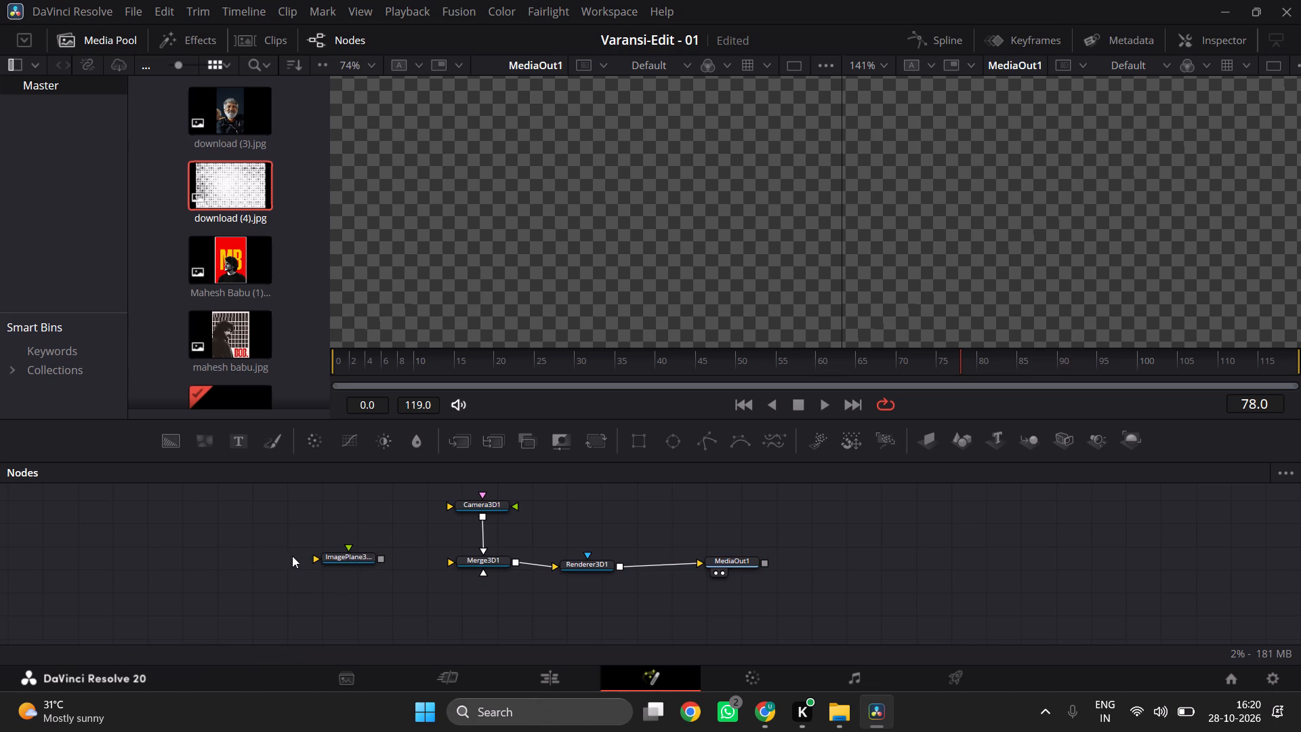
{"action": "left_click", "coordinate": [344, 556]}
{"action": "key", "text": "Delete"}
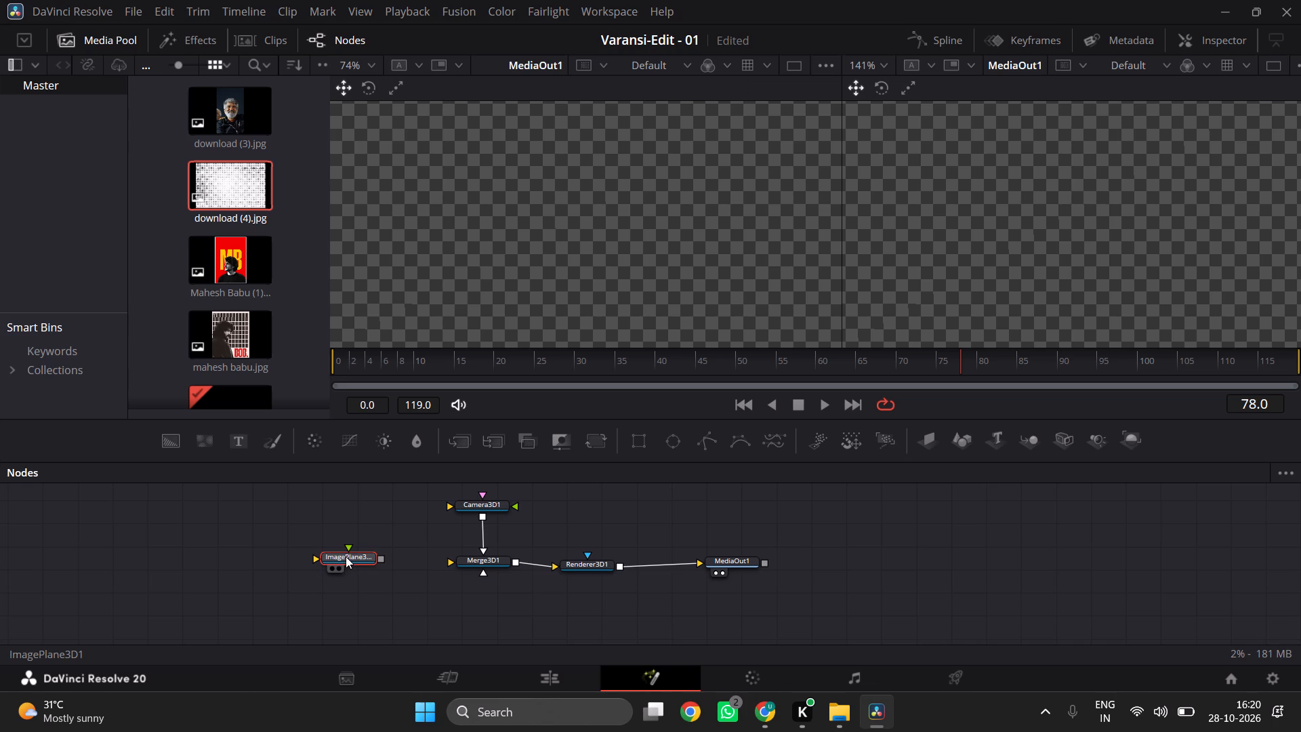
{"action": "left_click", "coordinate": [369, 561]}
{"action": "key", "text": "Delete"}
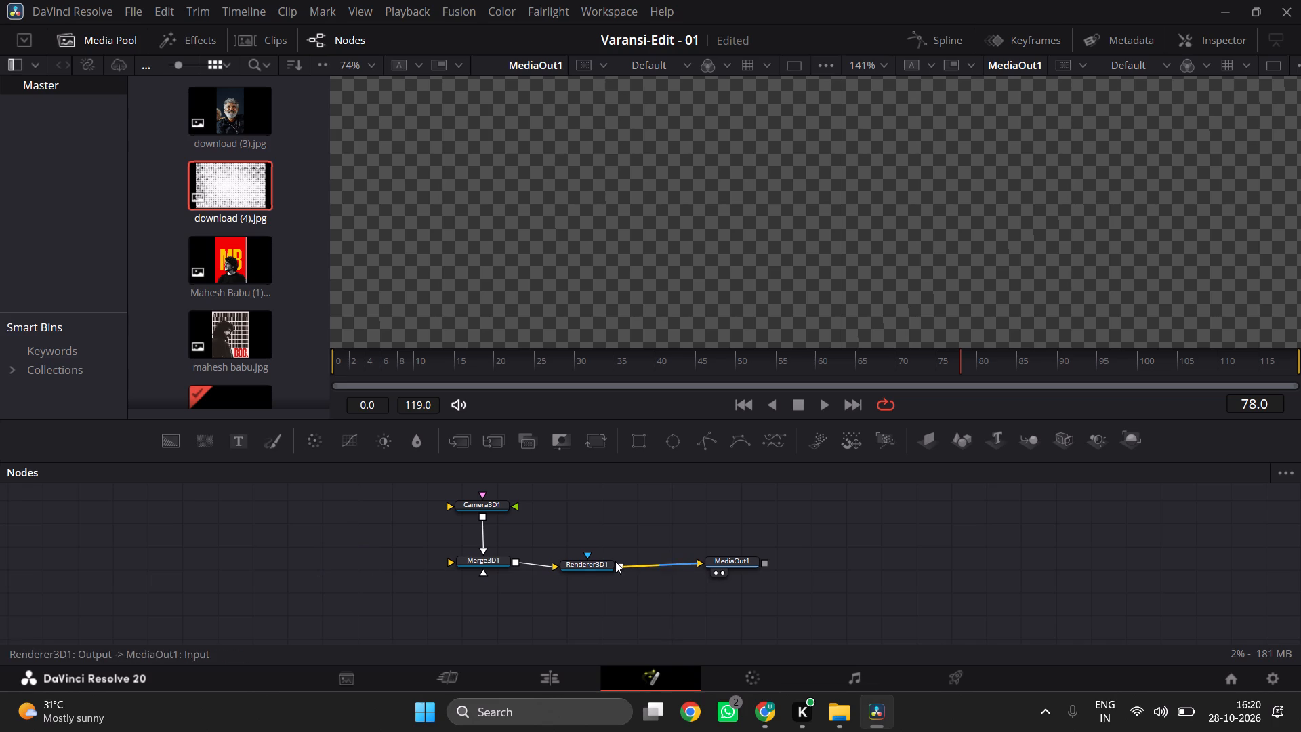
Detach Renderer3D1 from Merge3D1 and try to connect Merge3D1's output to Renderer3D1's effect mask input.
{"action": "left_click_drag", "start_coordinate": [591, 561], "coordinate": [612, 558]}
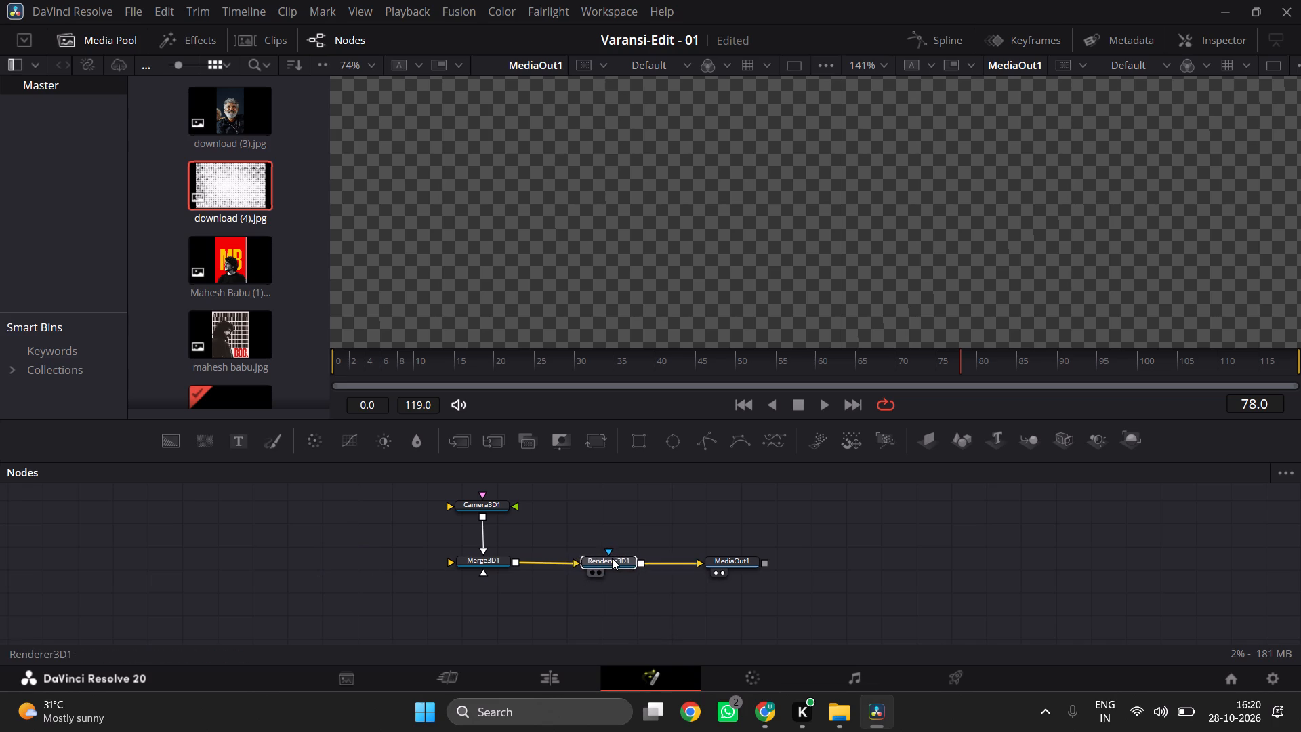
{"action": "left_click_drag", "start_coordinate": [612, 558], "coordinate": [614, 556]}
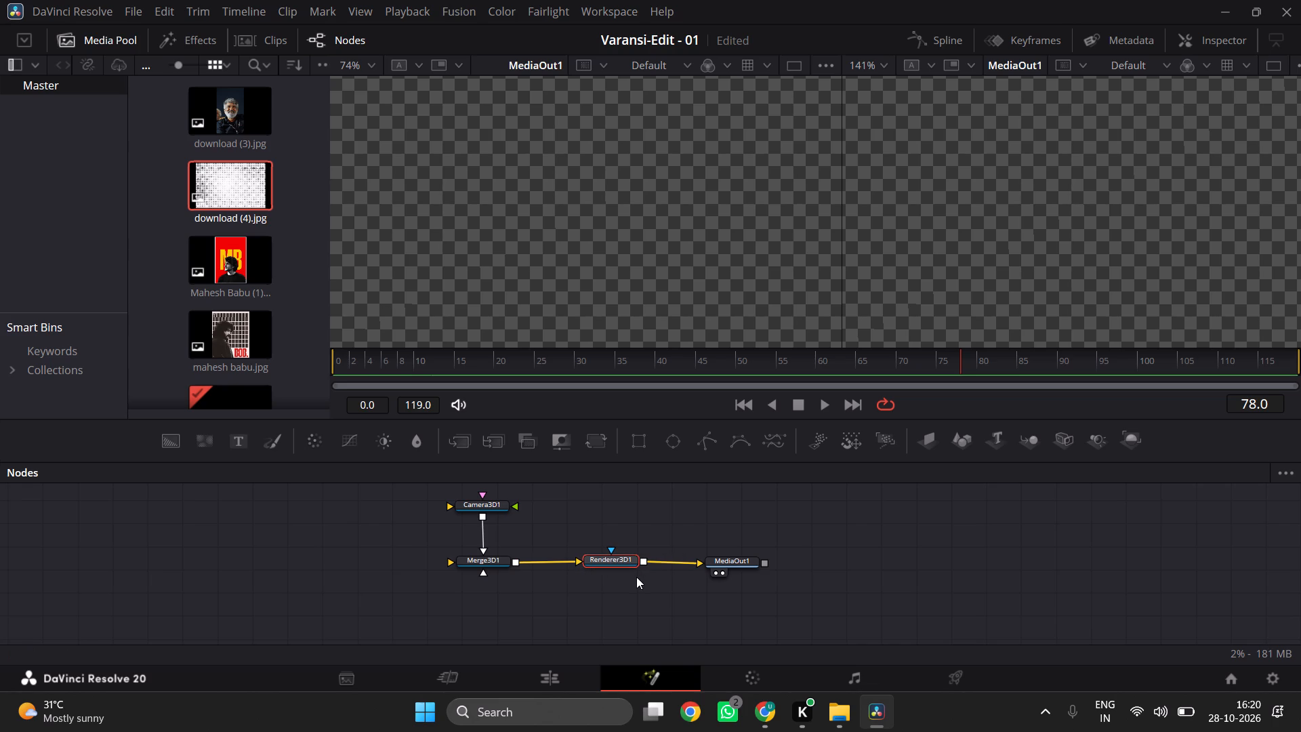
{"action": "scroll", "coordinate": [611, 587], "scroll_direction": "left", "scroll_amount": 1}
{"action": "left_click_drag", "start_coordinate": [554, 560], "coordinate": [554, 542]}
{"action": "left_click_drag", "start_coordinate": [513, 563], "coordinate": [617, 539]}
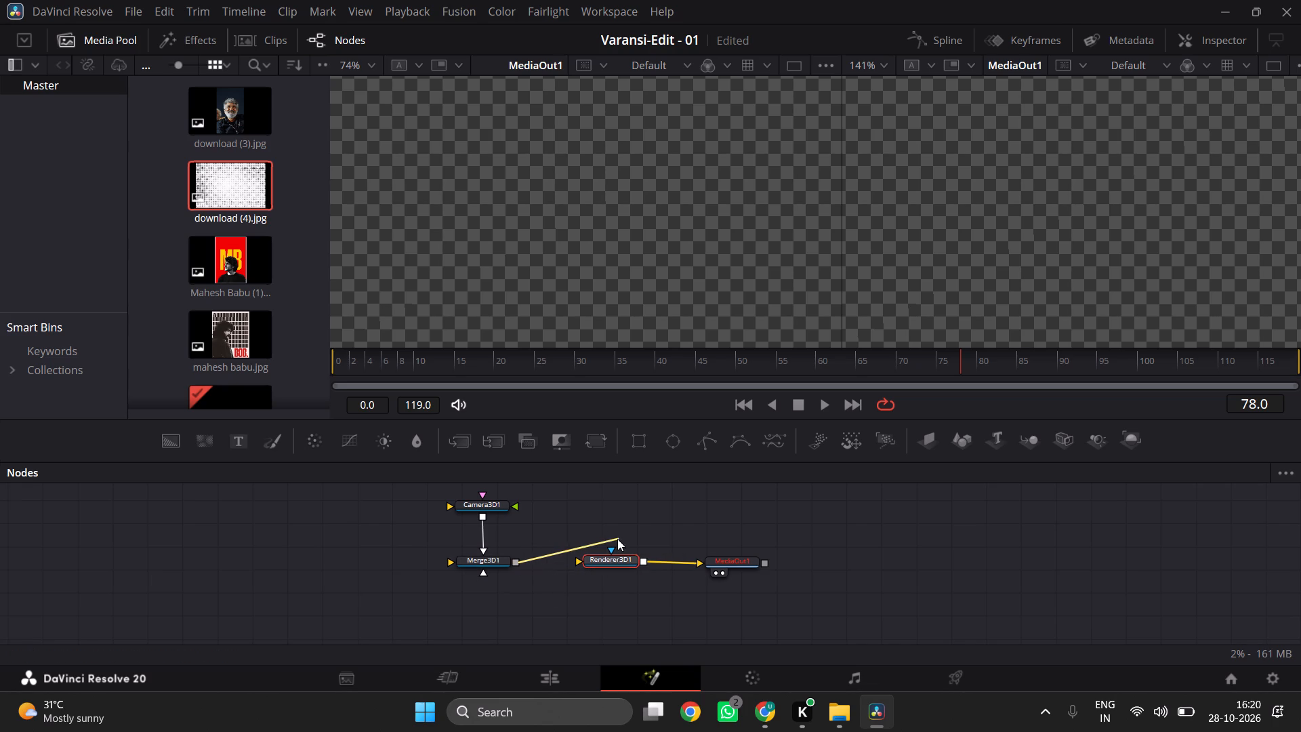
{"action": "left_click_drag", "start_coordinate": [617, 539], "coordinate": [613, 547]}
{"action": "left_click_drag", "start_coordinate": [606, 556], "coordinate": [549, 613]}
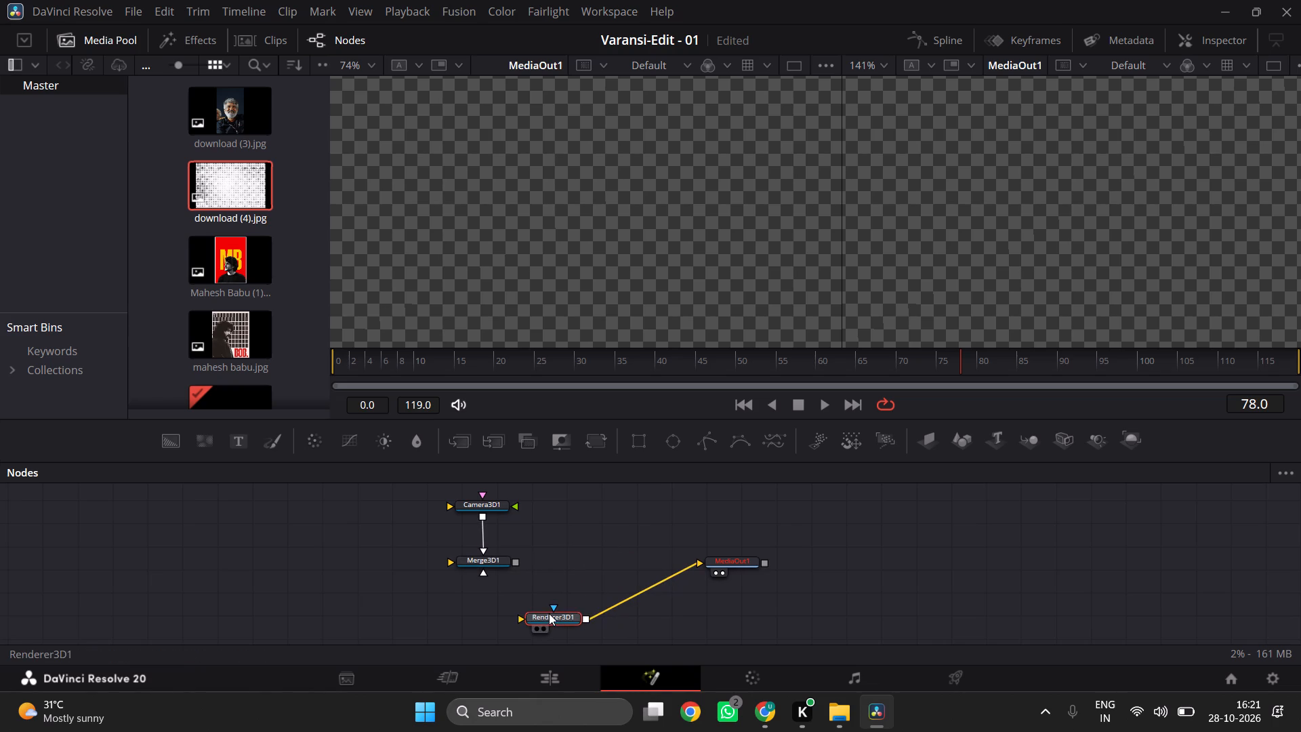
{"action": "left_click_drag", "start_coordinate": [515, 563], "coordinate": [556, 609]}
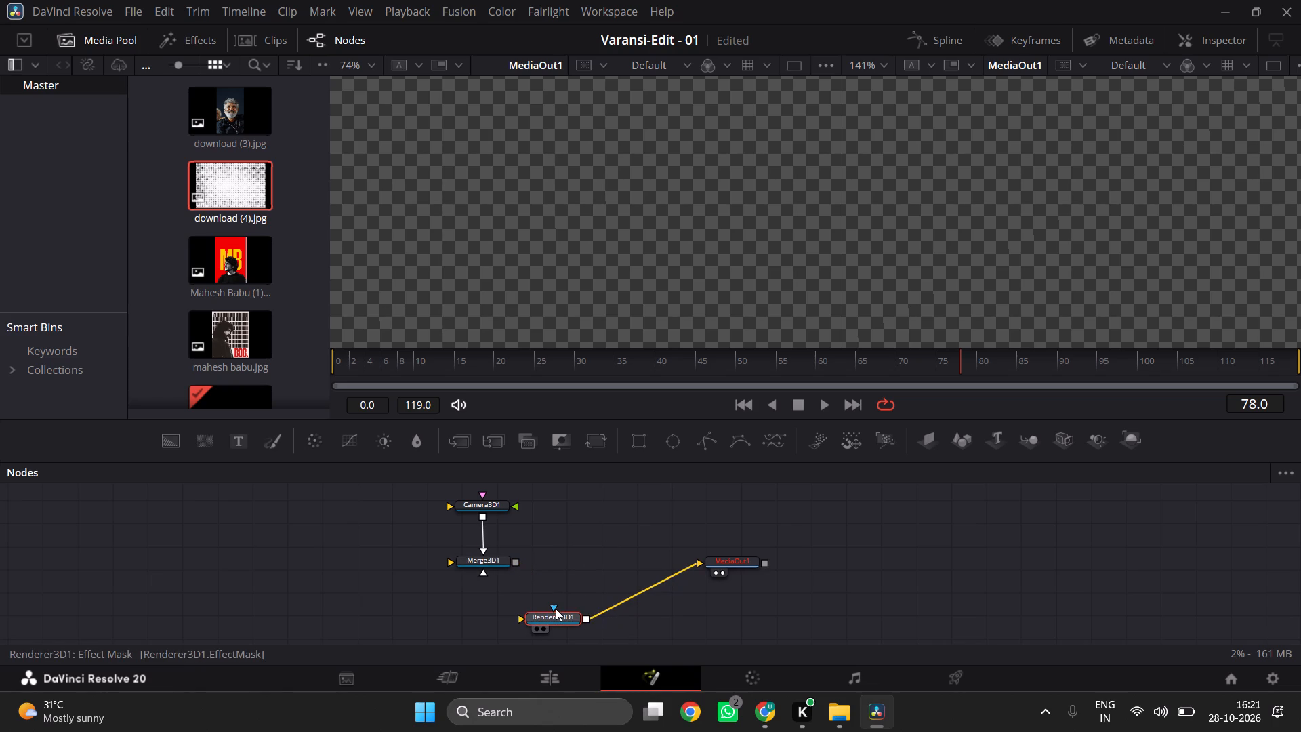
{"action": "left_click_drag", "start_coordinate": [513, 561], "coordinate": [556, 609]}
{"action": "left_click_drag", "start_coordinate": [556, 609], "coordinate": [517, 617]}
Place Renderer3D1 back in line between Merge3D1 and MediaOut1, and connect Merge3D1's output to its scene input.
{"action": "left_click_drag", "start_coordinate": [543, 617], "coordinate": [590, 561]}
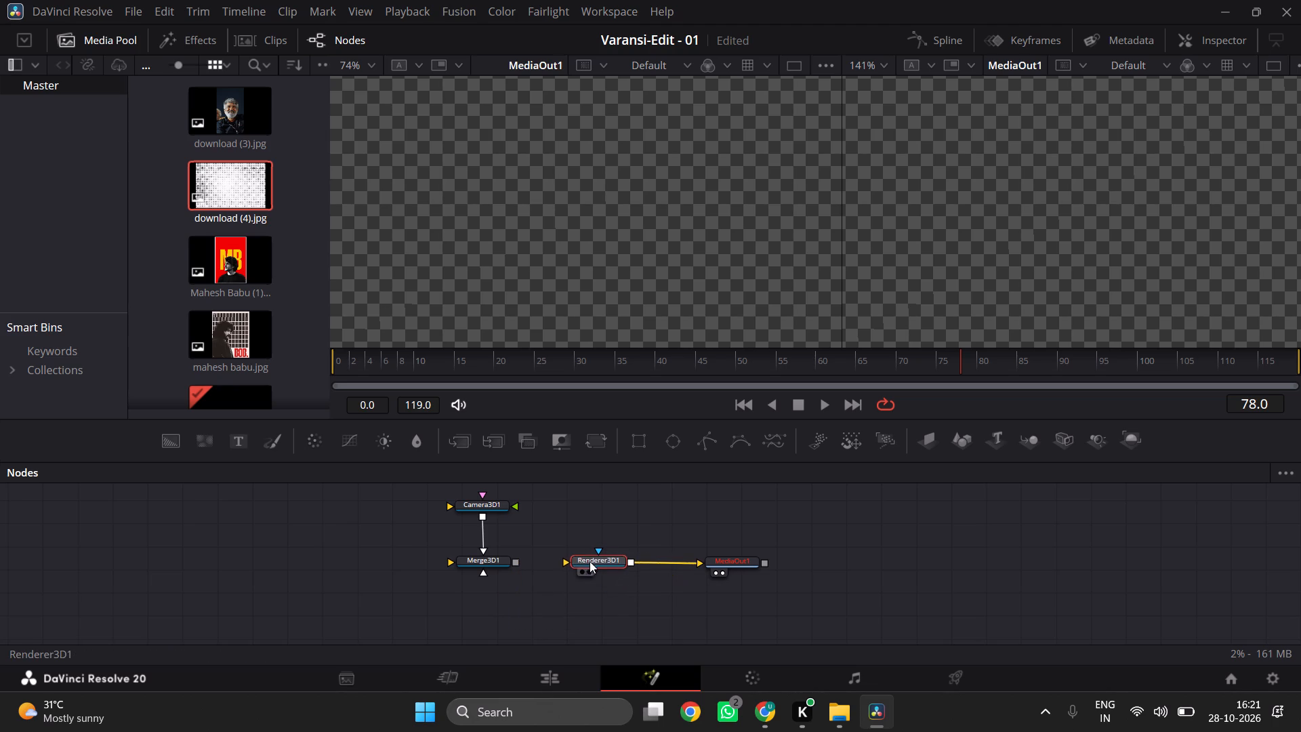
{"action": "left_click_drag", "start_coordinate": [590, 561], "coordinate": [592, 561]}
{"action": "left_click_drag", "start_coordinate": [520, 563], "coordinate": [545, 567]}
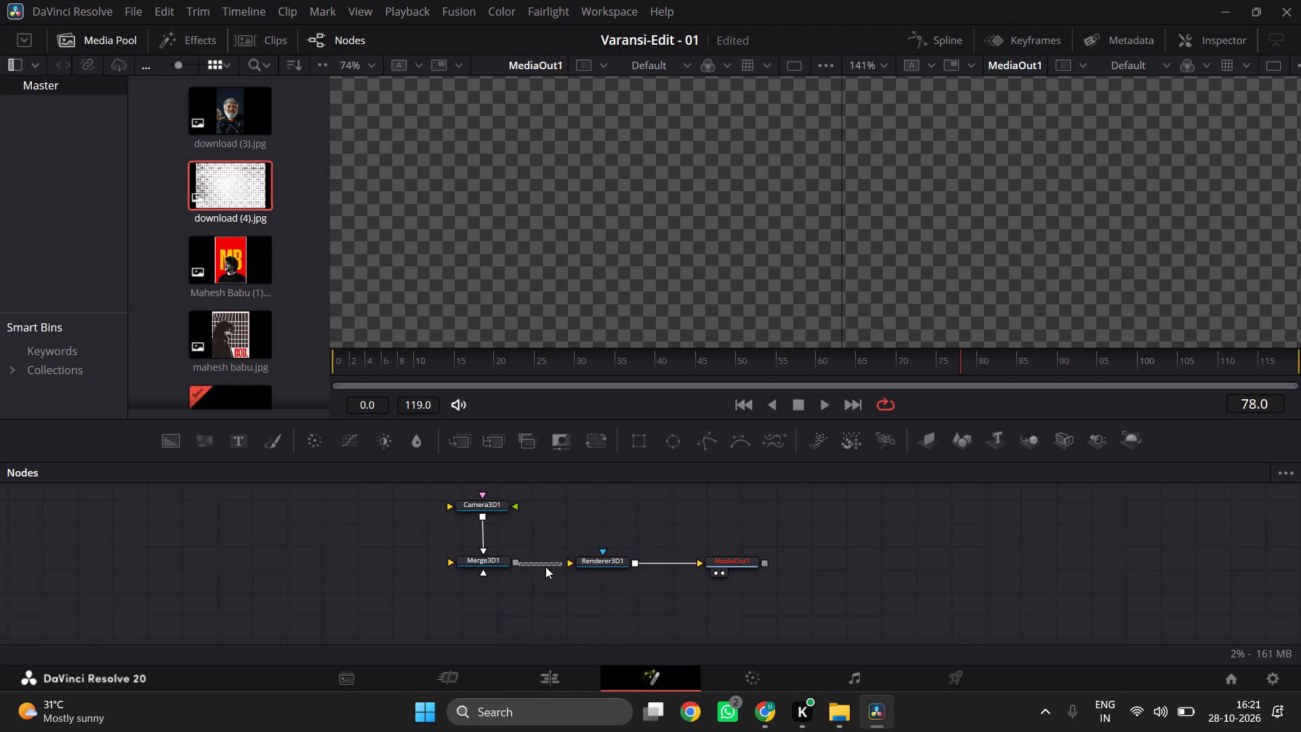
{"action": "left_click_drag", "start_coordinate": [545, 567], "coordinate": [558, 565]}
{"action": "left_click_drag", "start_coordinate": [514, 560], "coordinate": [563, 571]}
{"action": "left_click_drag", "start_coordinate": [563, 571], "coordinate": [569, 565]}
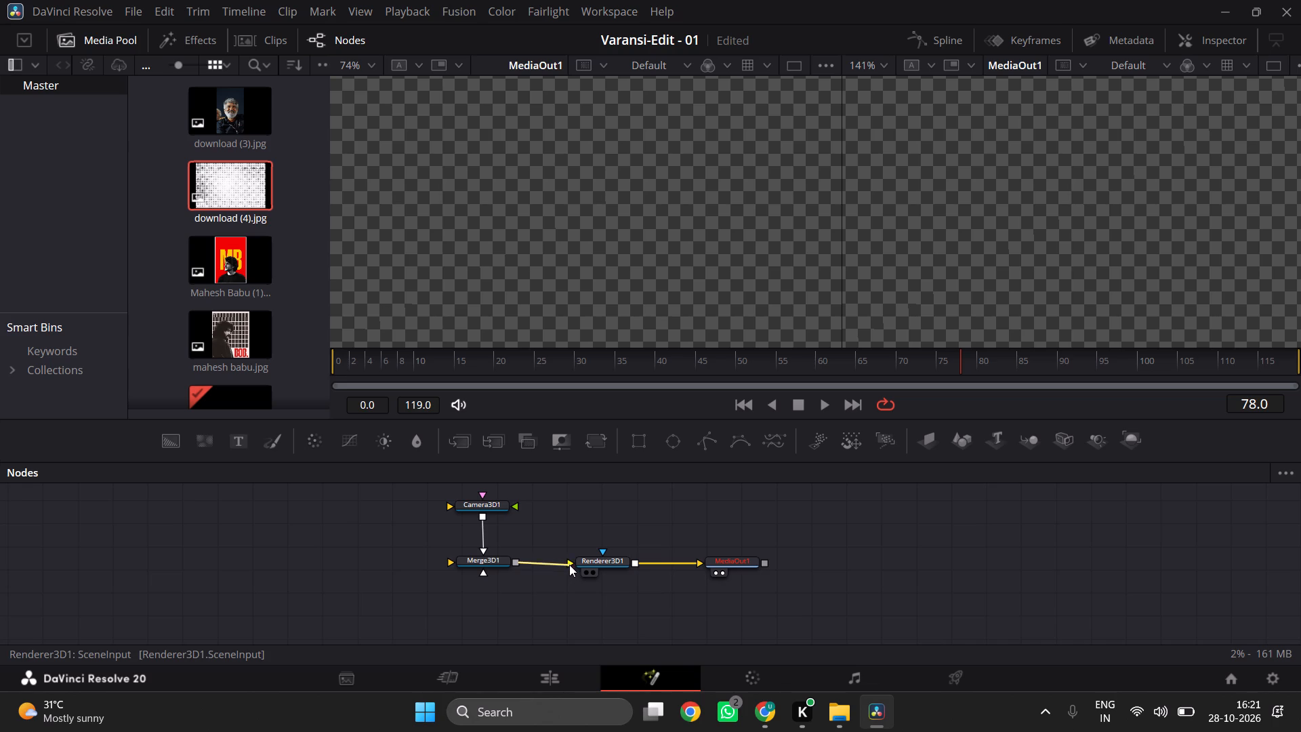
{"action": "left_click_drag", "start_coordinate": [569, 565], "coordinate": [569, 561]}
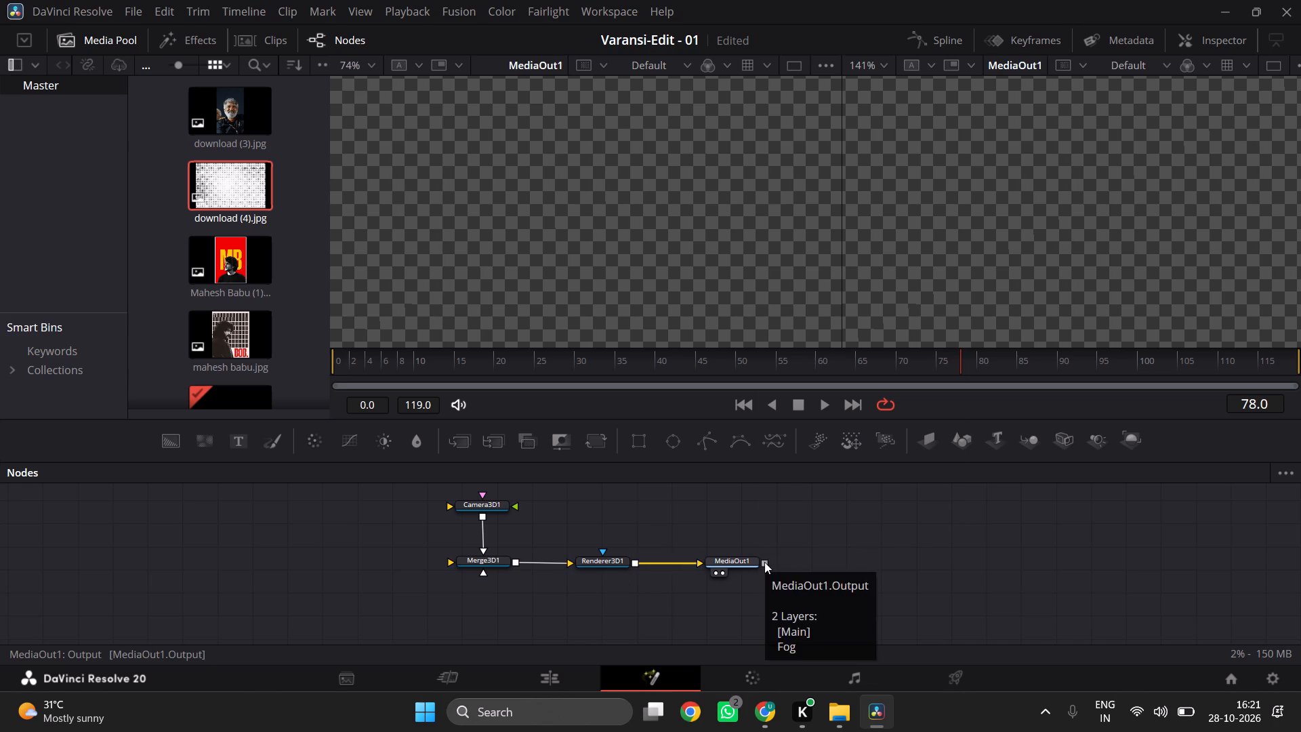
Remove the MediaOut1 output from the second viewer.
{"action": "left_click", "coordinate": [764, 562]}
{"action": "left_click", "coordinate": [764, 562]}
{"action": "left_click", "coordinate": [721, 571]}
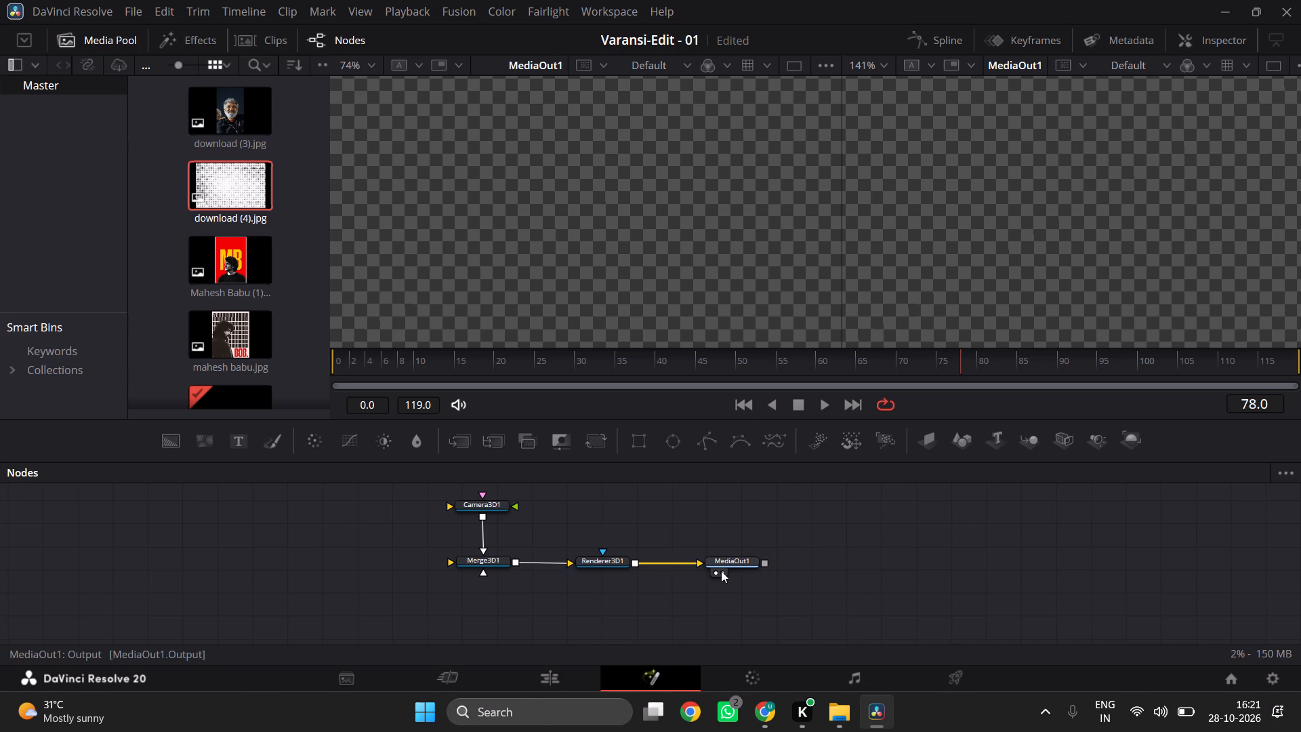
{"action": "left_click", "coordinate": [721, 571]}
{"action": "left_click", "coordinate": [721, 571]}
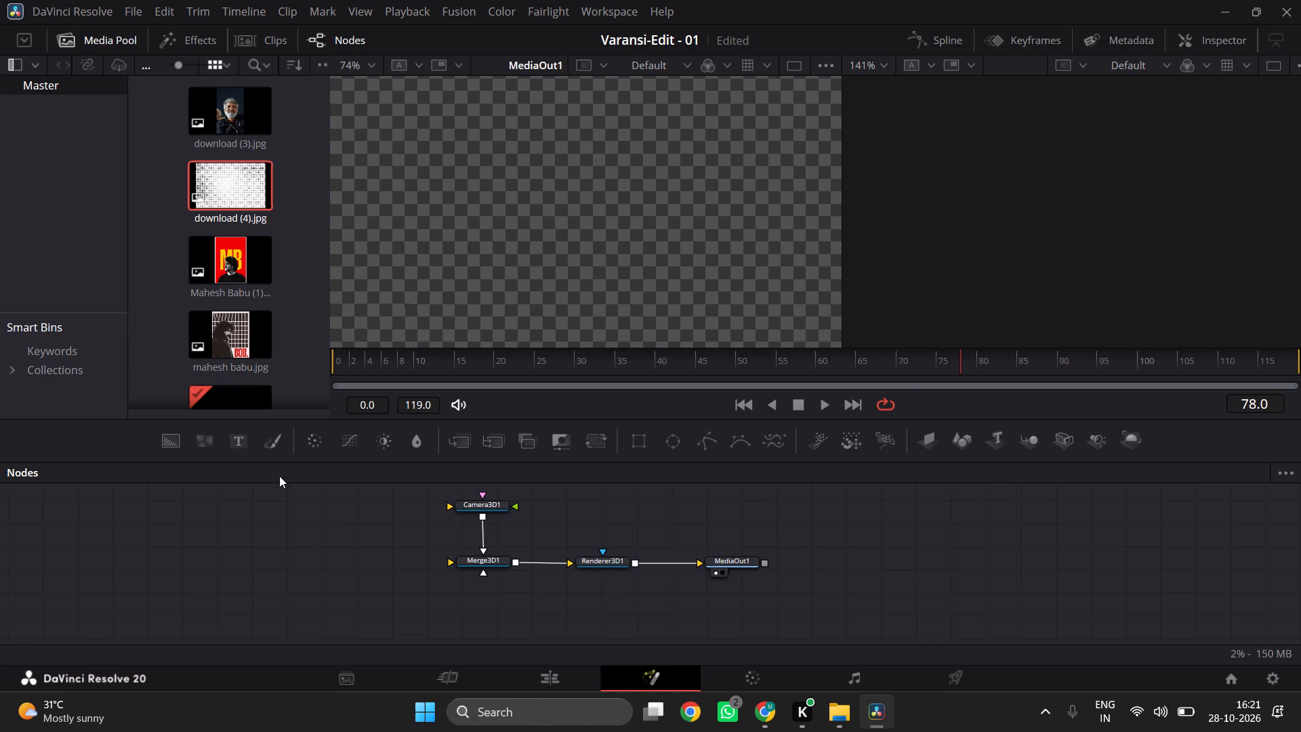
Add download (4).jpg from the media pool to the node graph as a new media input before Merge3D1.
{"action": "left_click_drag", "start_coordinate": [247, 191], "coordinate": [262, 466]}
{"action": "left_click_drag", "start_coordinate": [262, 466], "coordinate": [310, 556]}
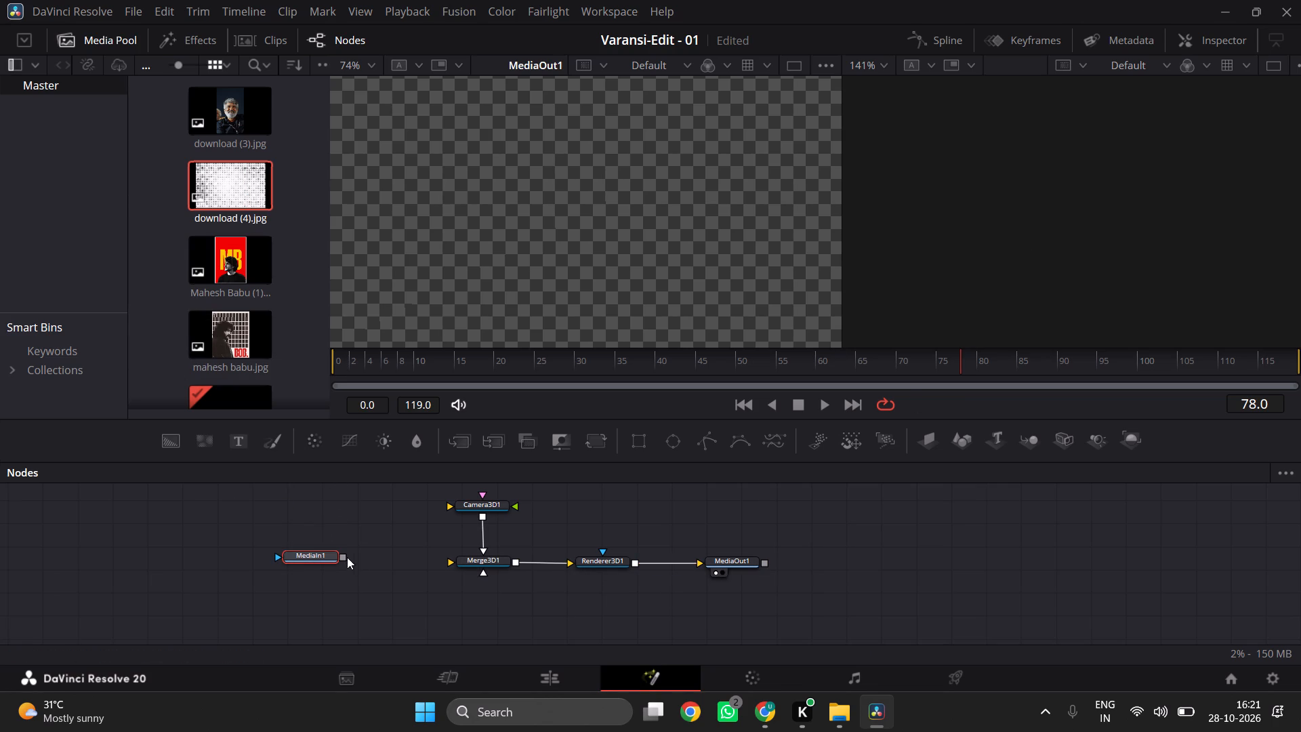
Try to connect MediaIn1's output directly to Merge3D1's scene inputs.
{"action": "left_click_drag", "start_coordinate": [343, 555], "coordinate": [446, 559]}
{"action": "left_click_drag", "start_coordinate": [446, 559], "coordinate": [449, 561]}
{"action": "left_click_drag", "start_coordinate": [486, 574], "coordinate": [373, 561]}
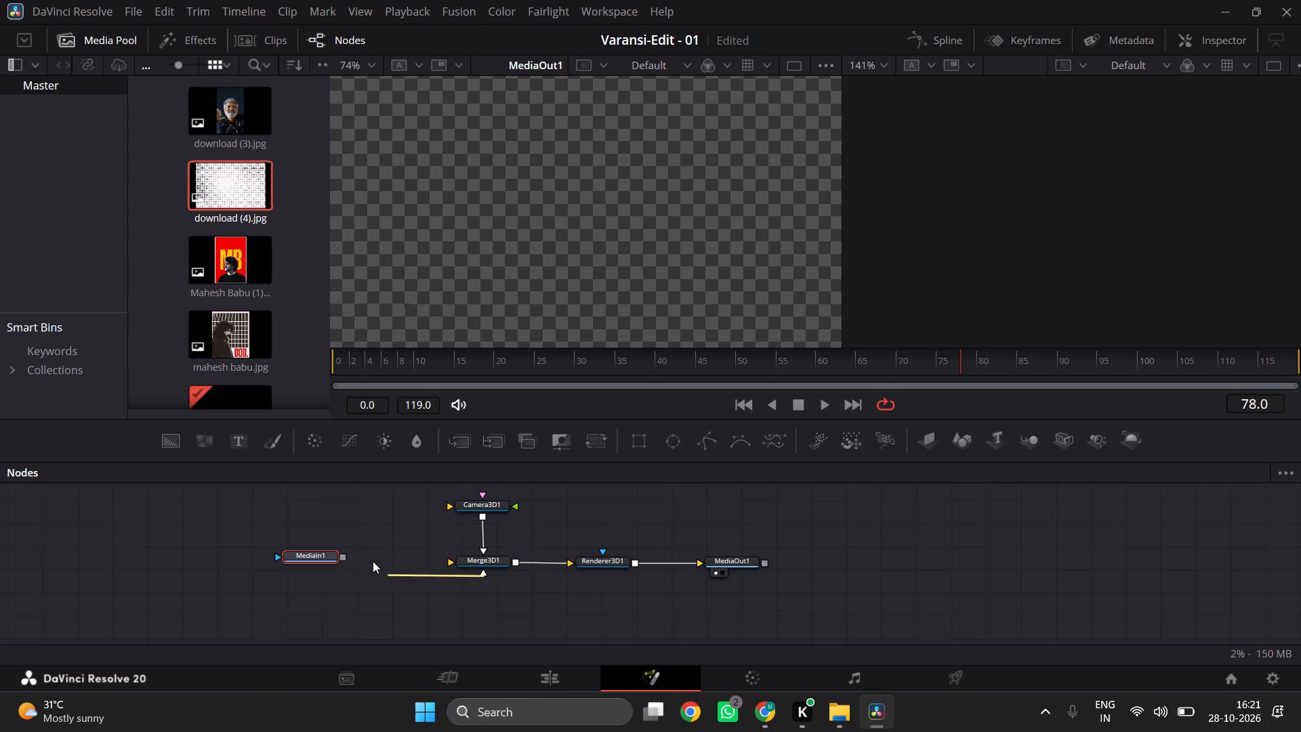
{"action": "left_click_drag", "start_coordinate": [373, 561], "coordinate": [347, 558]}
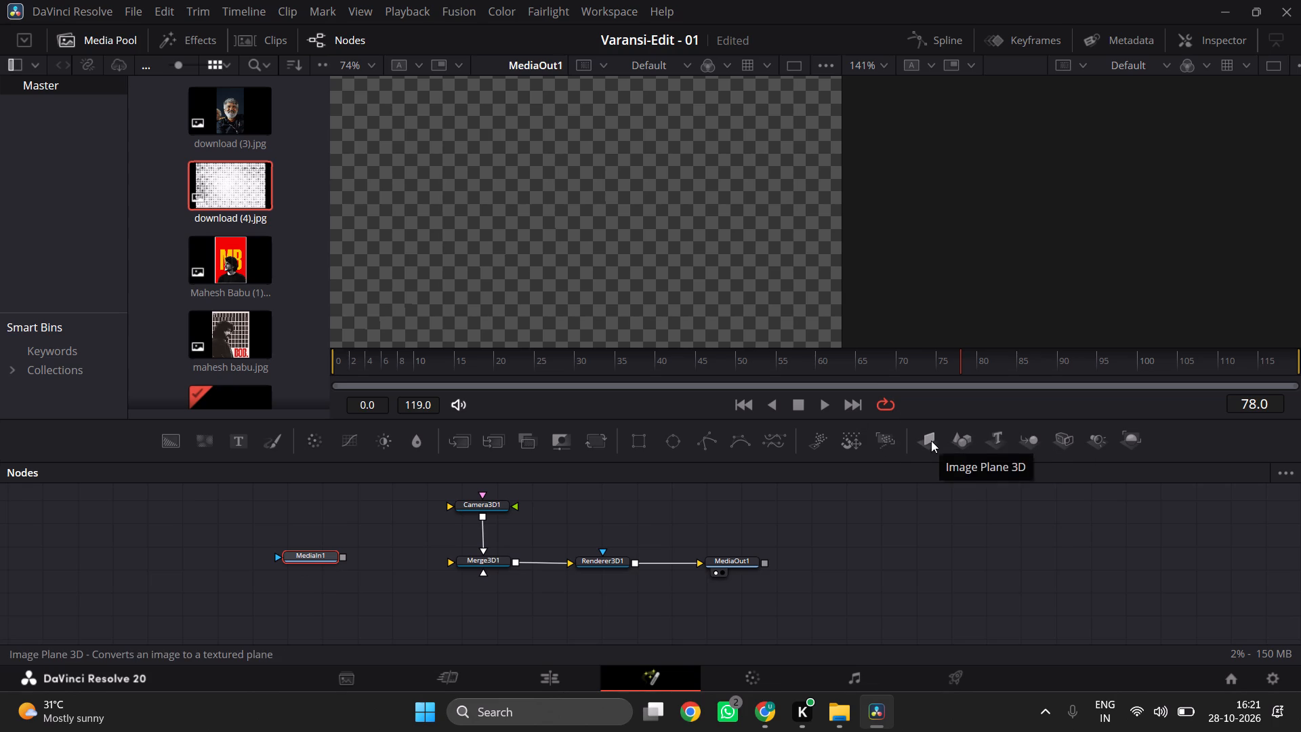
Add an Image Plane 3D node between MediaIn1 and Merge3D1 and connect its output to Merge3D1's free scene input.
{"action": "left_click_drag", "start_coordinate": [931, 441], "coordinate": [397, 558]}
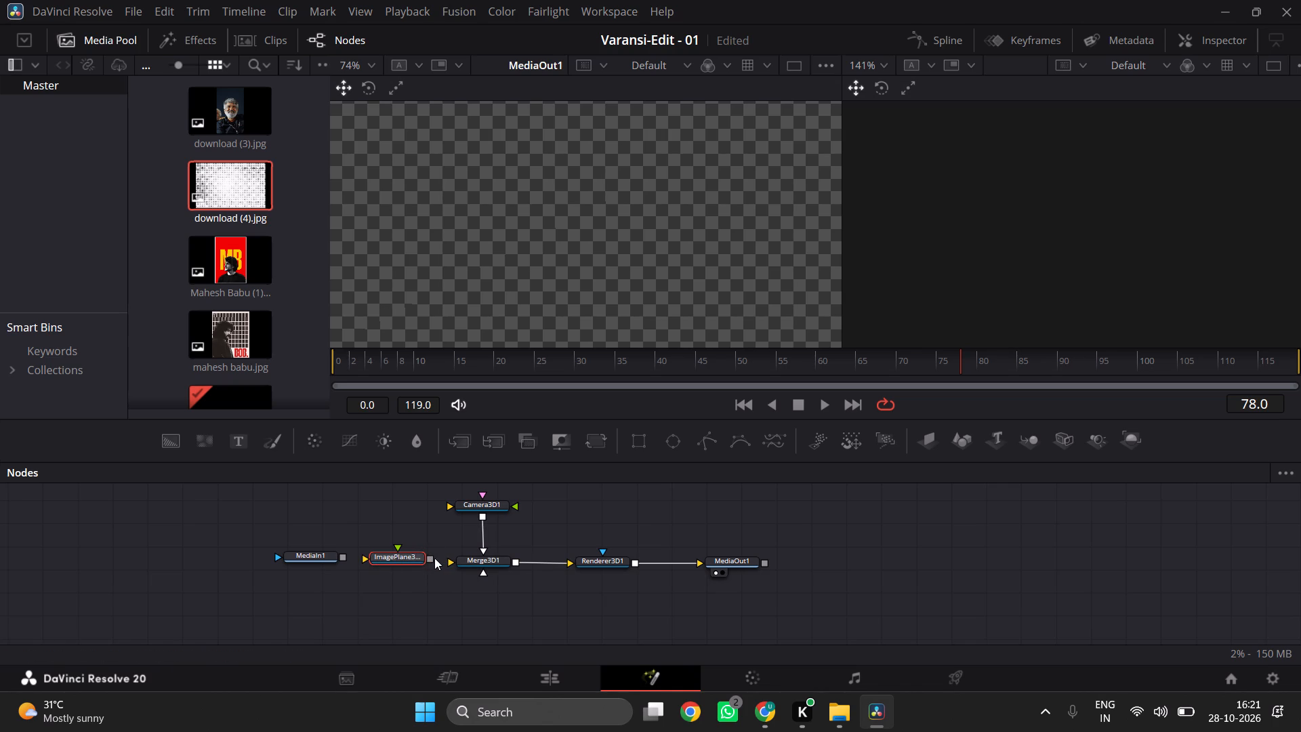
{"action": "left_click_drag", "start_coordinate": [430, 558], "coordinate": [447, 562]}
{"action": "left_click_drag", "start_coordinate": [447, 562], "coordinate": [448, 561]}
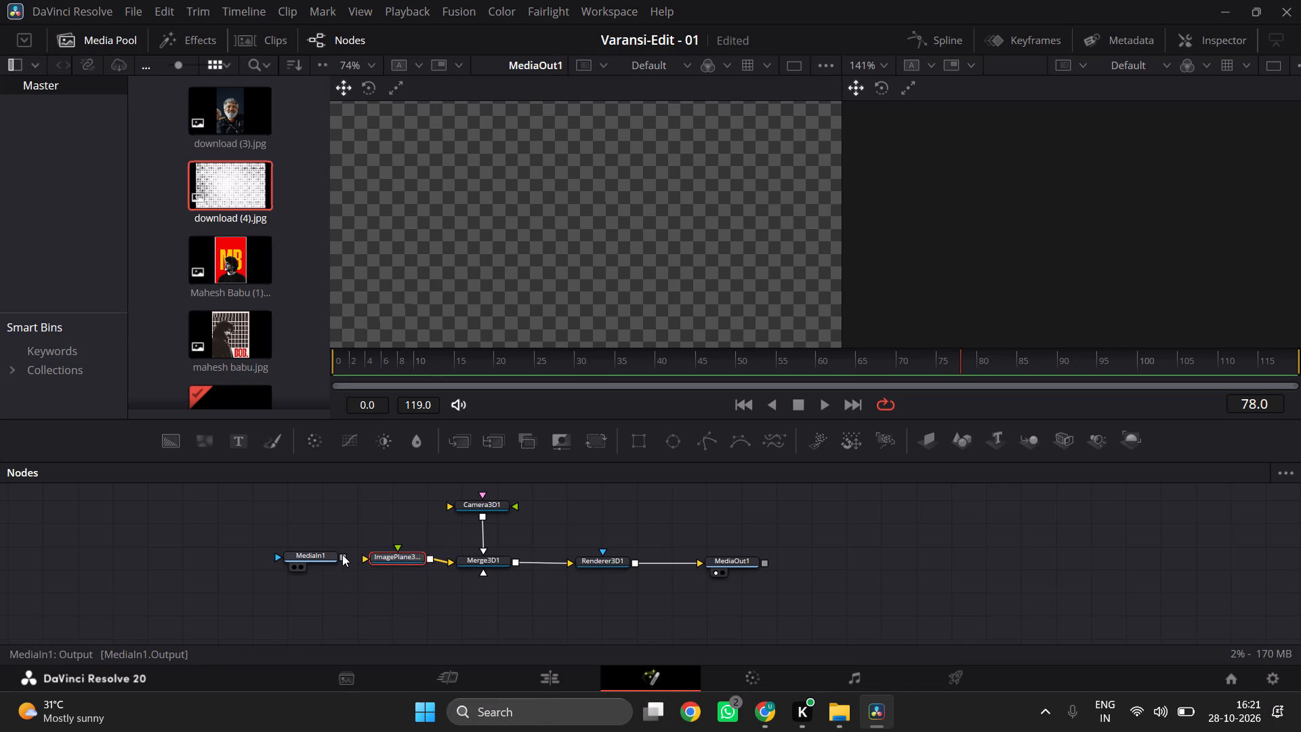
Connect MediaIn1's output to ImagePlane3D1's material input and move MediaIn1 farther from the image plane node.
{"action": "left_click_drag", "start_coordinate": [342, 554], "coordinate": [363, 559]}
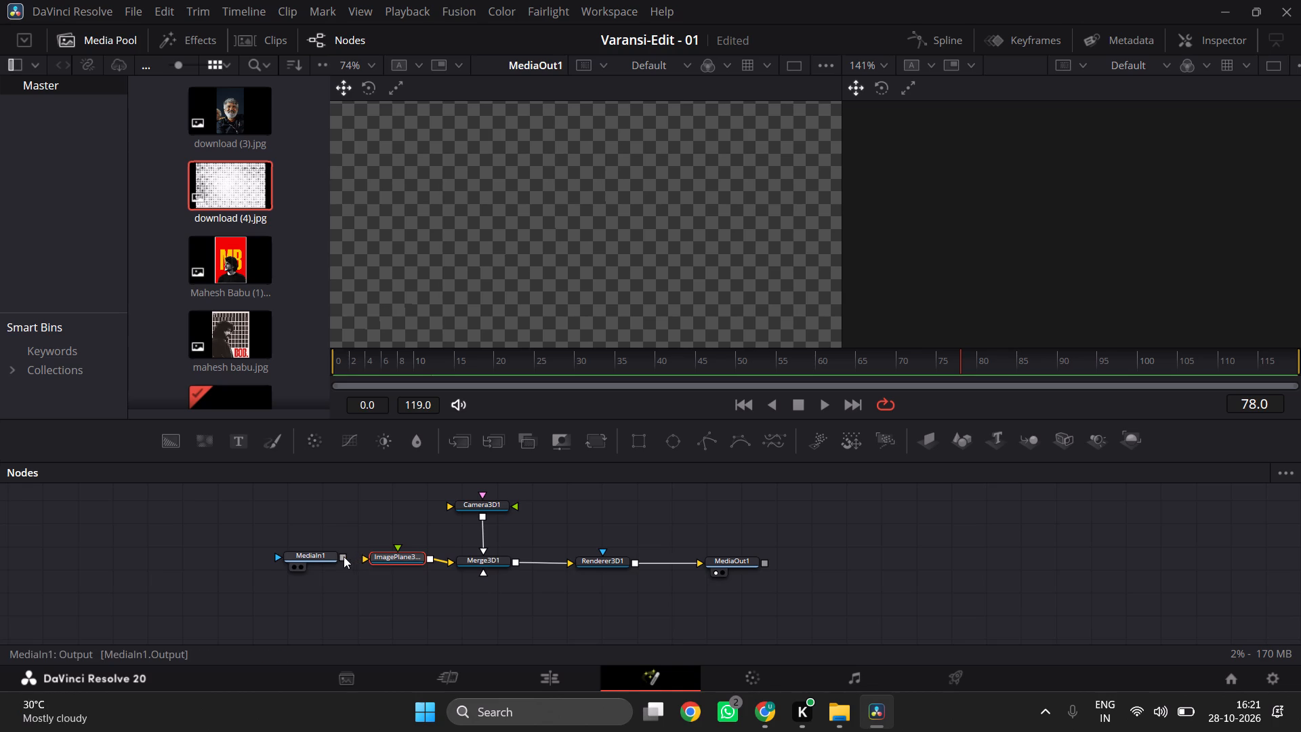
{"action": "left_click_drag", "start_coordinate": [342, 555], "coordinate": [365, 559]}
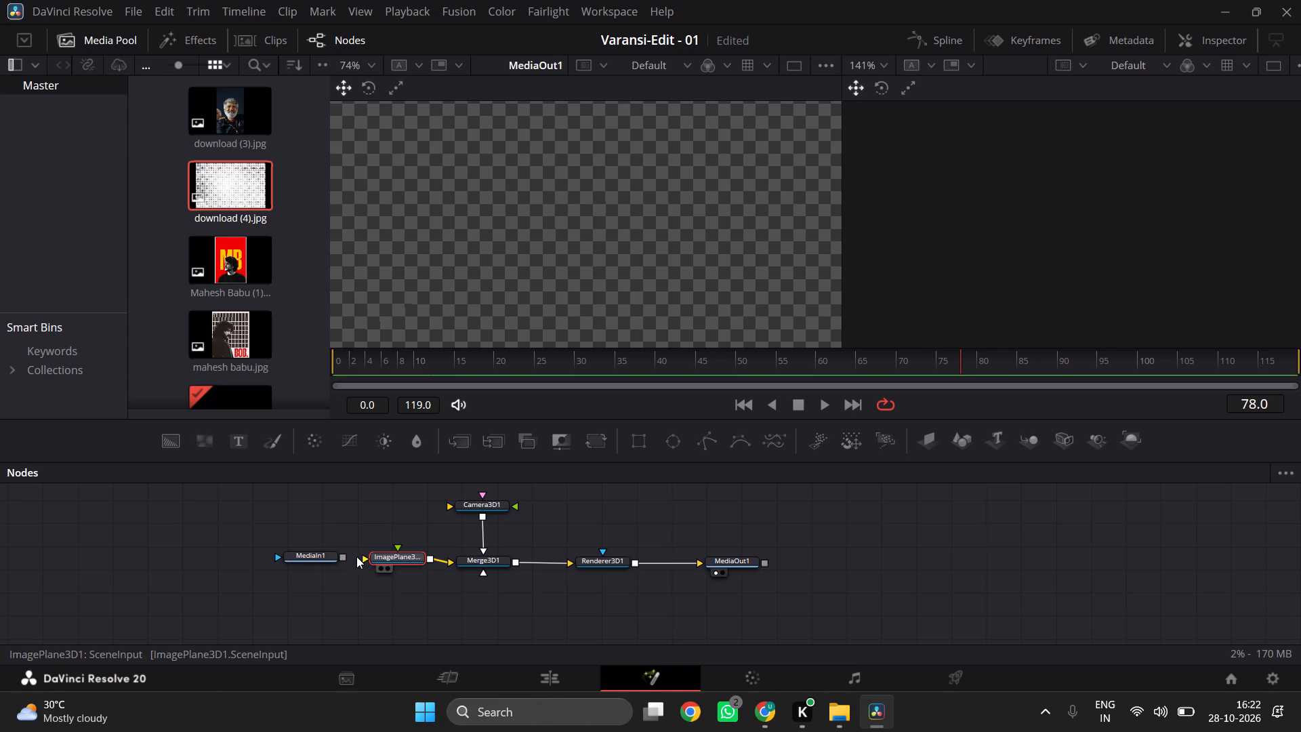
{"action": "left_click_drag", "start_coordinate": [343, 554], "coordinate": [395, 545]}
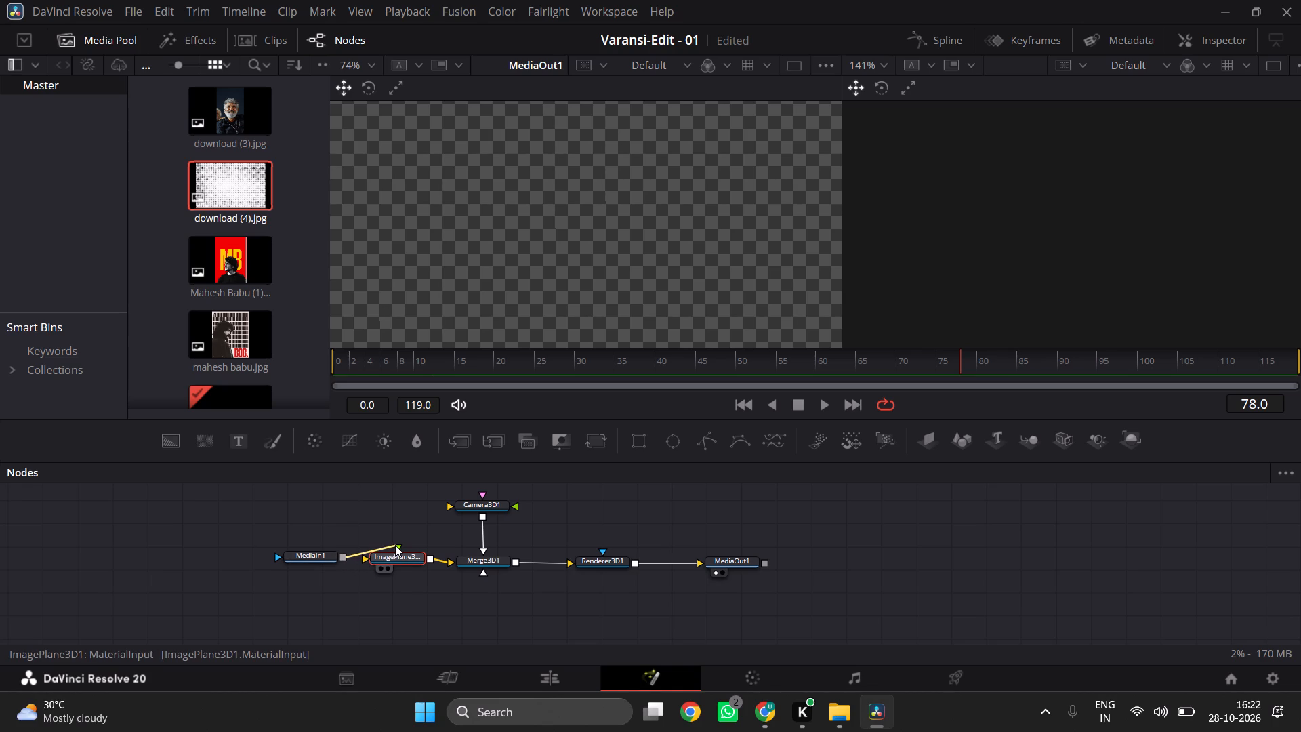
{"action": "left_click_drag", "start_coordinate": [395, 545], "coordinate": [400, 546]}
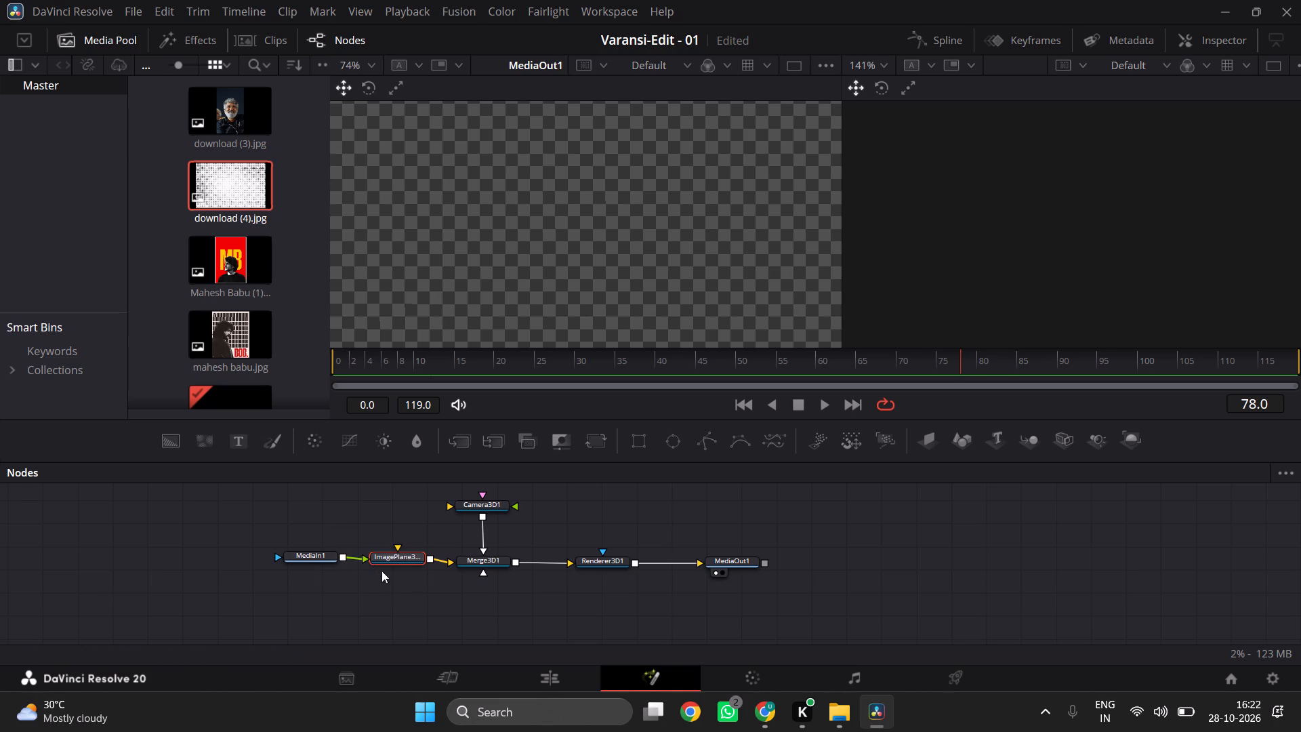
{"action": "left_click_drag", "start_coordinate": [308, 554], "coordinate": [279, 554]}
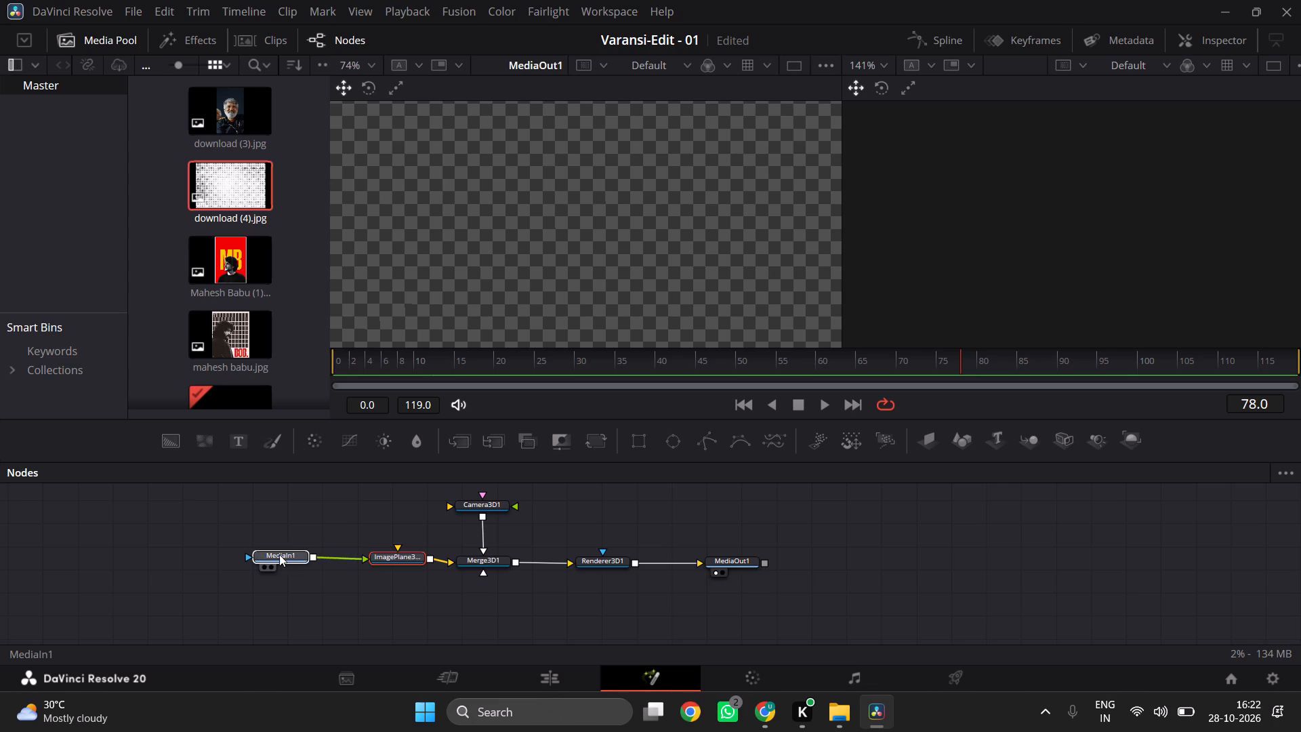
{"action": "left_click_drag", "start_coordinate": [279, 554], "coordinate": [286, 562]}
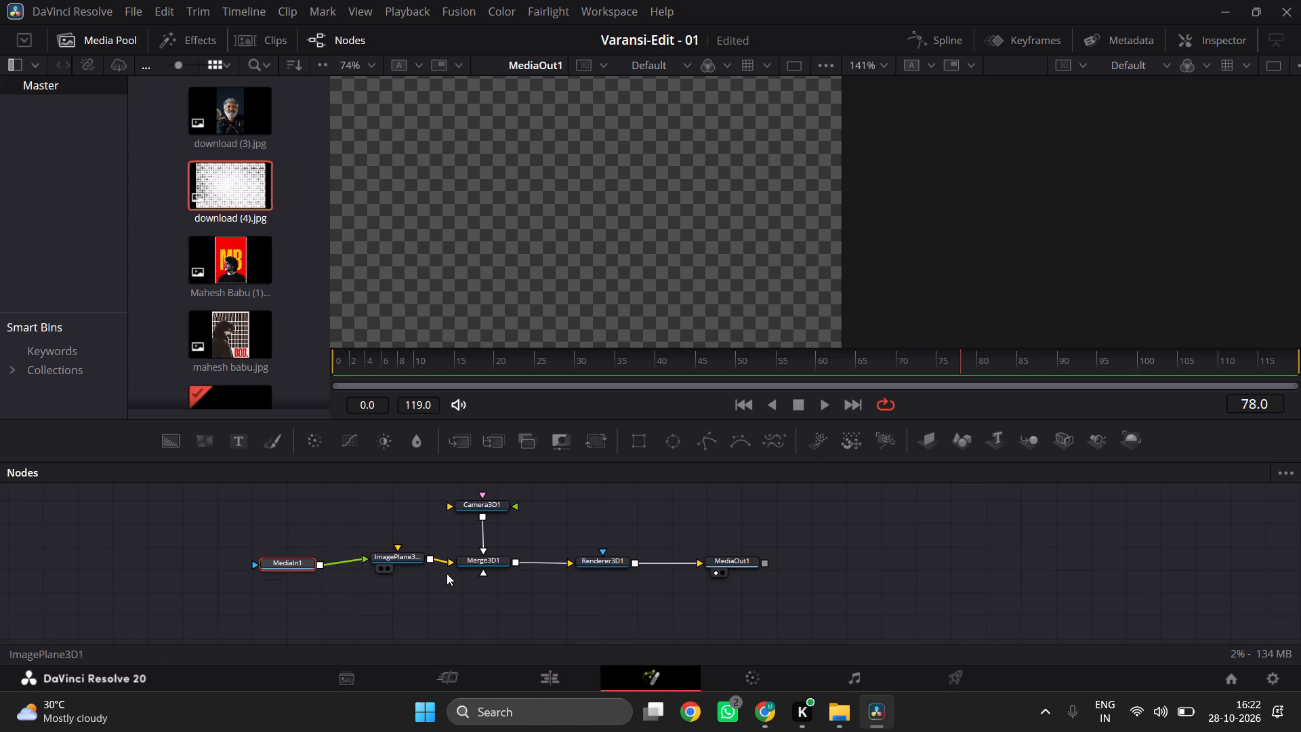
Reload MediaOut1 in the first viewer to check the rendered output.
{"action": "left_click", "coordinate": [726, 563]}
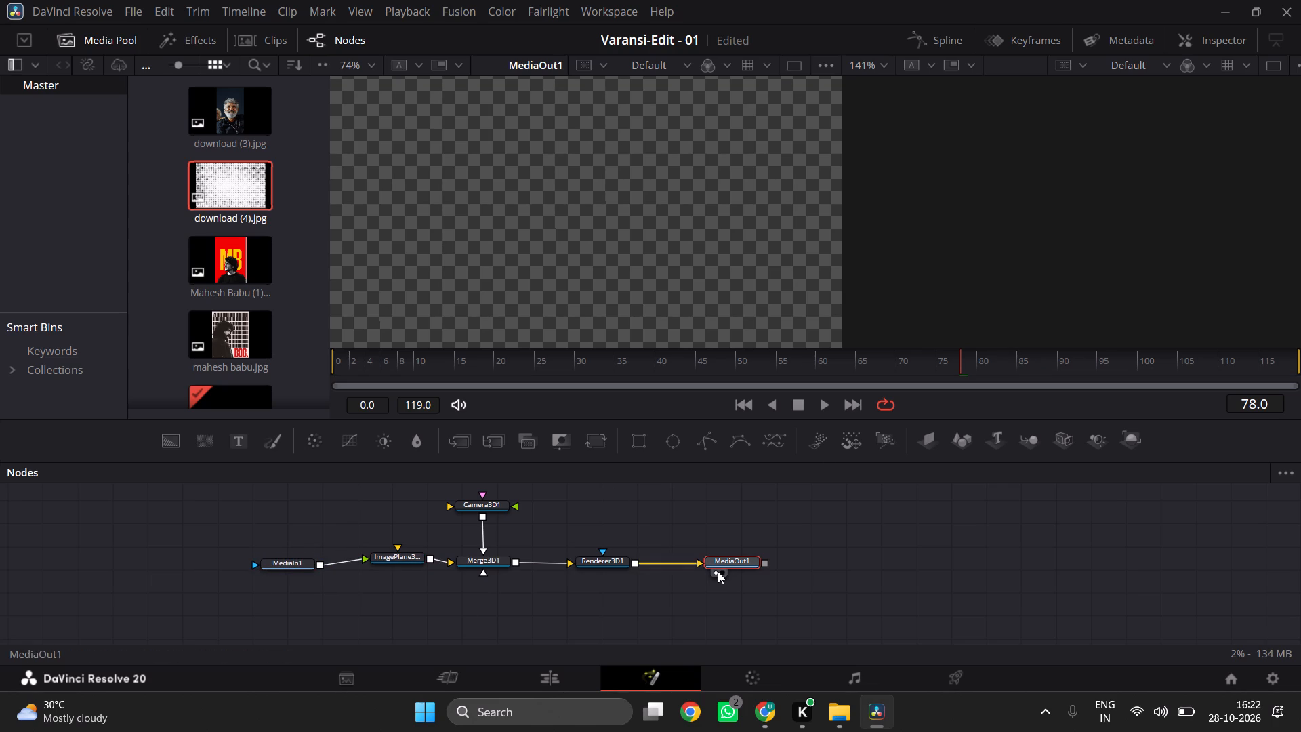
{"action": "left_click", "coordinate": [718, 571]}
{"action": "left_click", "coordinate": [718, 571]}
{"action": "left_click", "coordinate": [718, 571]}
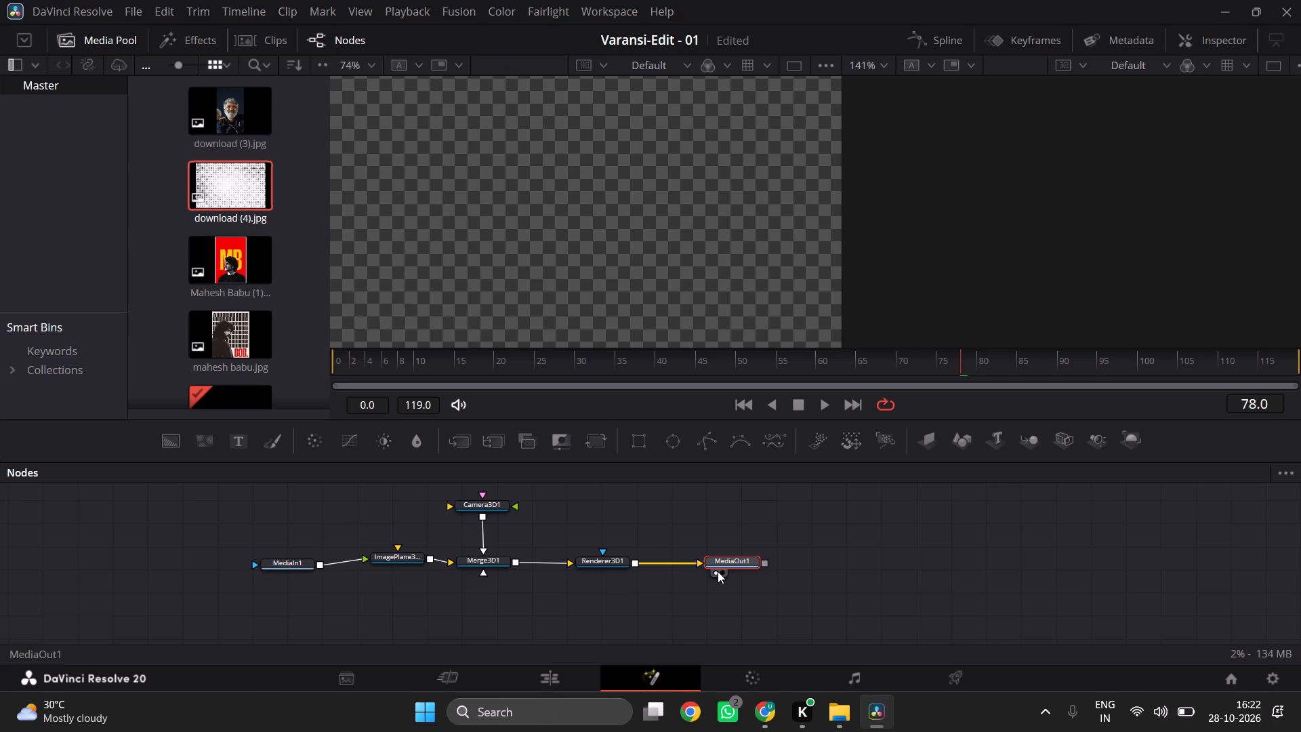
{"action": "left_click", "coordinate": [718, 571]}
{"action": "left_click", "coordinate": [718, 571]}
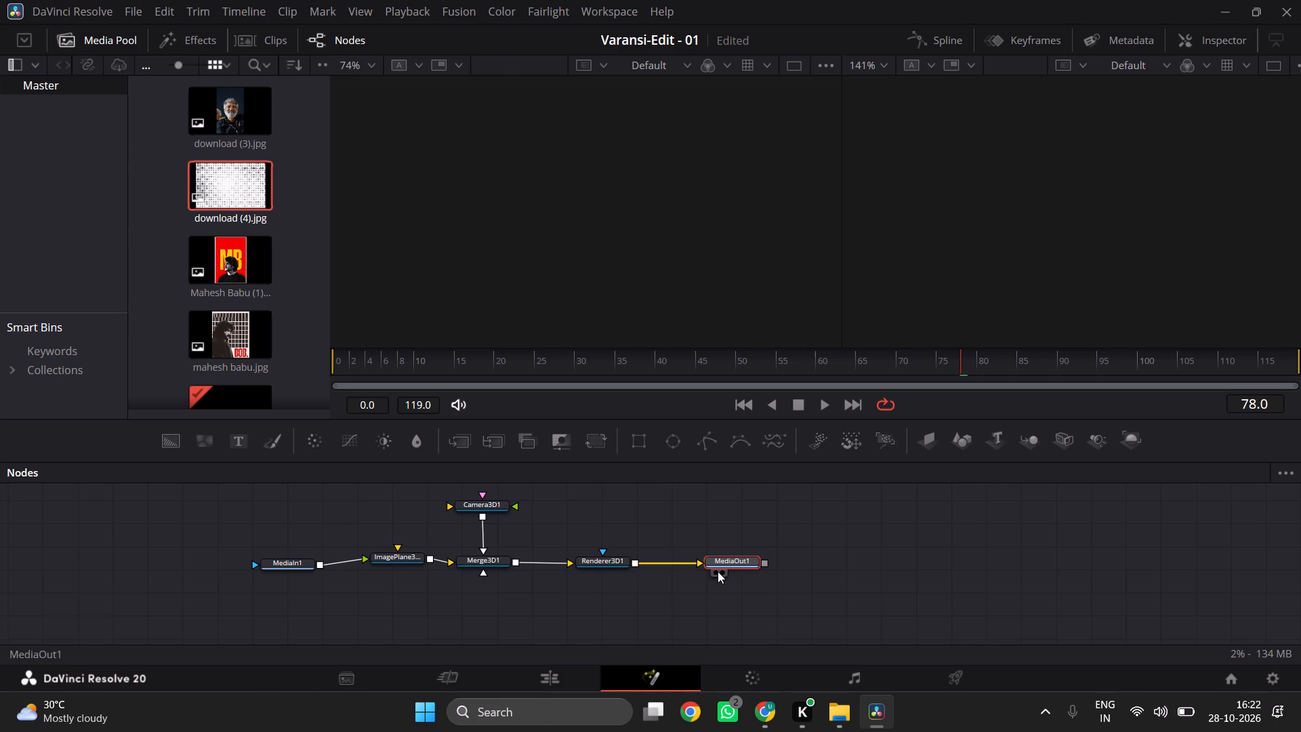
{"action": "left_click", "coordinate": [718, 571]}
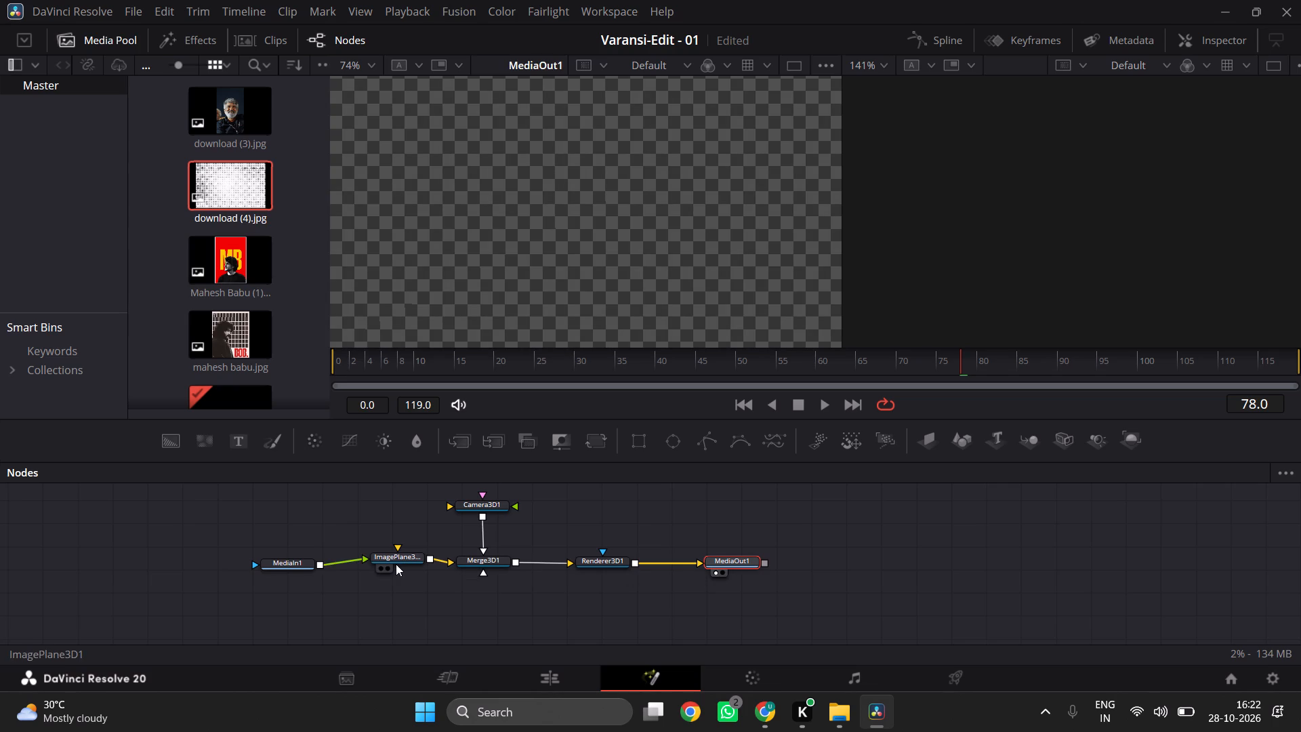
Display Merge3D1 in the second viewer and examine the textured image plane in the 3D scene.
{"action": "left_click", "coordinate": [471, 573]}
{"action": "left_click", "coordinate": [471, 573]}
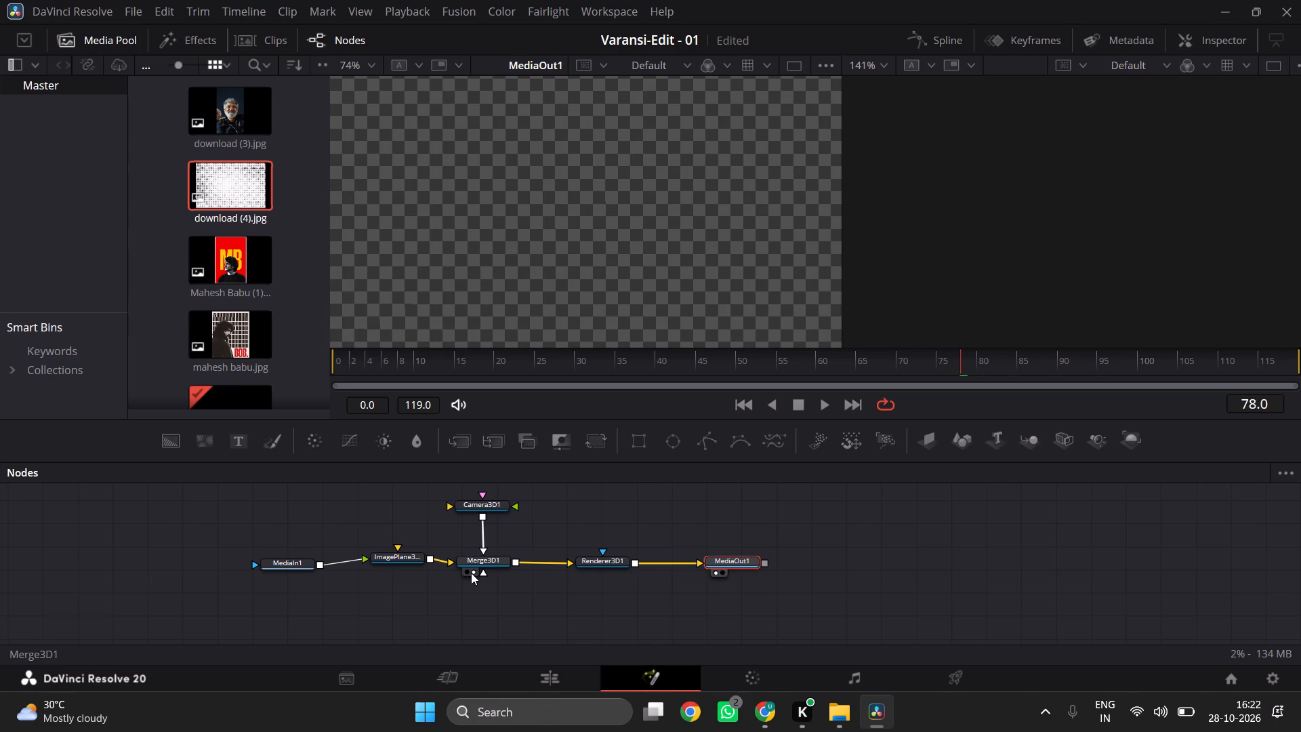
{"action": "left_click", "coordinate": [471, 573]}
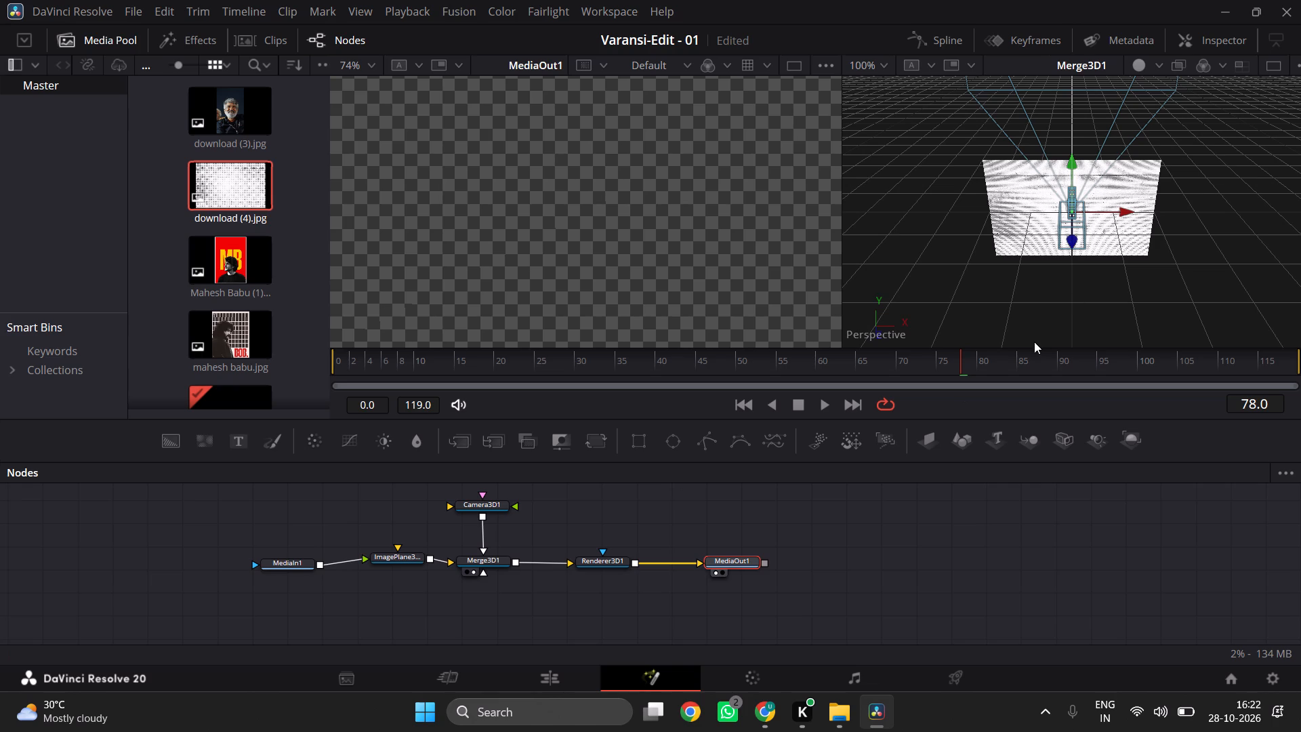
{"action": "left_click_drag", "start_coordinate": [1140, 230], "coordinate": [1170, 160]}
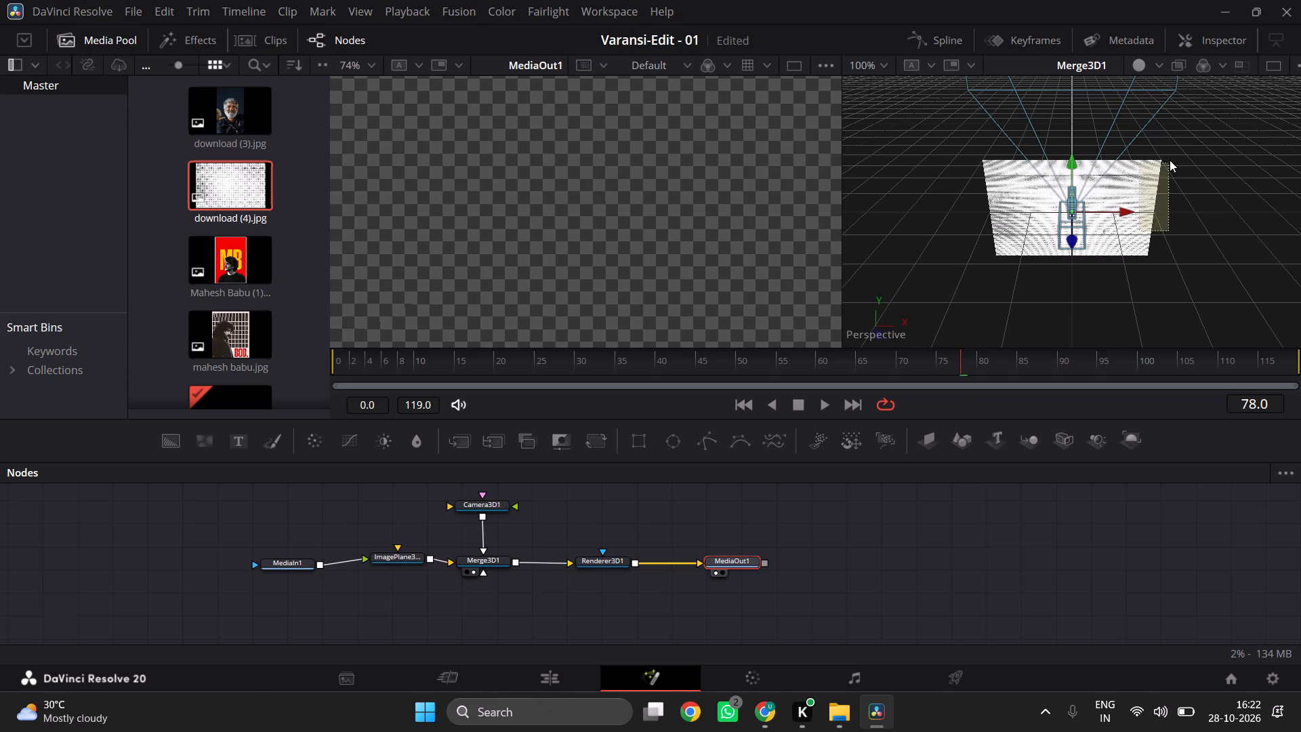
{"action": "scroll", "coordinate": [1092, 197], "scroll_direction": "up", "scroll_amount": 3, "text": "ctrl"}
{"action": "scroll", "coordinate": [1092, 197], "scroll_direction": "down", "scroll_amount": 7, "text": "ctrl"}
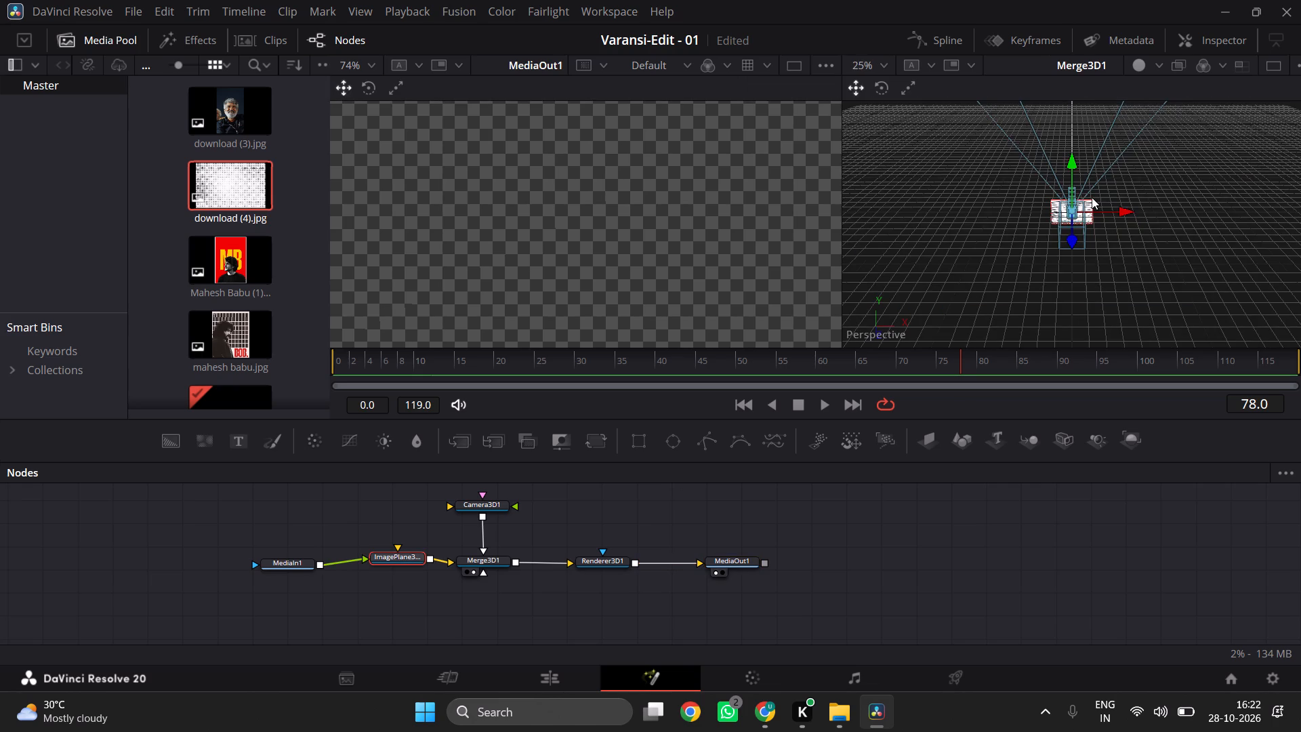
{"action": "scroll", "coordinate": [1092, 197], "scroll_direction": "up", "scroll_amount": 2, "text": "ctrl"}
{"action": "left_click", "coordinate": [589, 237]}
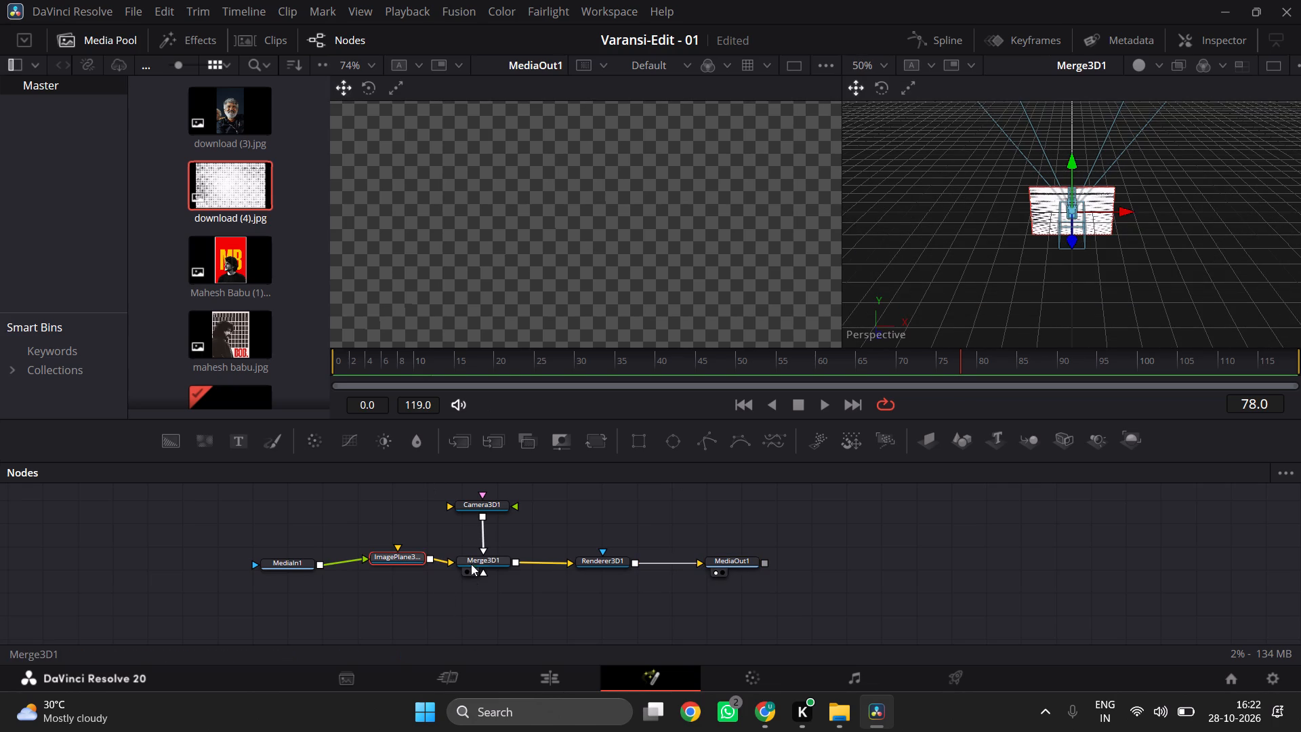
Show MediaOut1 in the second viewer and Merge3D1 in the first viewer.
{"action": "left_click", "coordinate": [471, 571]}
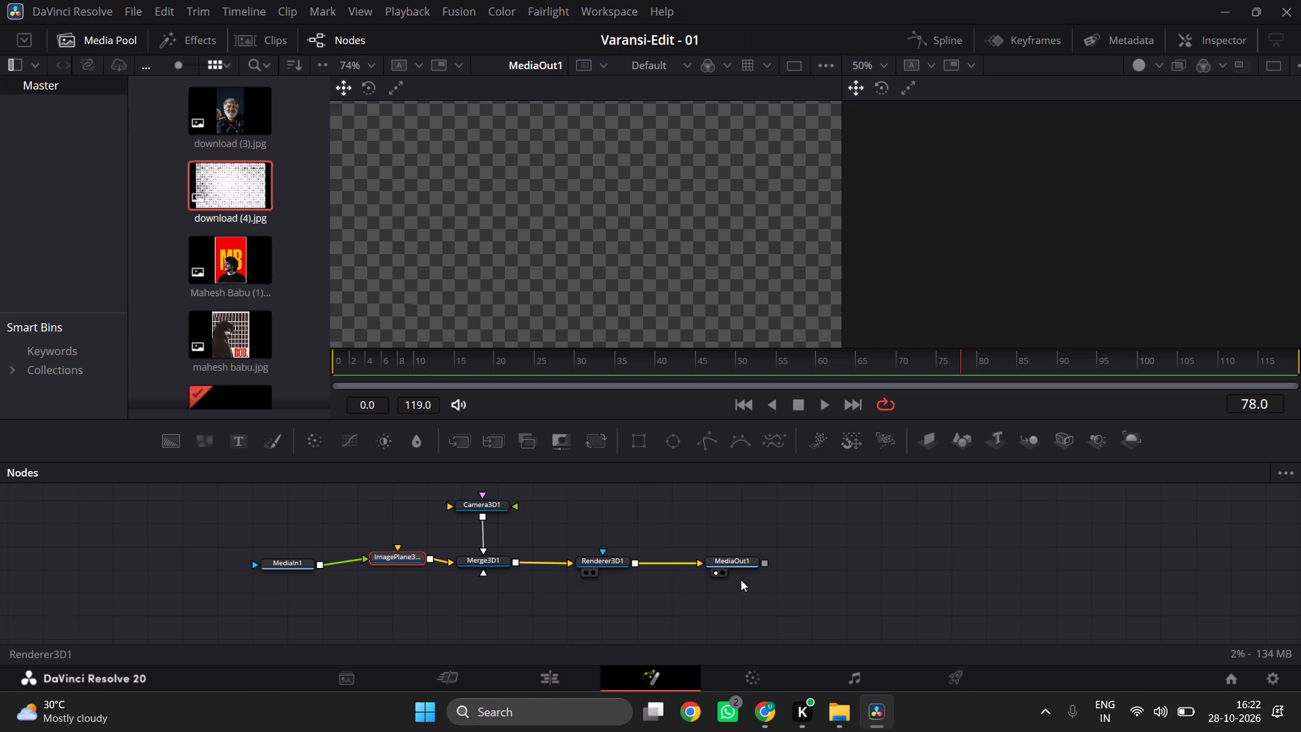
{"action": "left_click", "coordinate": [726, 571]}
{"action": "left_click", "coordinate": [726, 571]}
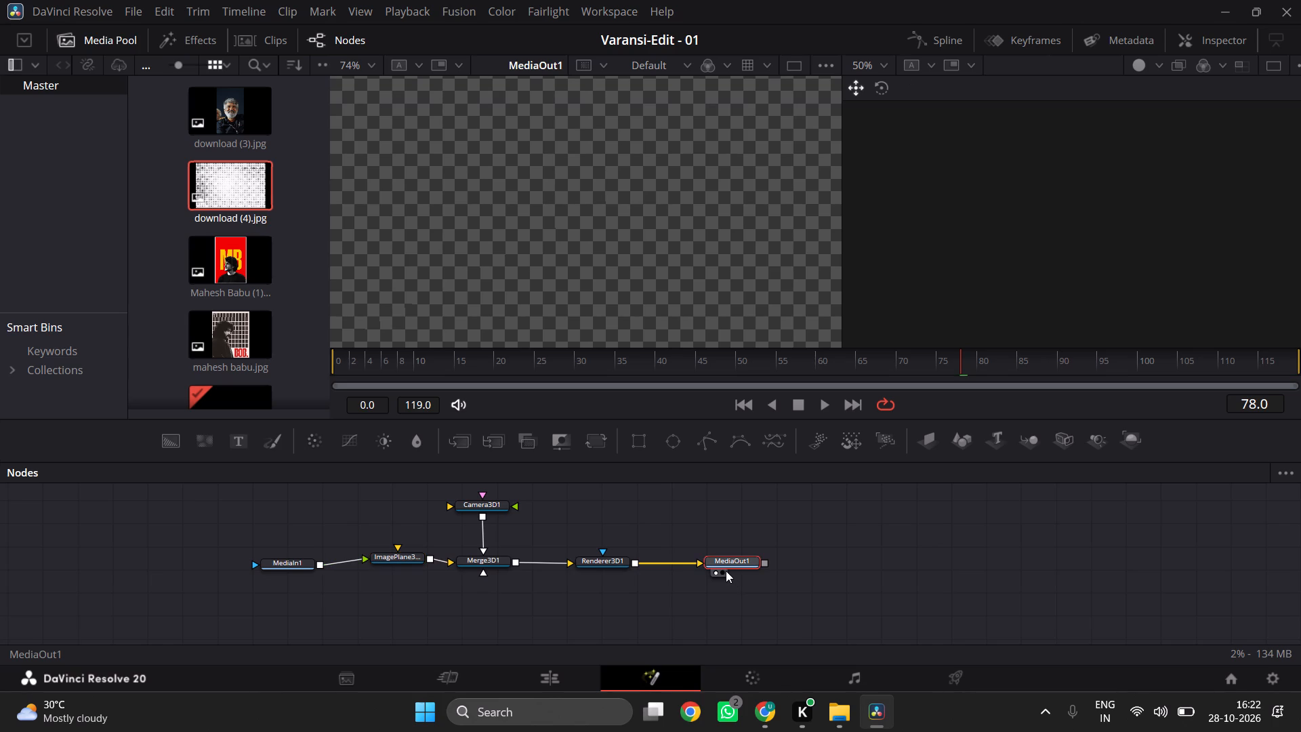
{"action": "left_click", "coordinate": [719, 571]}
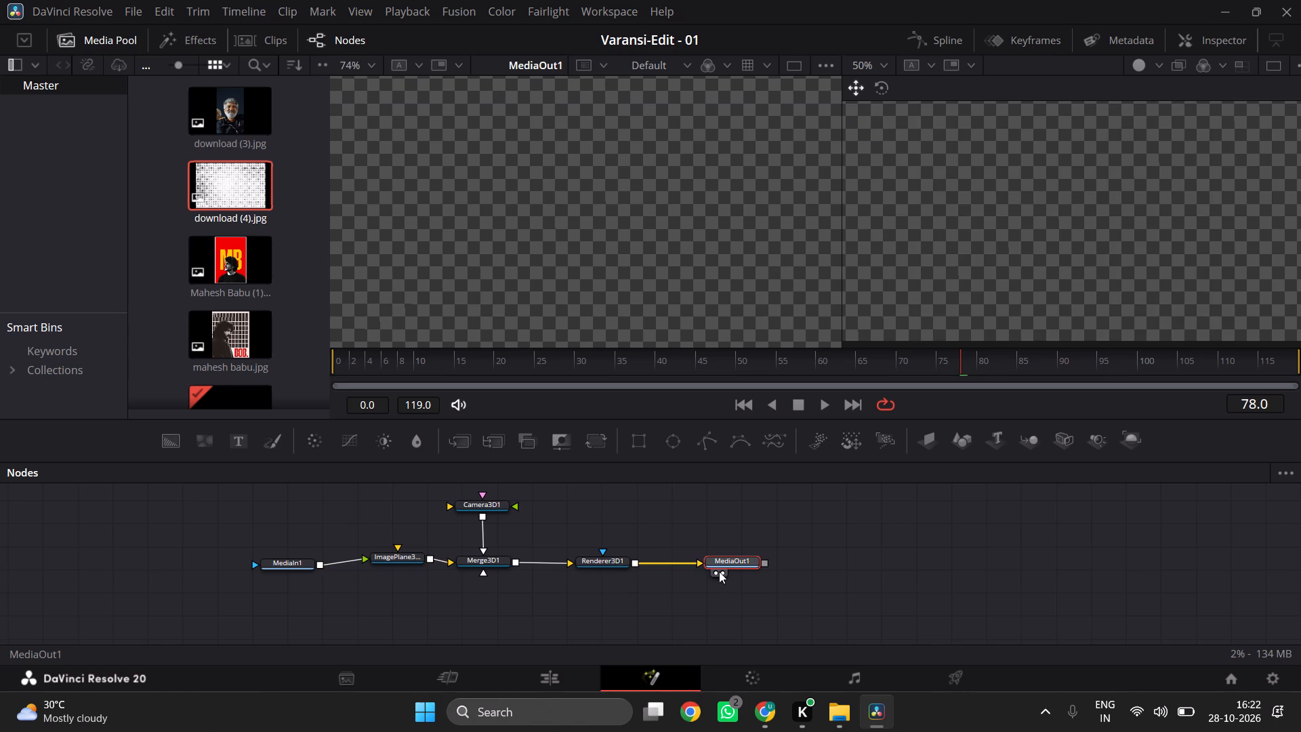
{"action": "left_click", "coordinate": [469, 573]}
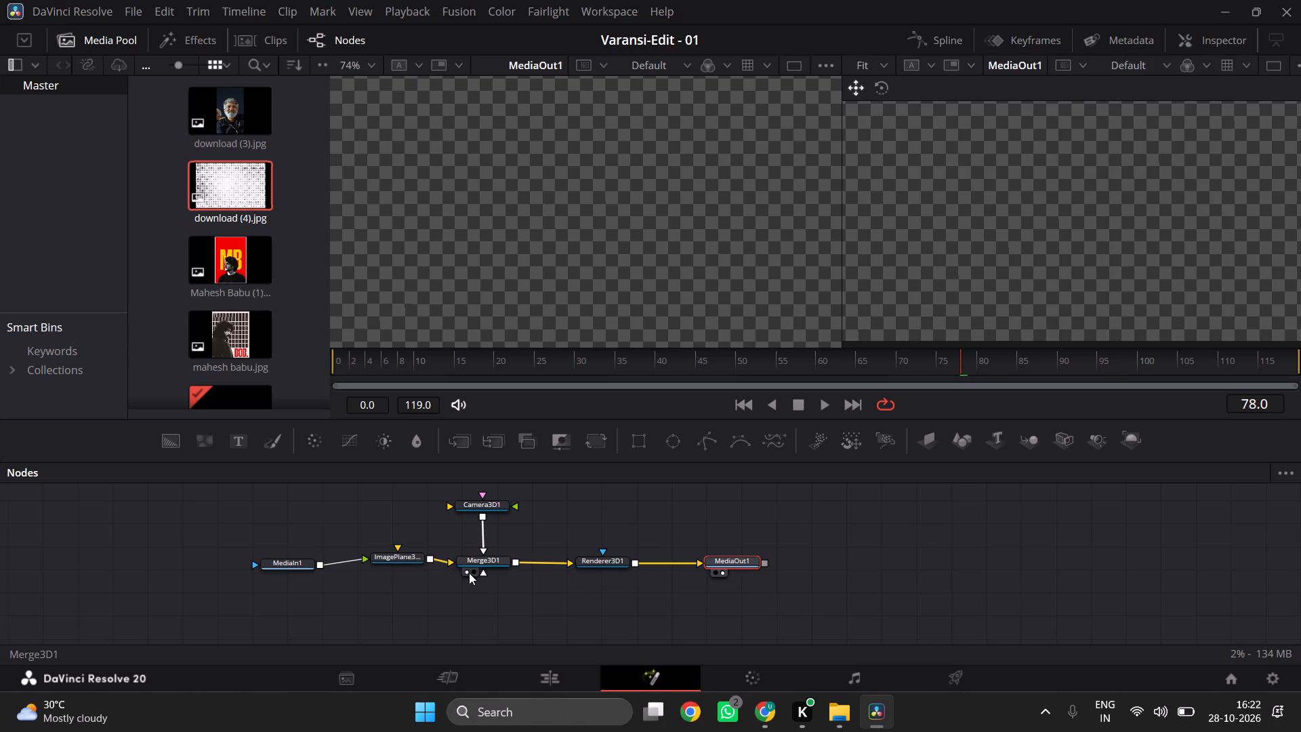
Examine the image plane's position relative to the camera in Merge3D1's perspective view.
{"action": "scroll", "coordinate": [659, 251], "scroll_direction": "down", "scroll_amount": 3, "text": "ctrl"}
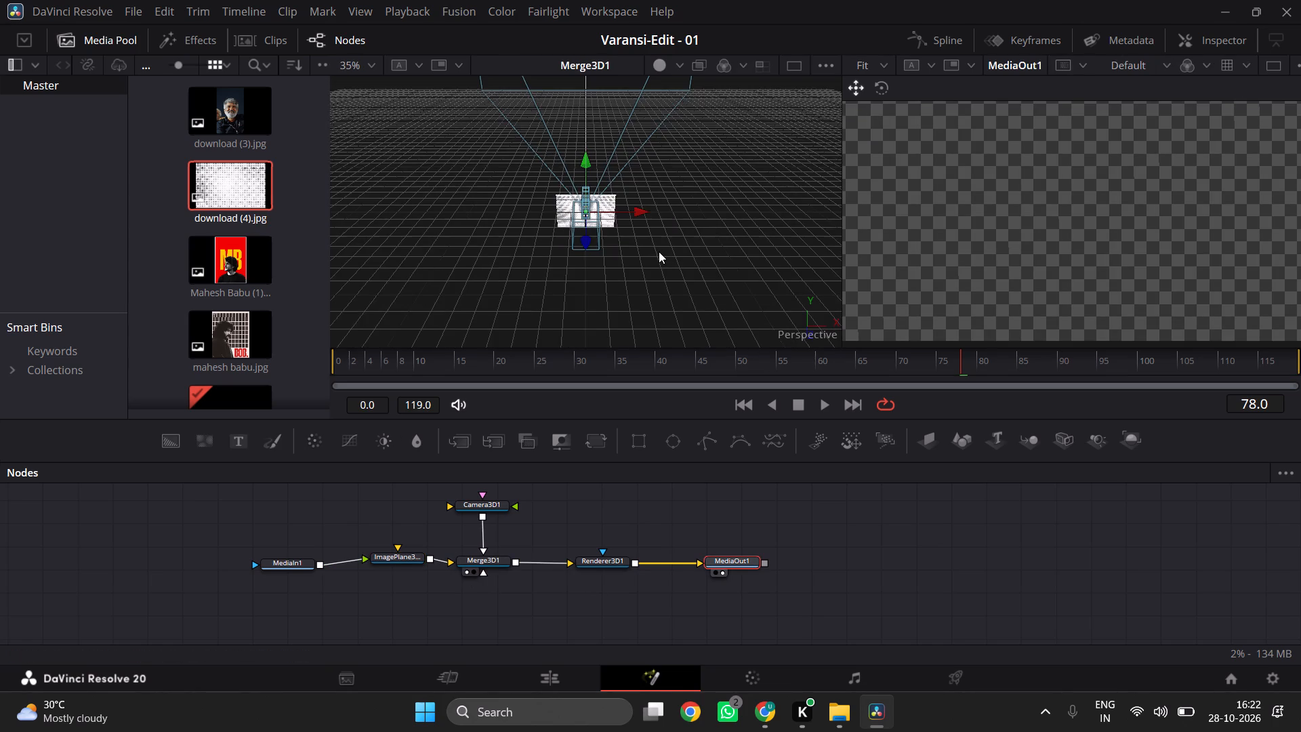
{"action": "scroll", "coordinate": [659, 251], "scroll_direction": "down", "scroll_amount": 2, "text": "ctrl"}
{"action": "scroll", "coordinate": [605, 208], "scroll_direction": "left", "scroll_amount": 2}
{"action": "left_click", "coordinate": [605, 208]}
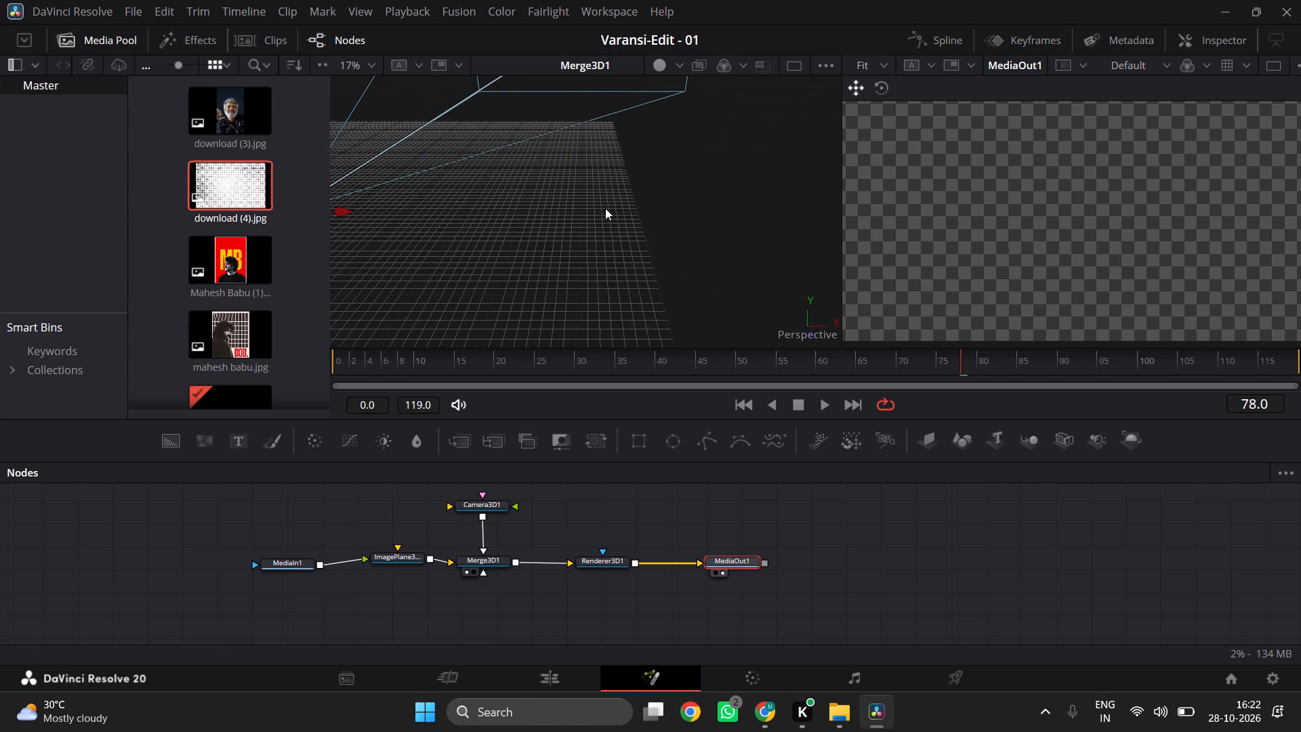
{"action": "scroll", "coordinate": [499, 143], "scroll_direction": "right", "scroll_amount": 3}
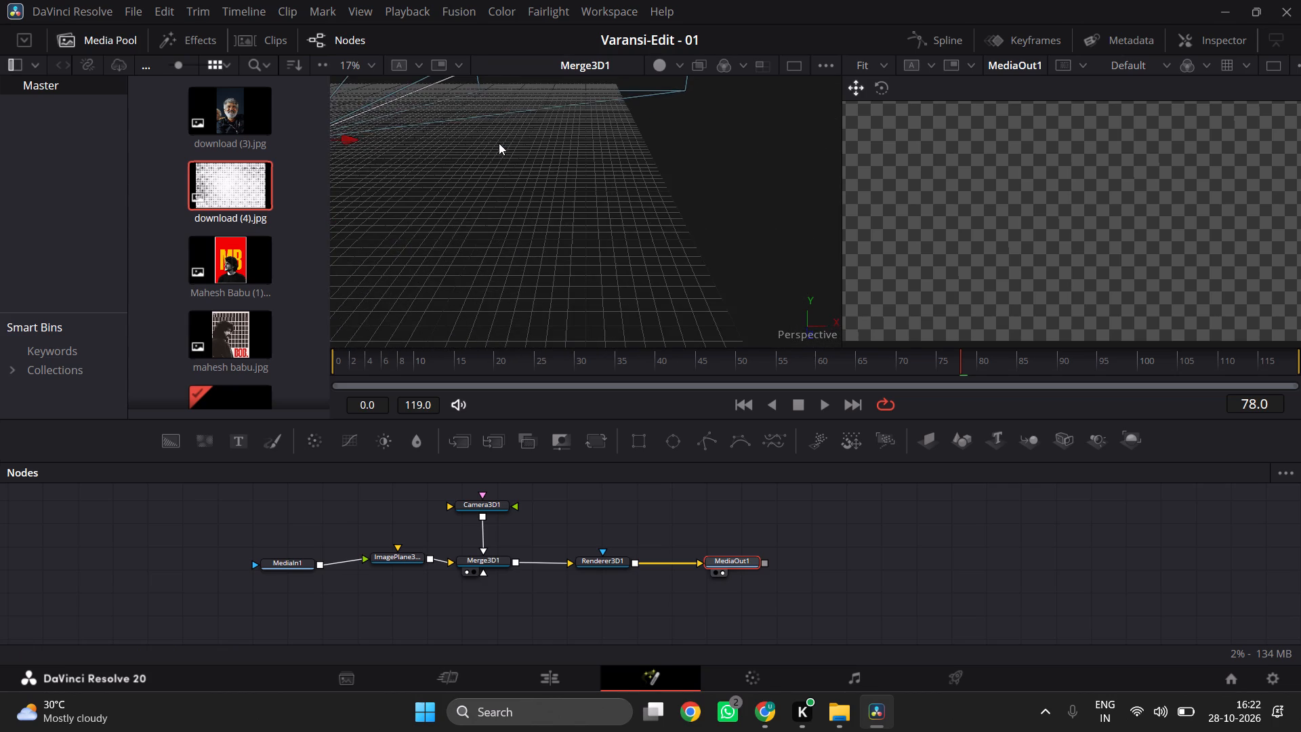
{"action": "scroll", "coordinate": [499, 143], "scroll_direction": "right", "scroll_amount": 2}
{"action": "scroll", "coordinate": [499, 143], "scroll_direction": "down", "scroll_amount": 1}
{"action": "scroll", "coordinate": [499, 143], "scroll_direction": "up", "scroll_amount": 1, "text": "ctrl"}
{"action": "scroll", "coordinate": [499, 143], "scroll_direction": "down", "scroll_amount": 1, "text": "ctrl"}
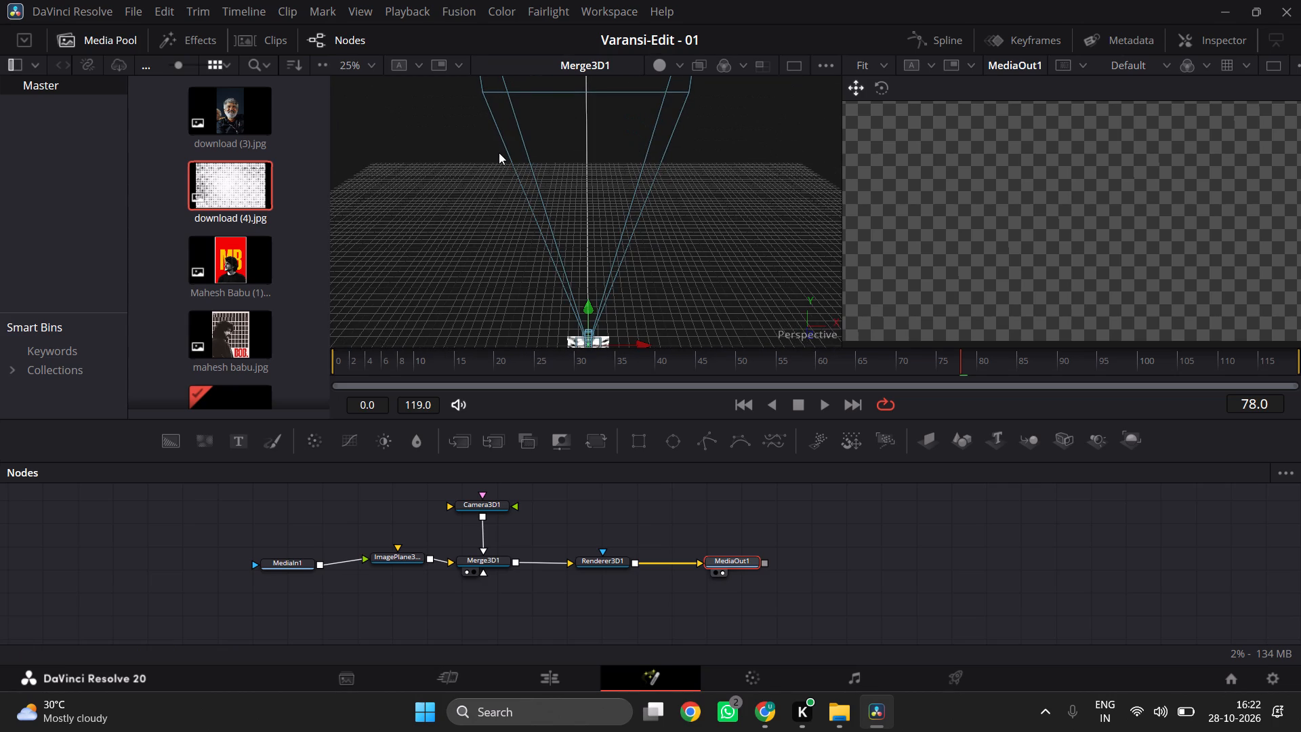
{"action": "scroll", "coordinate": [499, 152], "scroll_direction": "down", "scroll_amount": 2}
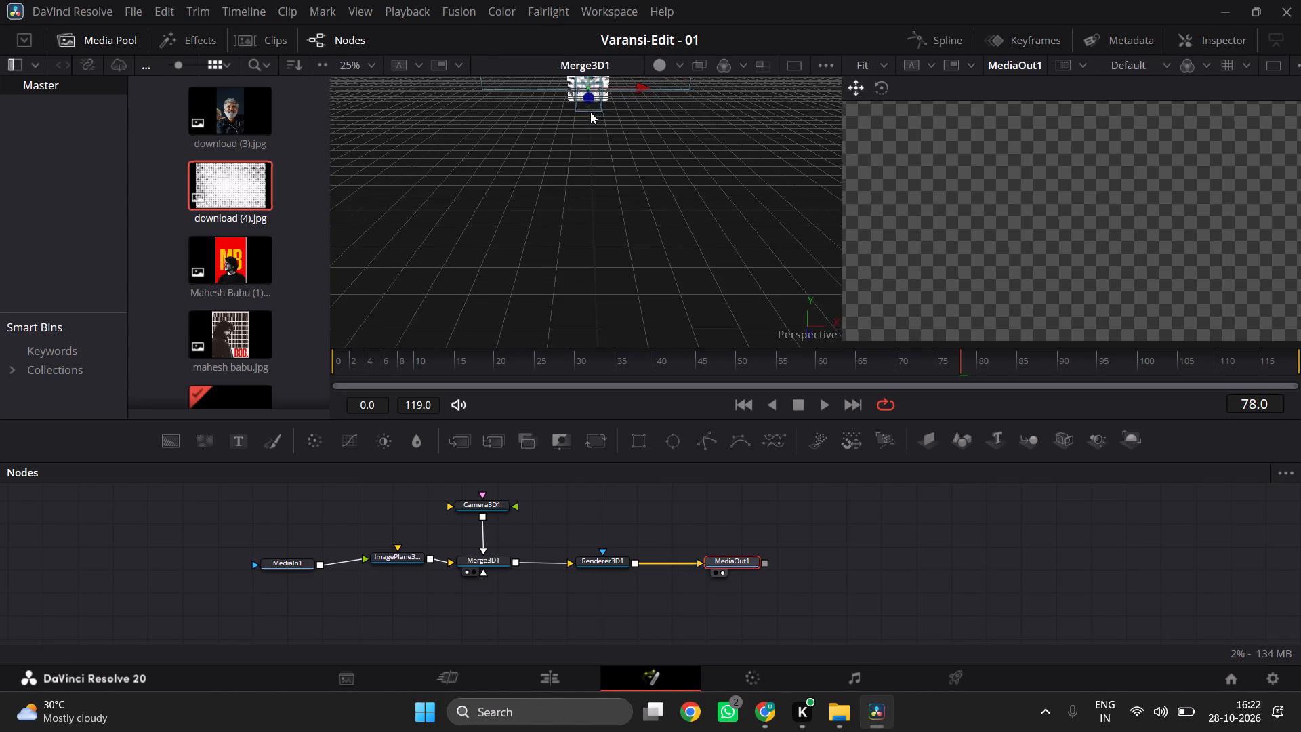
{"action": "scroll", "coordinate": [609, 91], "scroll_direction": "left", "scroll_amount": 1}
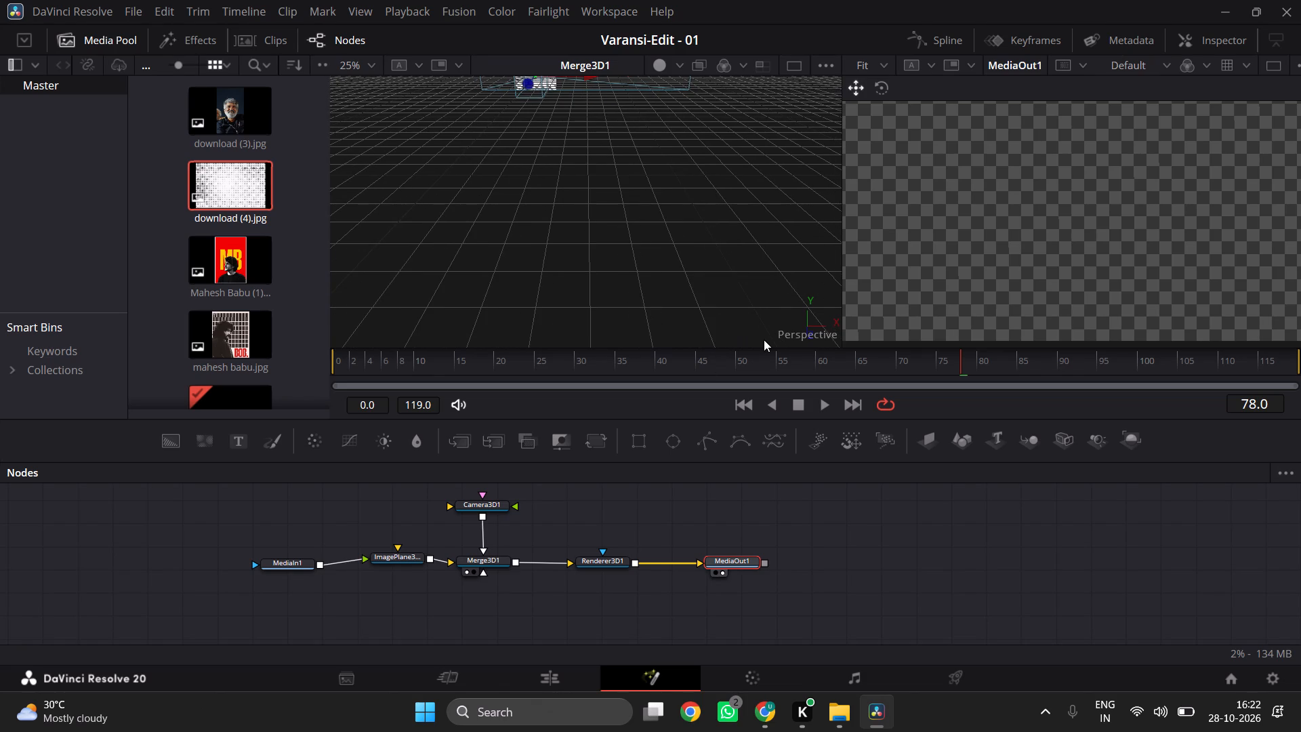
{"action": "scroll", "coordinate": [678, 183], "scroll_direction": "left", "scroll_amount": 1}
{"action": "scroll", "coordinate": [678, 183], "scroll_direction": "right", "scroll_amount": 1}
{"action": "scroll", "coordinate": [678, 183], "scroll_direction": "left", "scroll_amount": 1}
{"action": "scroll", "coordinate": [678, 183], "scroll_direction": "up", "scroll_amount": 1}
{"action": "scroll", "coordinate": [678, 183], "scroll_direction": "right", "scroll_amount": 1}
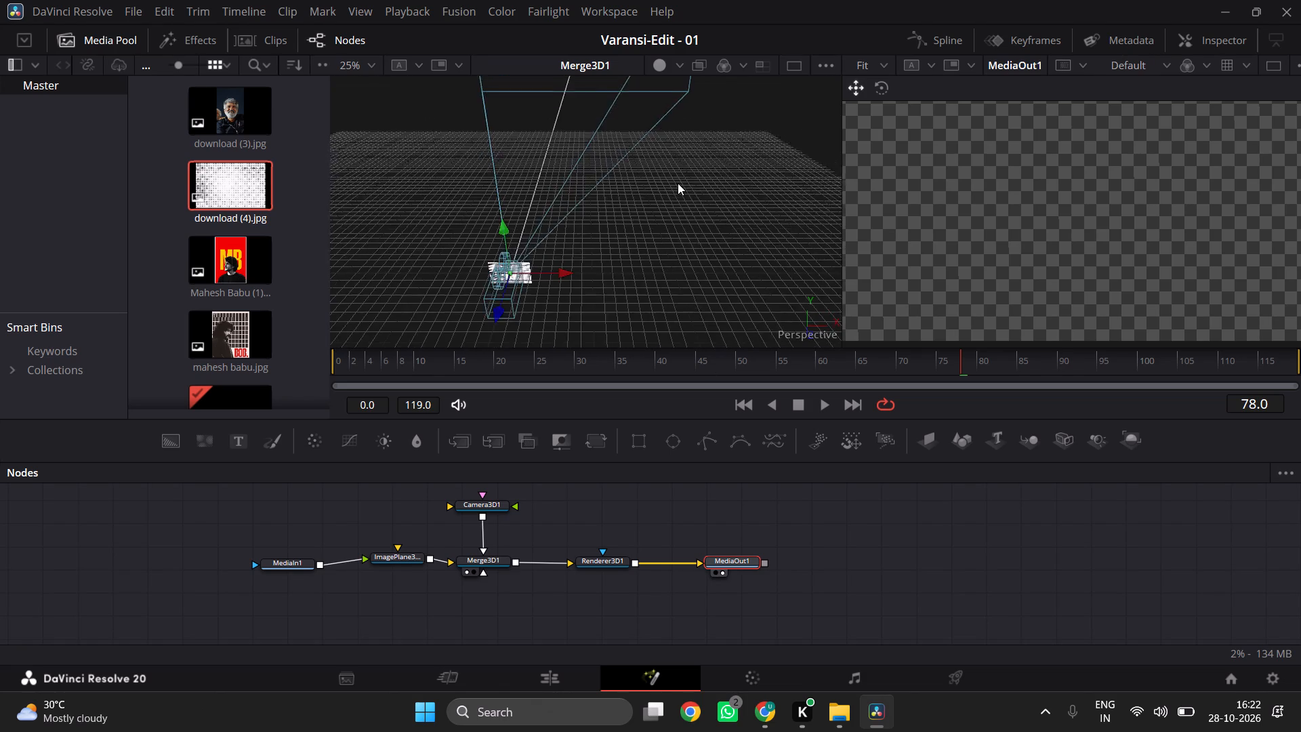
{"action": "scroll", "coordinate": [678, 183], "scroll_direction": "right", "scroll_amount": 1}
{"action": "left_click_drag", "start_coordinate": [529, 162], "coordinate": [590, 120]}
{"action": "left_click_drag", "start_coordinate": [522, 161], "coordinate": [558, 140]}
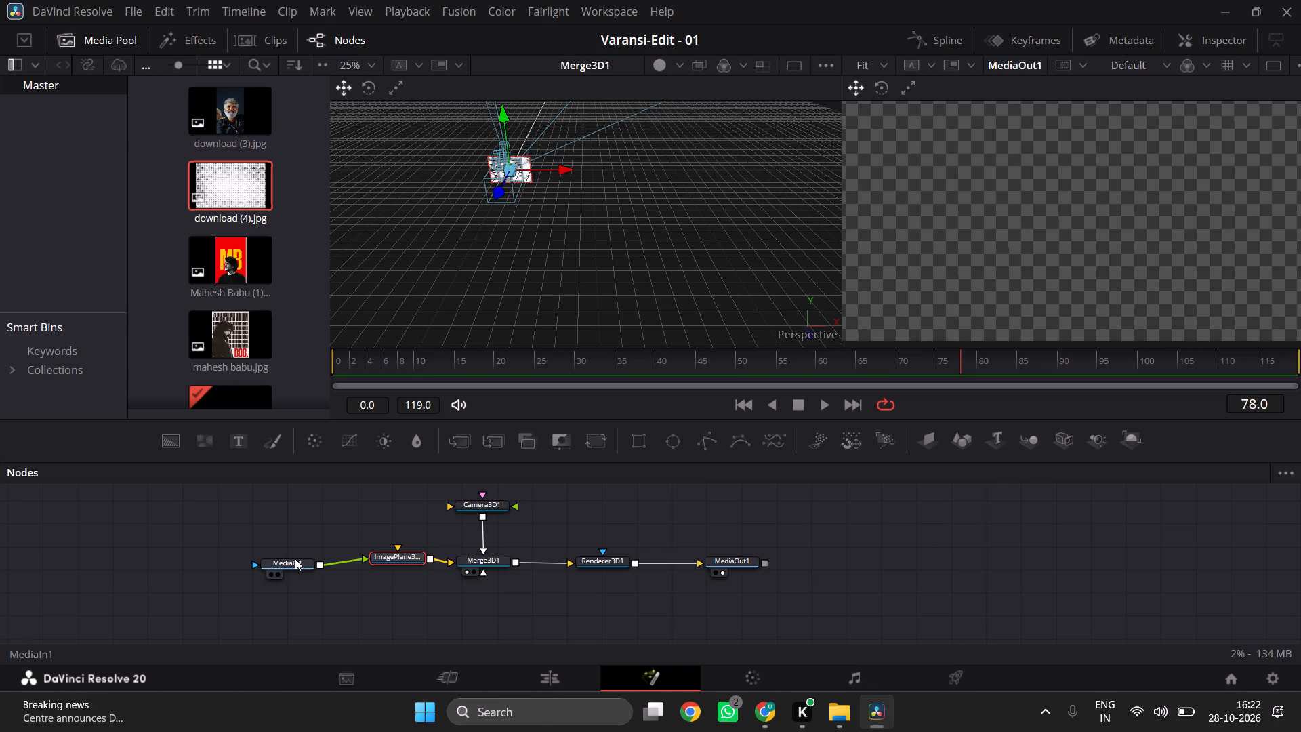
{"action": "left_click", "coordinate": [296, 559]}
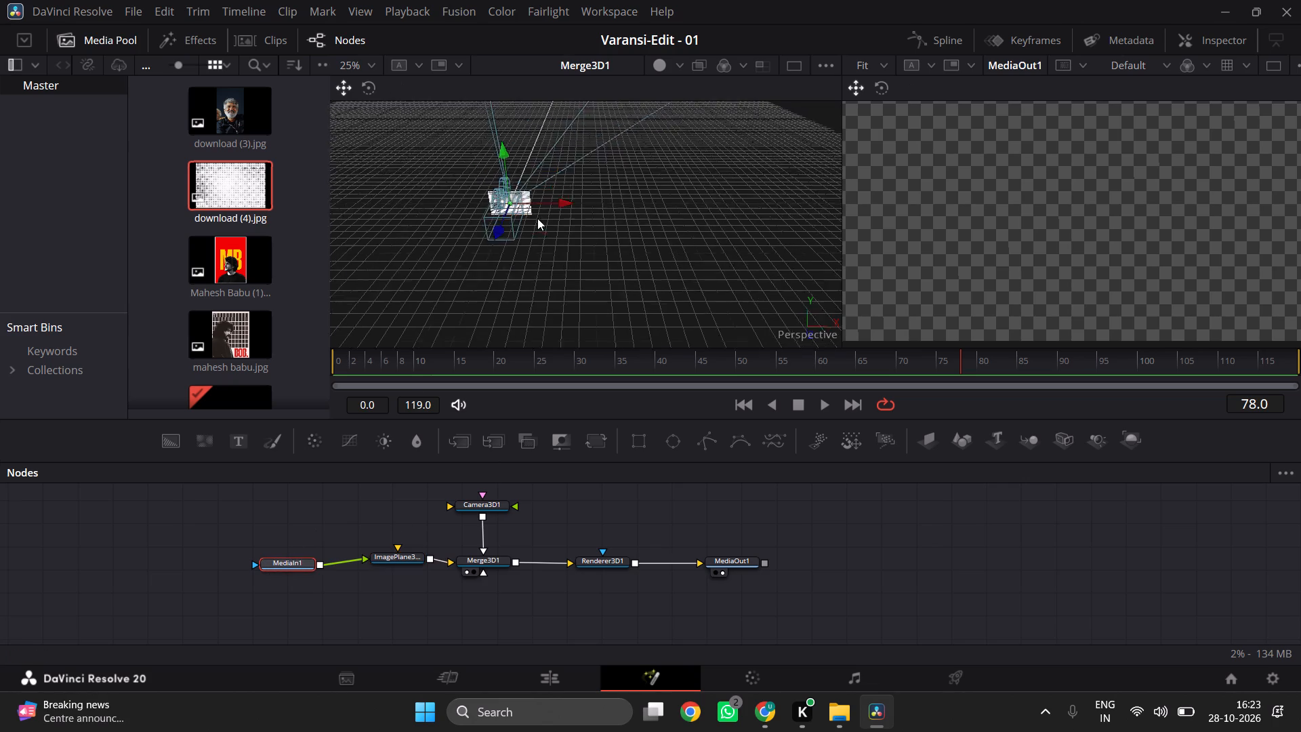
Examine the textured image plane and camera up close in Merge3D1, and compare them with the MediaOut1 output.
{"action": "scroll", "coordinate": [537, 218], "scroll_direction": "up", "scroll_amount": 2, "text": "ctrl"}
{"action": "scroll", "coordinate": [537, 218], "scroll_direction": "down", "scroll_amount": 1}
{"action": "scroll", "coordinate": [537, 218], "scroll_direction": "left", "scroll_amount": 1}
{"action": "scroll", "coordinate": [537, 218], "scroll_direction": "up", "scroll_amount": 2, "text": "ctrl"}
{"action": "scroll", "coordinate": [537, 218], "scroll_direction": "up", "scroll_amount": 2}
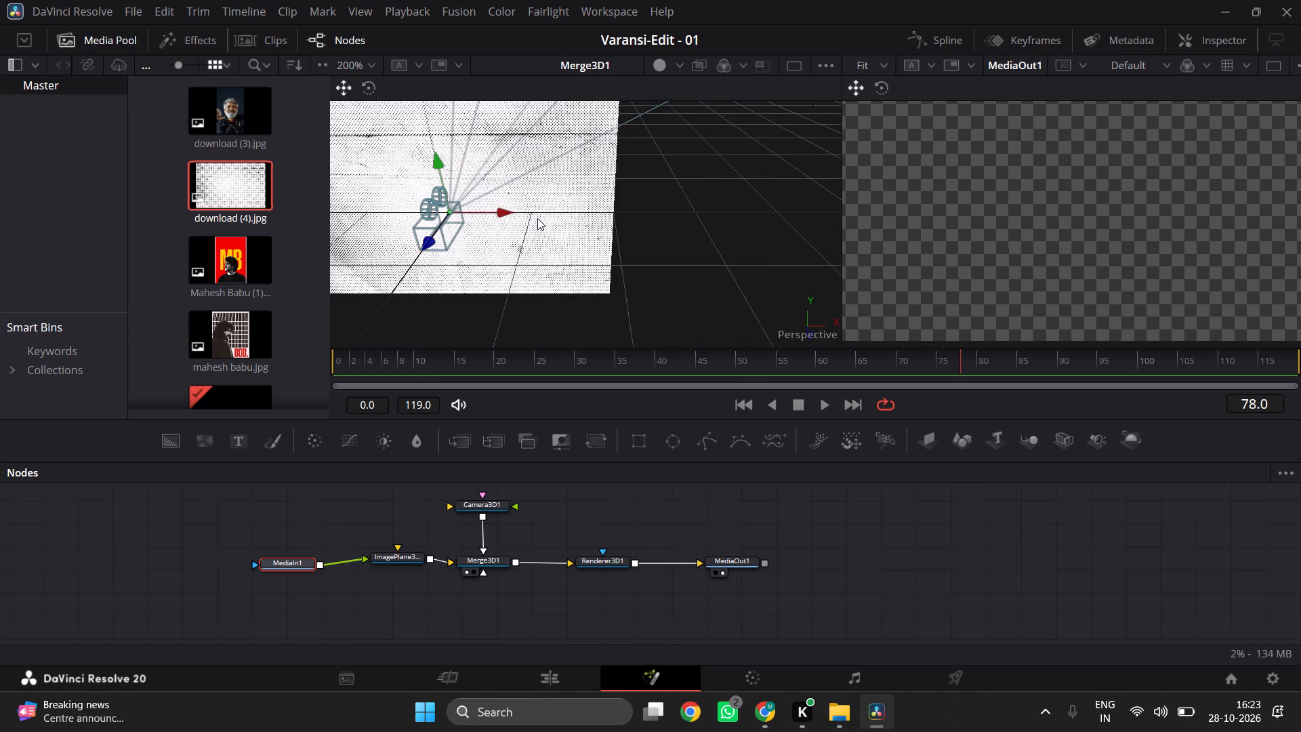
{"action": "scroll", "coordinate": [537, 218], "scroll_direction": "right", "scroll_amount": 2}
{"action": "triple_click", "coordinate": [571, 200]}
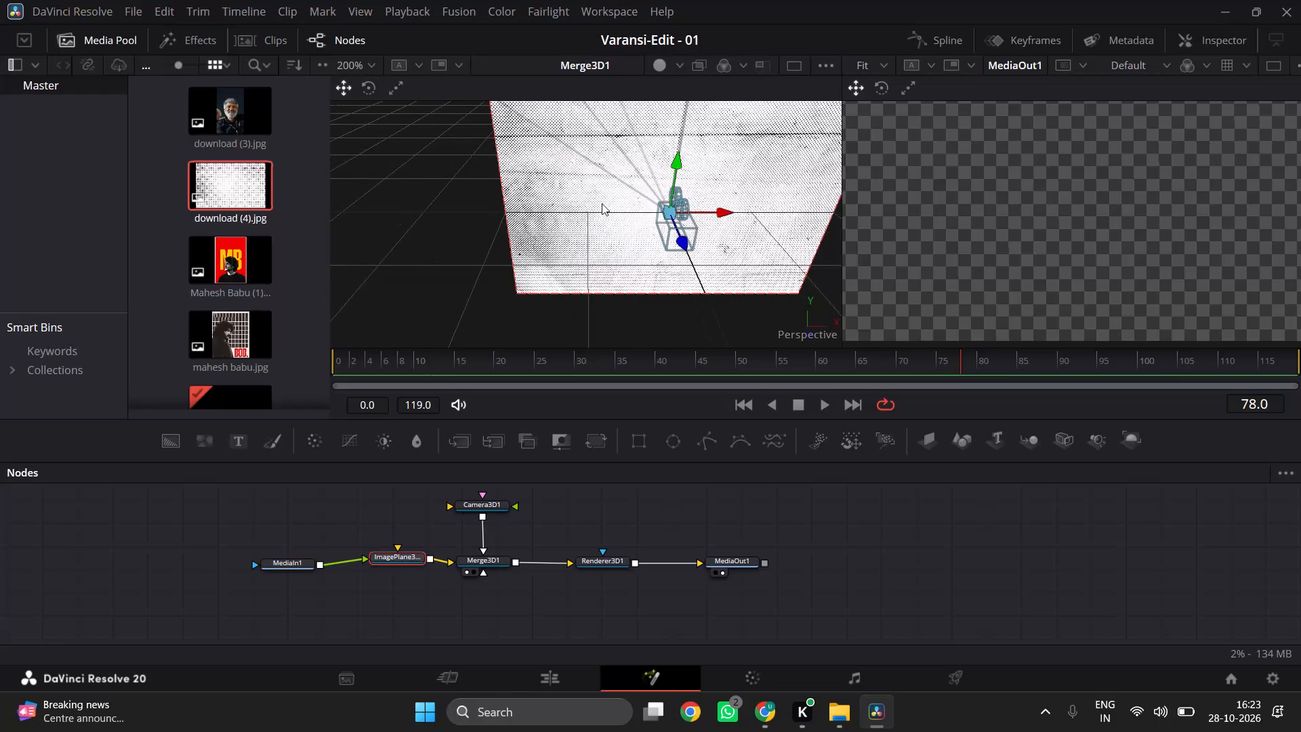
{"action": "left_click_drag", "start_coordinate": [795, 283], "coordinate": [808, 285]}
{"action": "left_click_drag", "start_coordinate": [808, 285], "coordinate": [821, 291]}
{"action": "left_click", "coordinate": [1029, 215]}
{"action": "scroll", "coordinate": [1029, 215], "scroll_direction": "down", "scroll_amount": 2, "text": "ctrl"}
{"action": "scroll", "coordinate": [1029, 215], "scroll_direction": "up", "scroll_amount": 2, "text": "ctrl"}
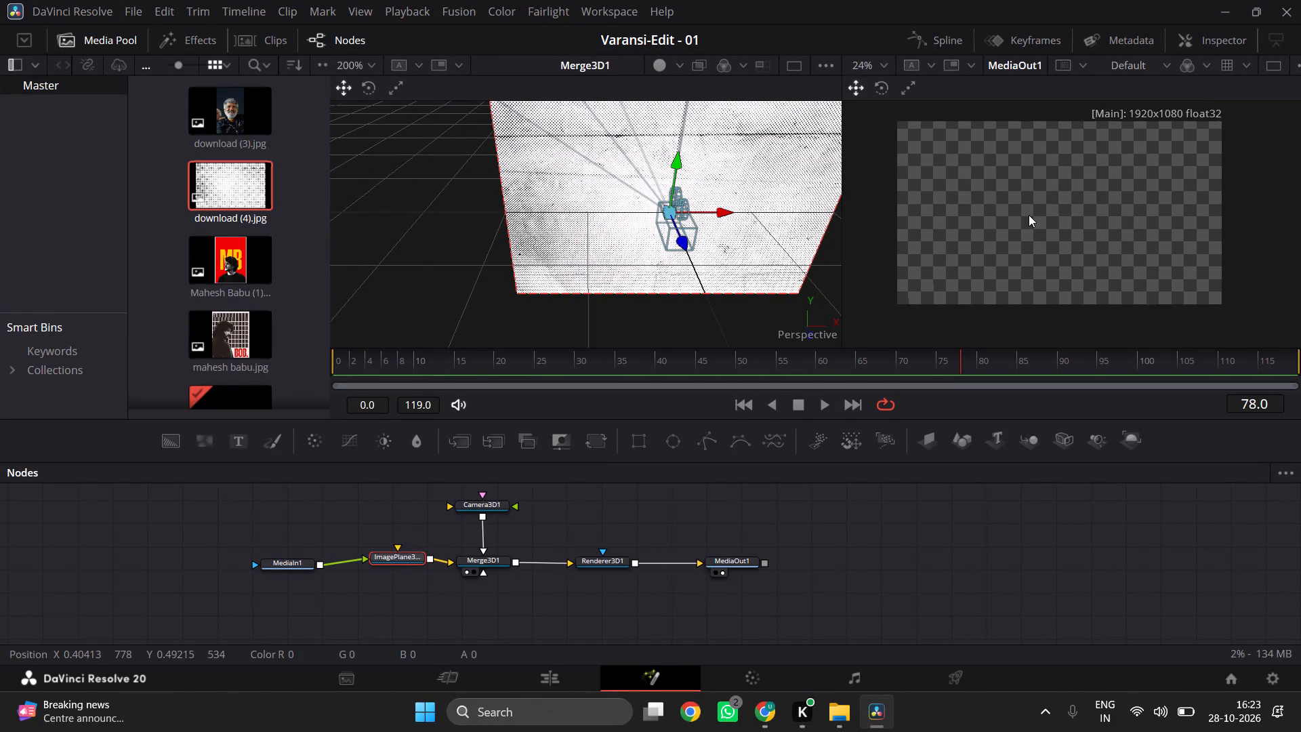
{"action": "scroll", "coordinate": [1029, 215], "scroll_direction": "up", "scroll_amount": 2, "text": "ctrl"}
{"action": "left_click", "coordinate": [1077, 171]}
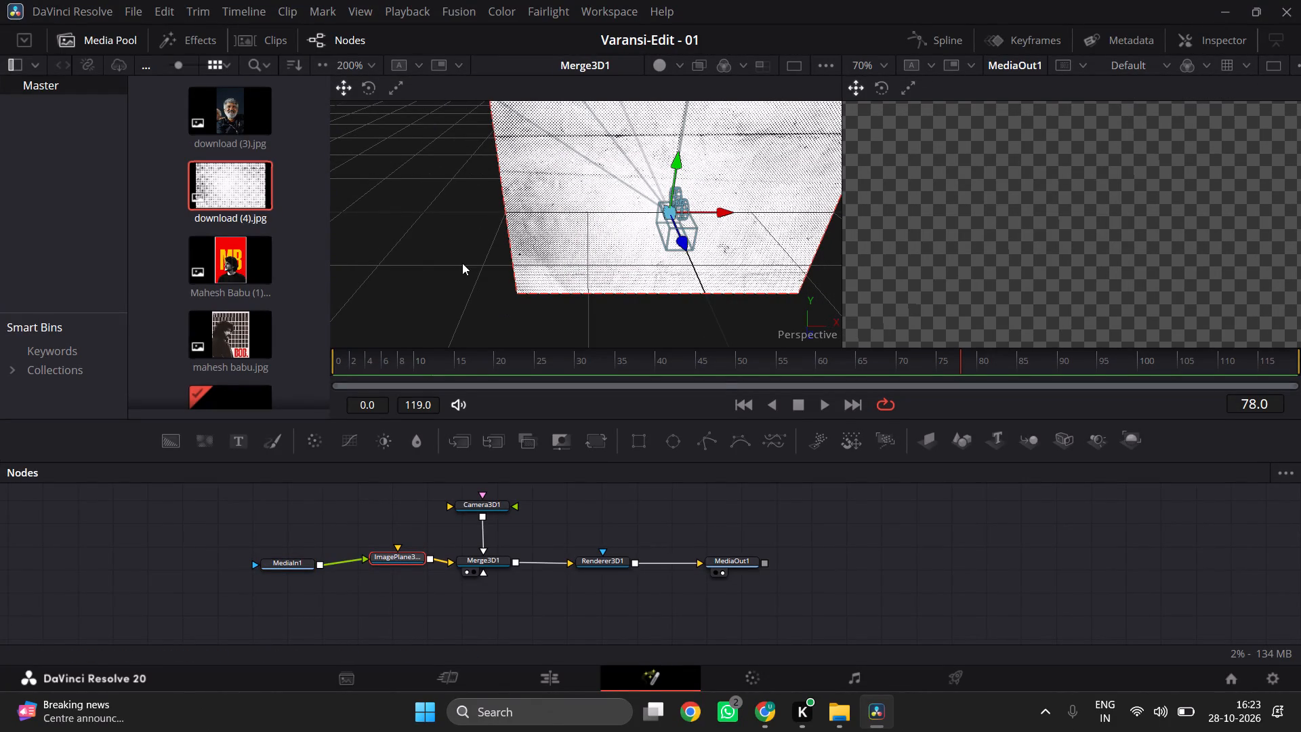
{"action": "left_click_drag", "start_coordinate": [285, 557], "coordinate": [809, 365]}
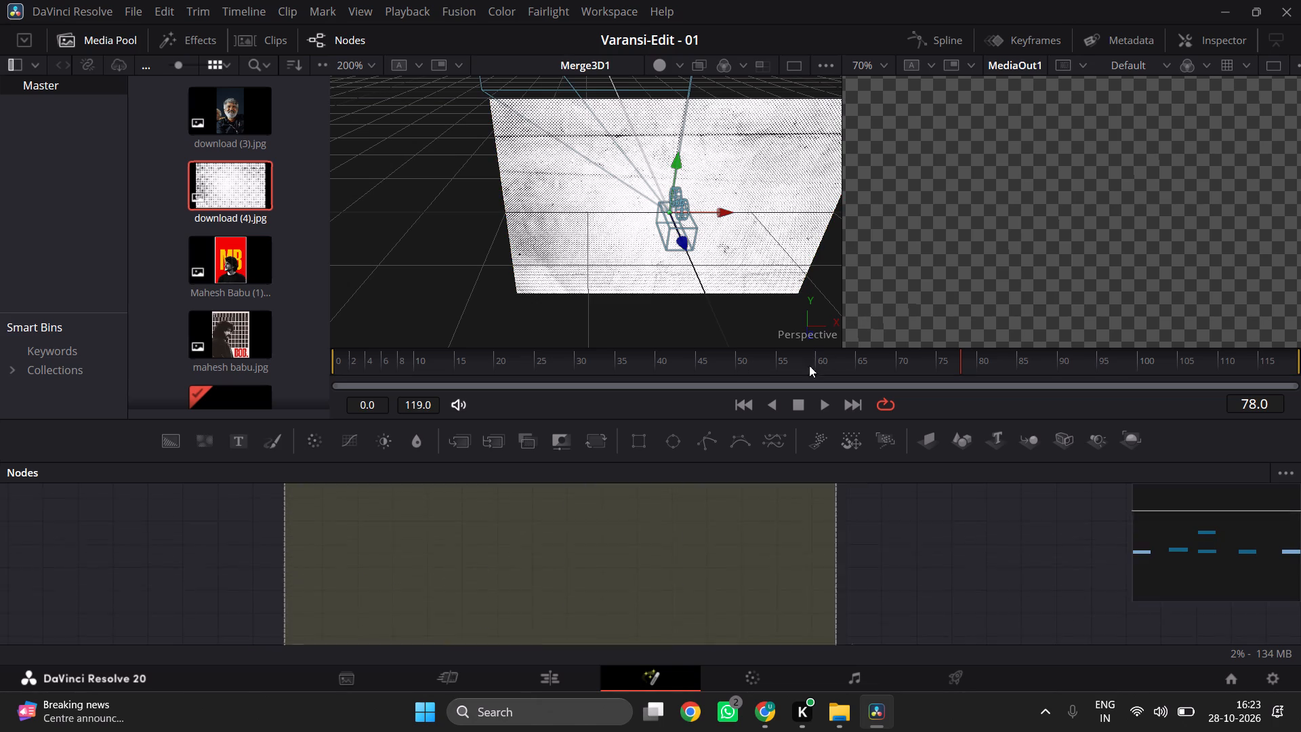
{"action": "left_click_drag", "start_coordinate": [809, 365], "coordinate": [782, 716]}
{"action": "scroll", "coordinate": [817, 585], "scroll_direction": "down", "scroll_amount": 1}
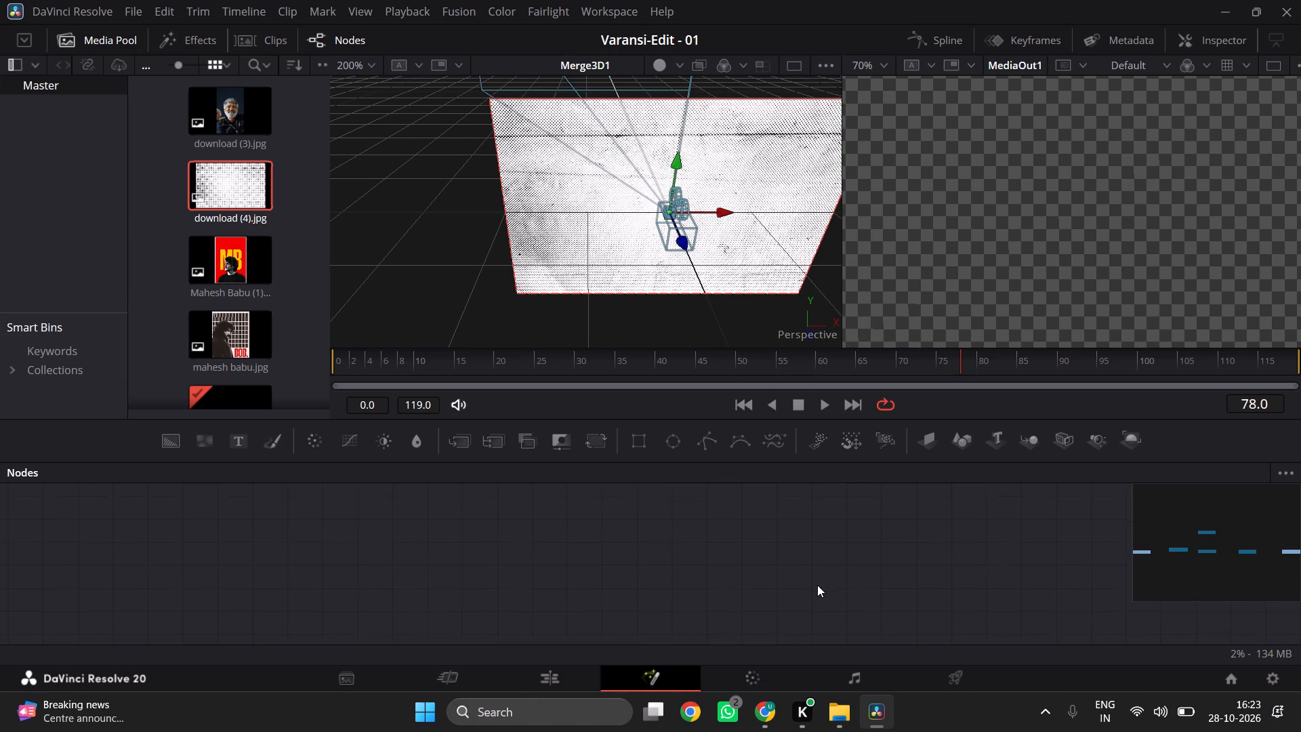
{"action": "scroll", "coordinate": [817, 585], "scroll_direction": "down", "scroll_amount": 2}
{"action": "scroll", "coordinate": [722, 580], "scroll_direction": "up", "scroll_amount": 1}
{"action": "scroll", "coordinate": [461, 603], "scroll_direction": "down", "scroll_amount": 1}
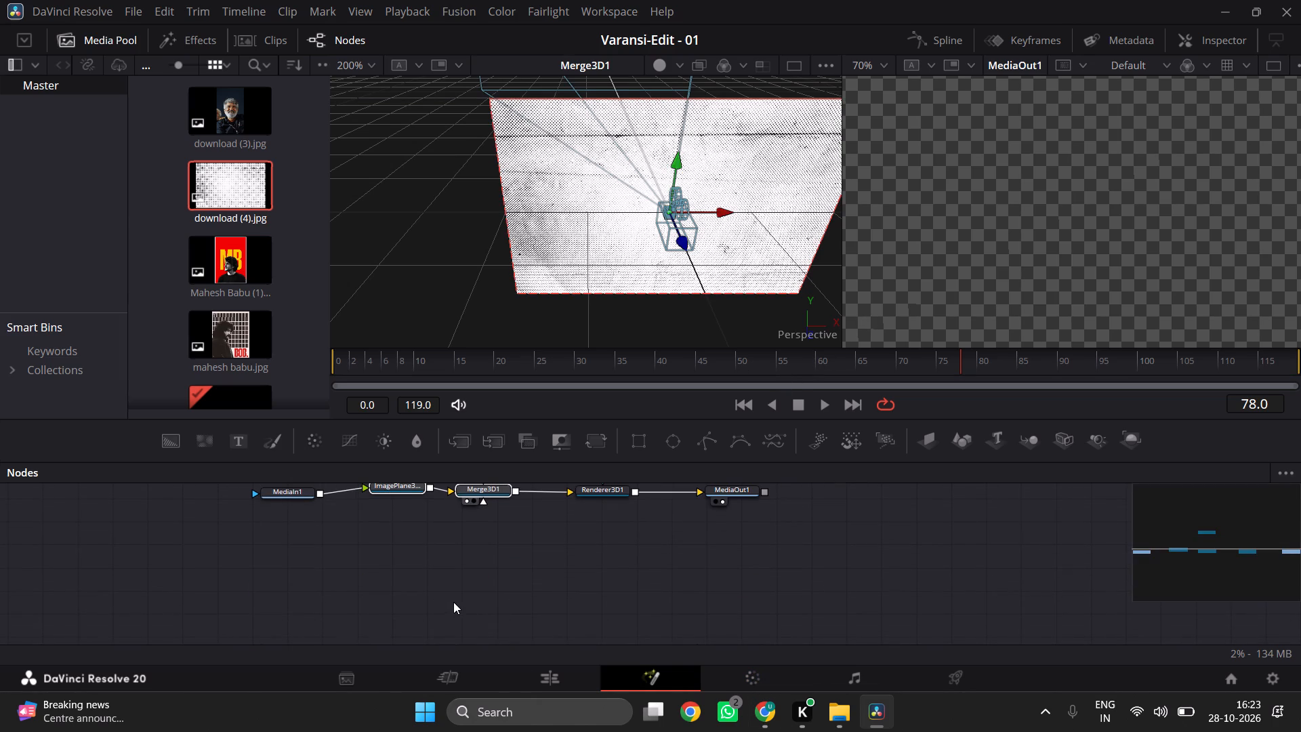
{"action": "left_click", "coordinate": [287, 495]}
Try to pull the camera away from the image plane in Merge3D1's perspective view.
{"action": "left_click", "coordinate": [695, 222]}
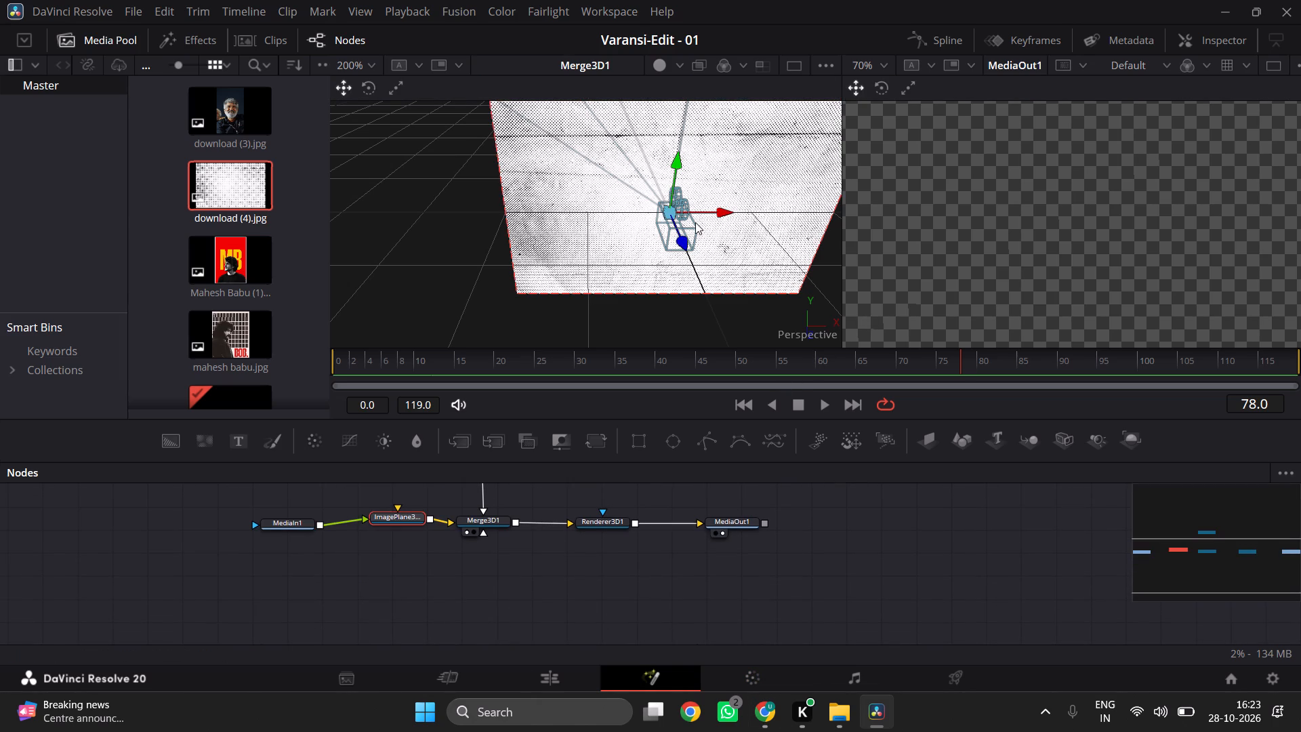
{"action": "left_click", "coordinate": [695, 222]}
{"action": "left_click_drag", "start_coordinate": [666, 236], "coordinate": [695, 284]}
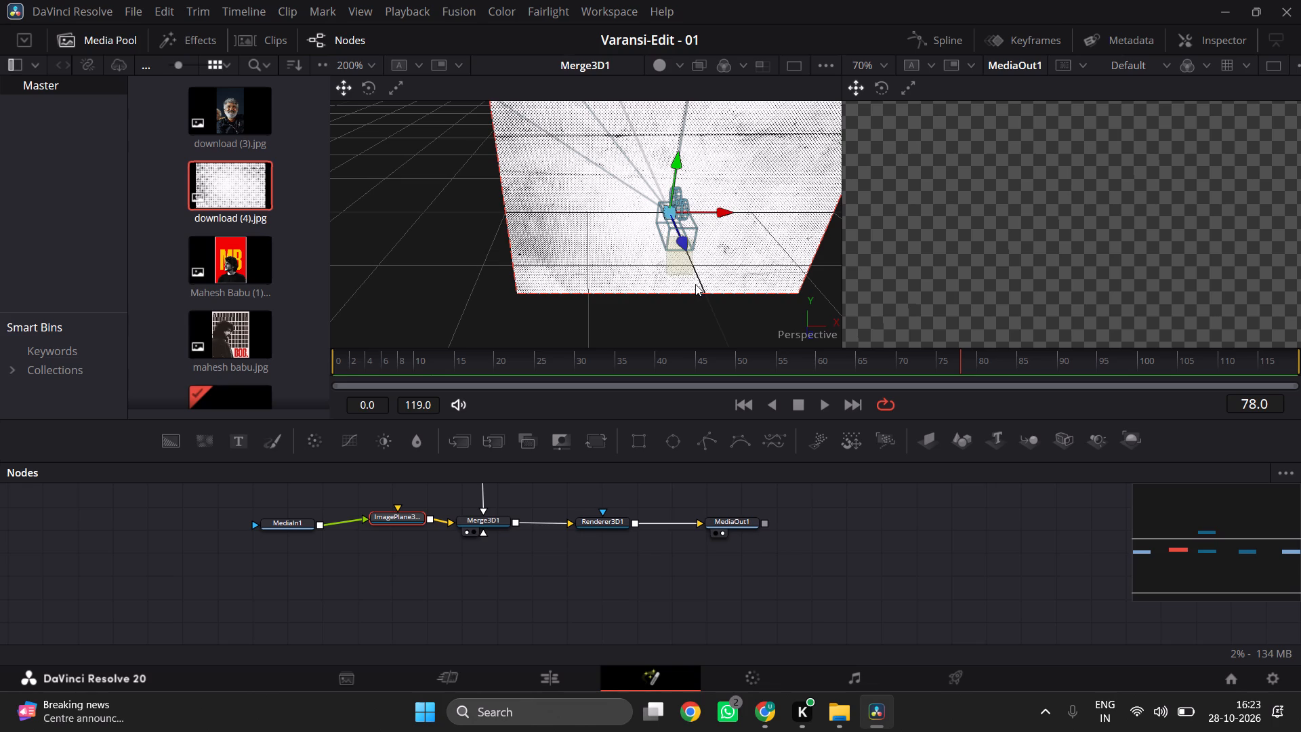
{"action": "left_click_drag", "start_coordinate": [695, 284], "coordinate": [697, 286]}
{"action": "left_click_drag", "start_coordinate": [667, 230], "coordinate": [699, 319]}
Shift the whole Merge3D1 assembly upward and back along its Z axis in the perspective view.
{"action": "left_click", "coordinate": [489, 521]}
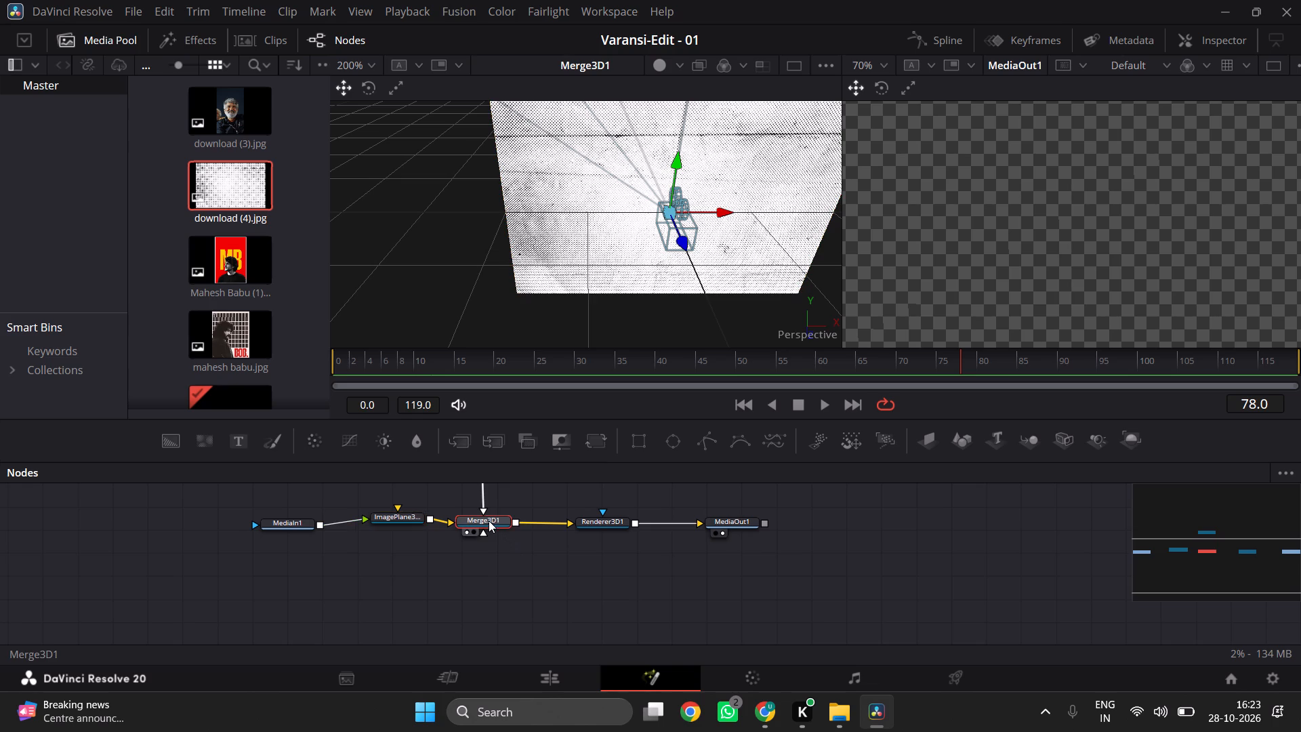
{"action": "left_click_drag", "start_coordinate": [675, 212], "coordinate": [646, 169]}
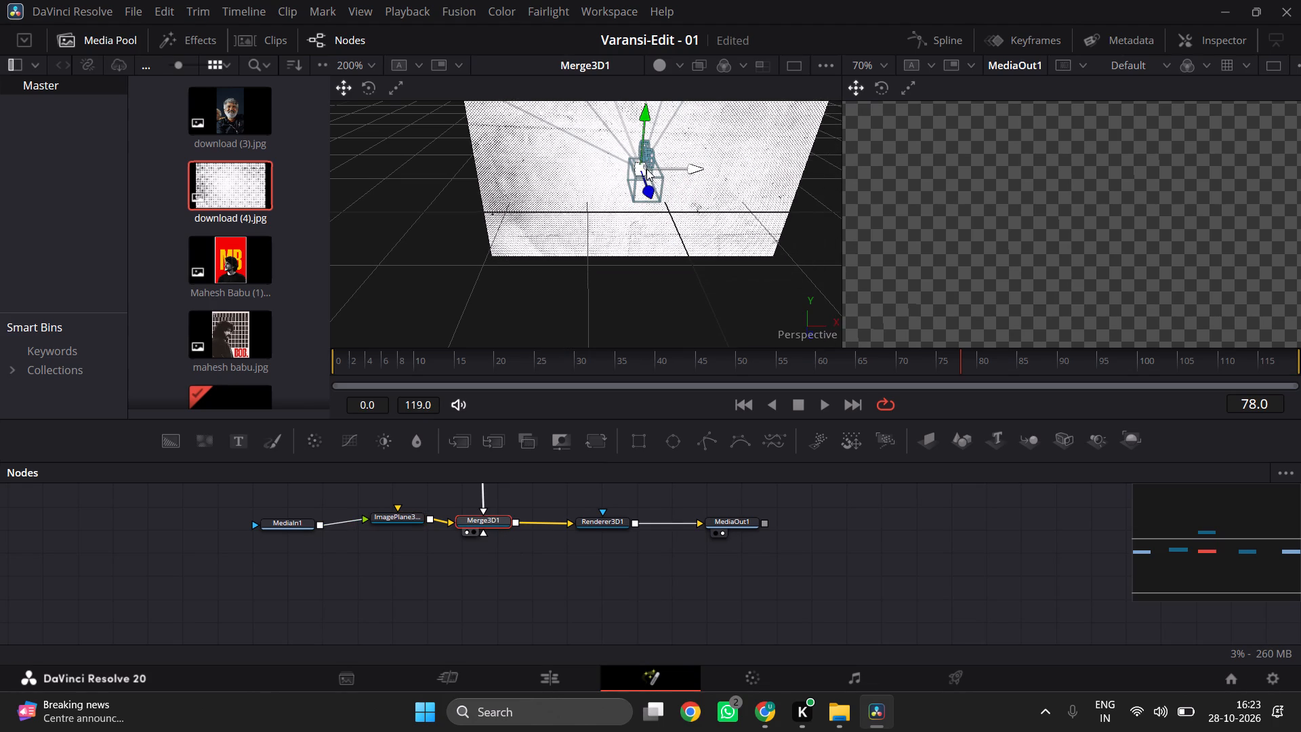
{"action": "left_click_drag", "start_coordinate": [651, 192], "coordinate": [671, 203]}
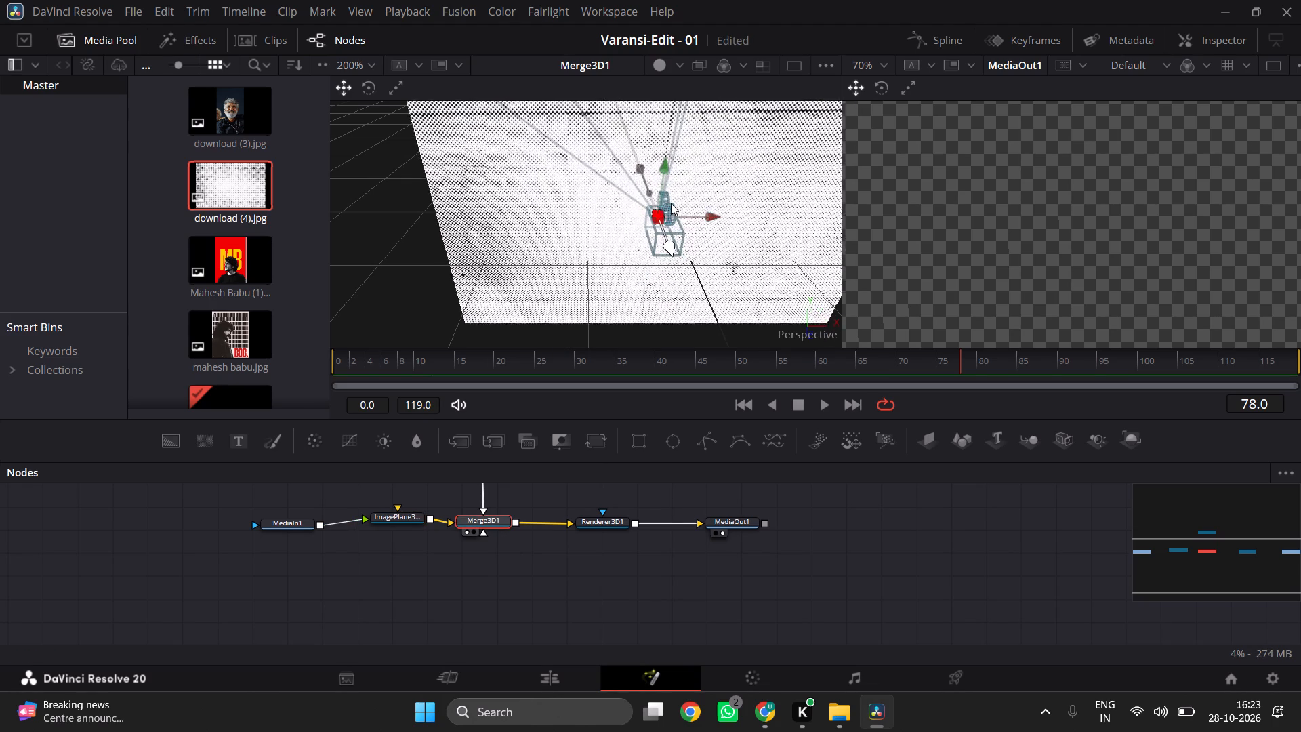
{"action": "left_click_drag", "start_coordinate": [671, 203], "coordinate": [715, 411]}
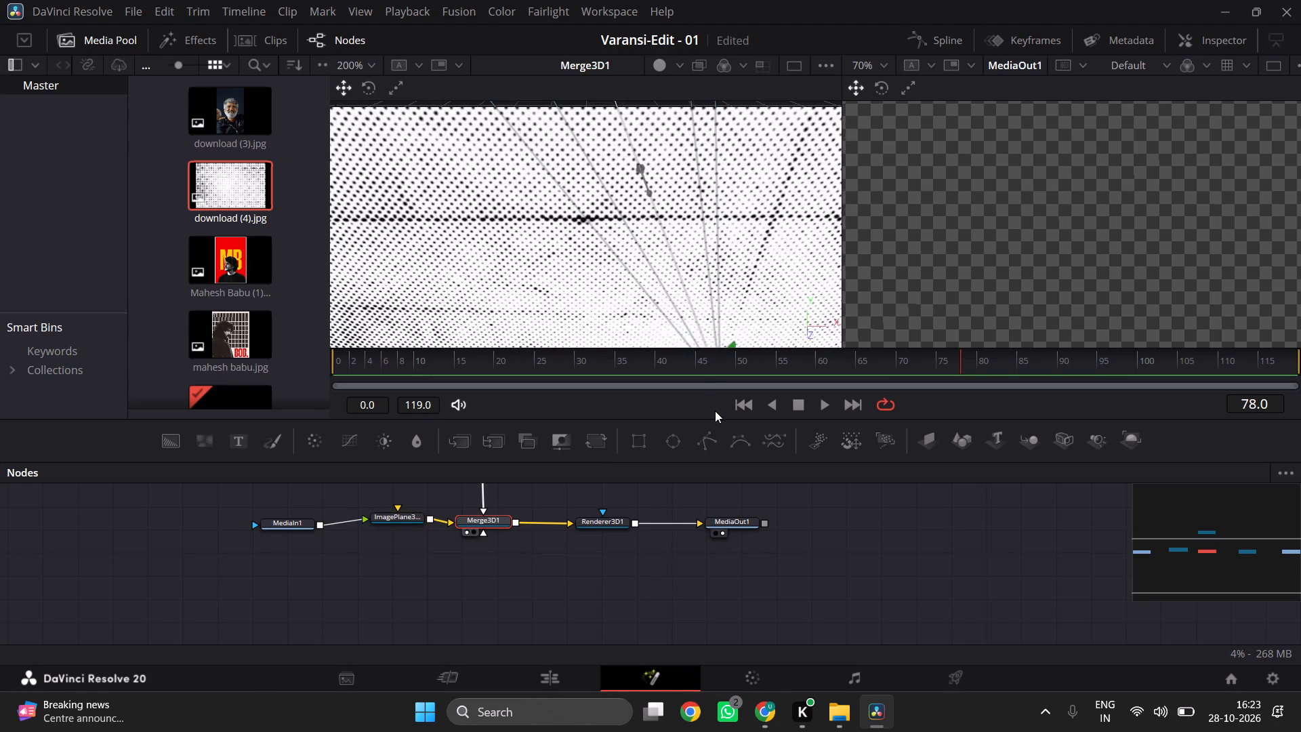
{"action": "left_click_drag", "start_coordinate": [715, 411], "coordinate": [688, 233]}
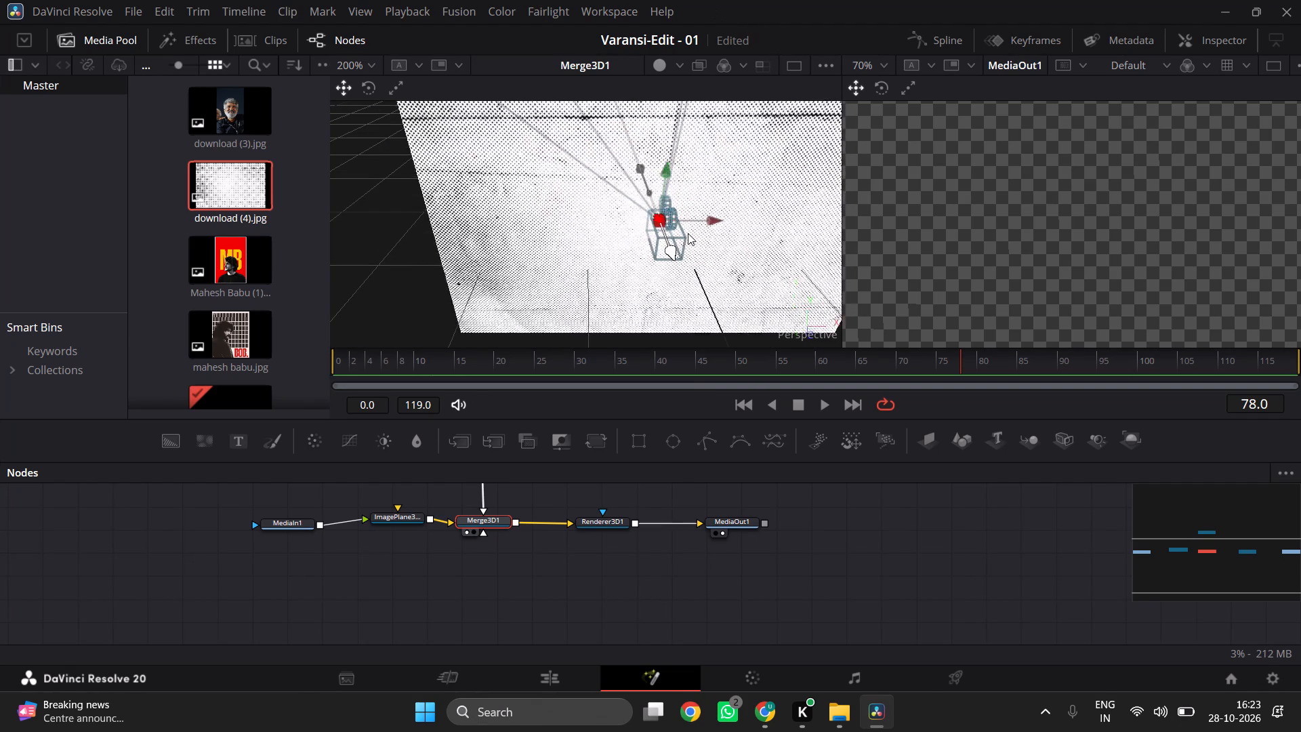
{"action": "left_click_drag", "start_coordinate": [688, 233], "coordinate": [672, 165]}
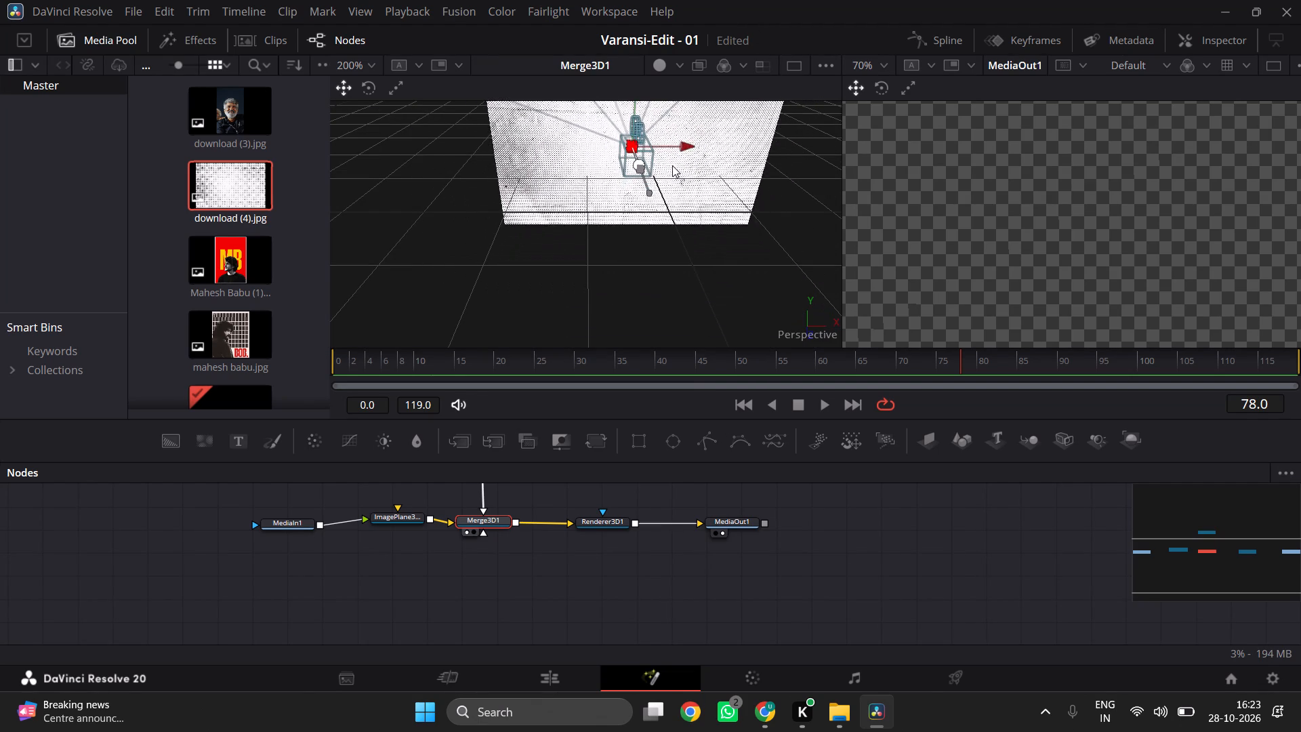
{"action": "left_click_drag", "start_coordinate": [672, 165], "coordinate": [671, 162]}
Scrub the timeline back to frame 45 to check the MediaOut1 output.
{"action": "scroll", "coordinate": [617, 175], "scroll_direction": "left", "scroll_amount": 1}
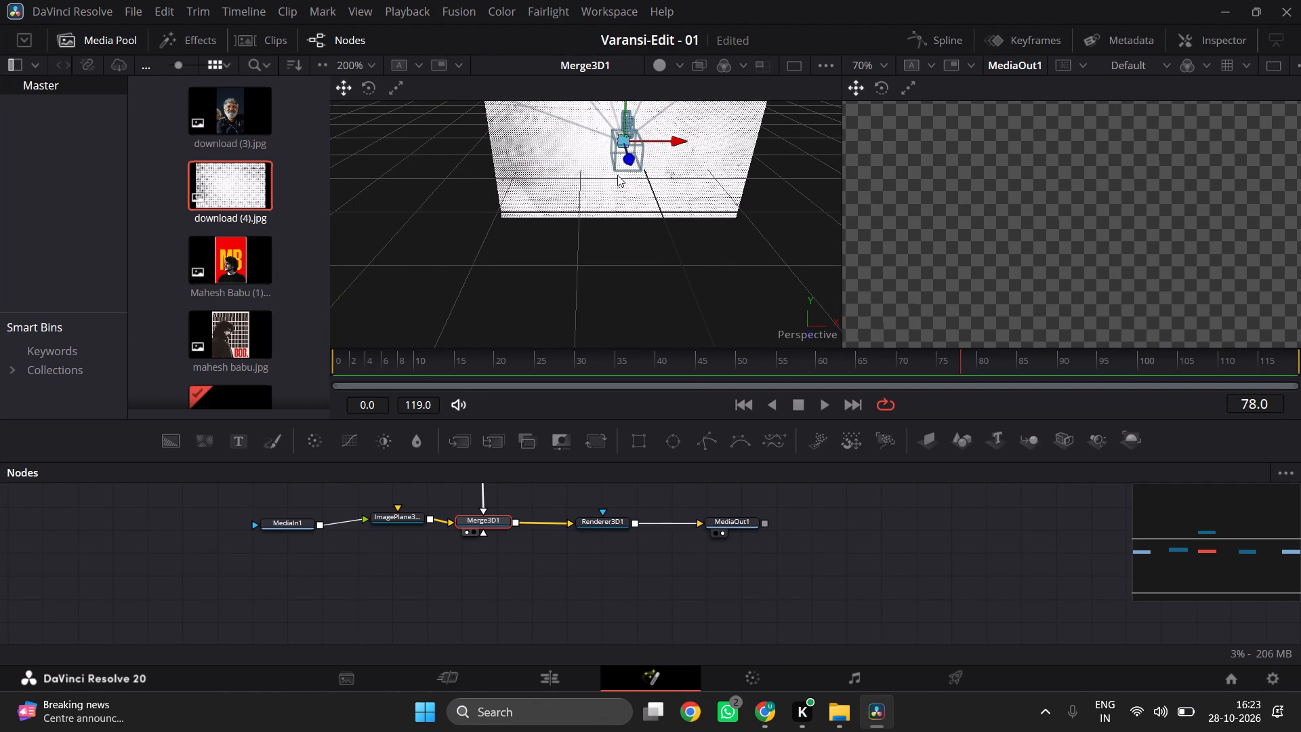
{"action": "scroll", "coordinate": [617, 175], "scroll_direction": "left", "scroll_amount": 2}
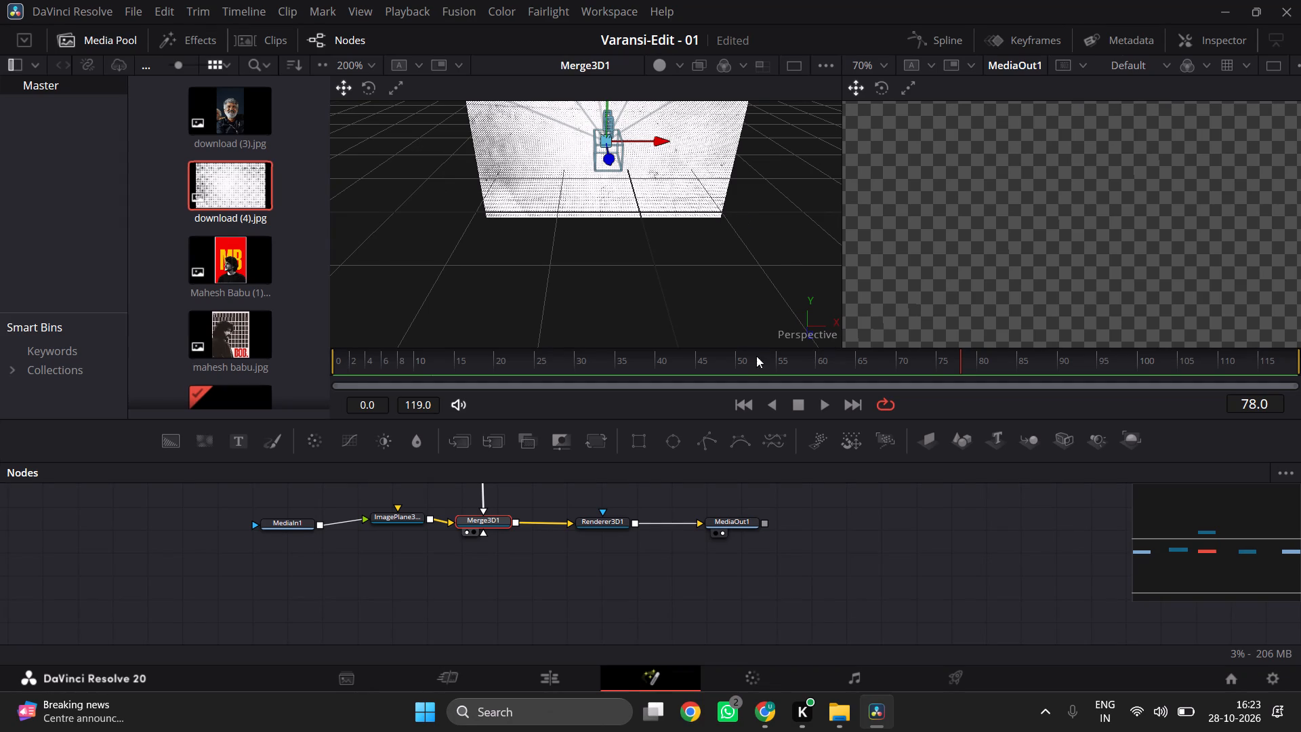
{"action": "left_click", "coordinate": [959, 366]}
{"action": "left_click_drag", "start_coordinate": [959, 366], "coordinate": [847, 345]}
{"action": "left_click_drag", "start_coordinate": [847, 345], "coordinate": [805, 345]}
{"action": "left_click", "coordinate": [807, 359]}
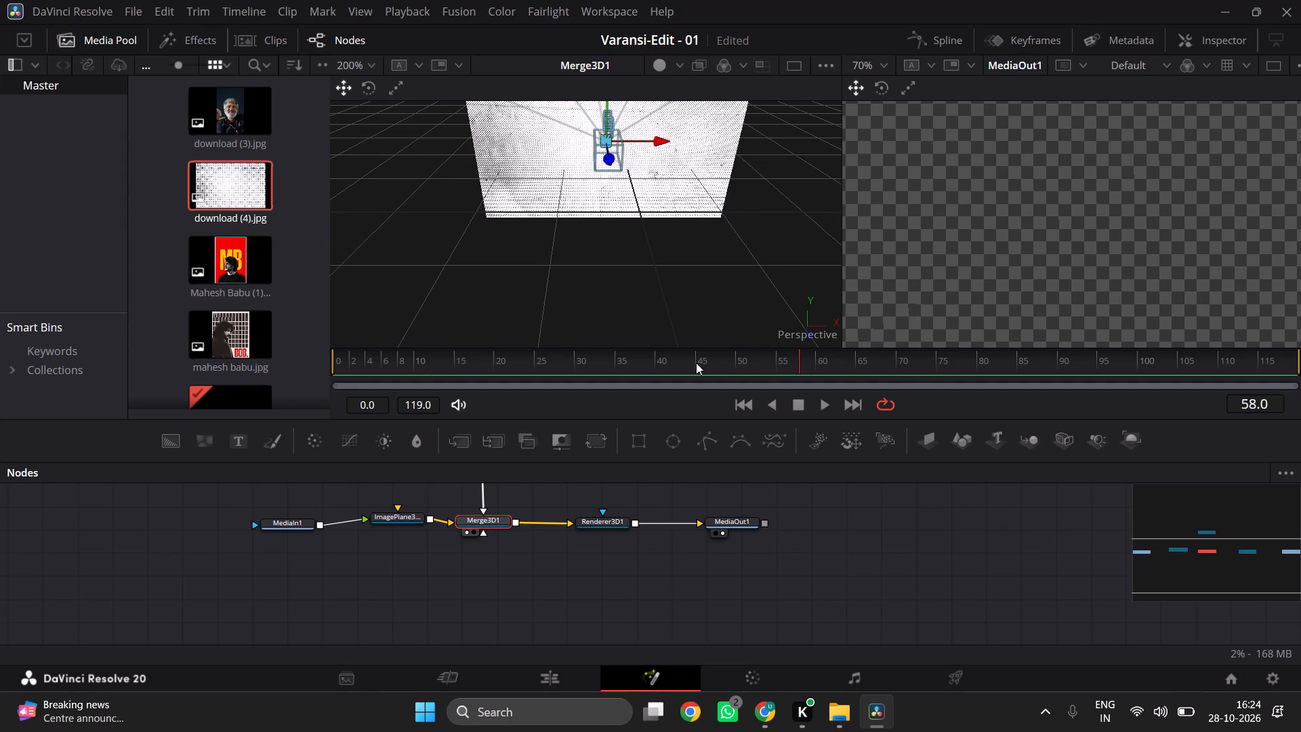
{"action": "double_click", "coordinate": [696, 363]}
Rotate the whole Merge3D1 assembly freely so the camera and image plane are seen at an oblique angle.
{"action": "left_click", "coordinate": [875, 96]}
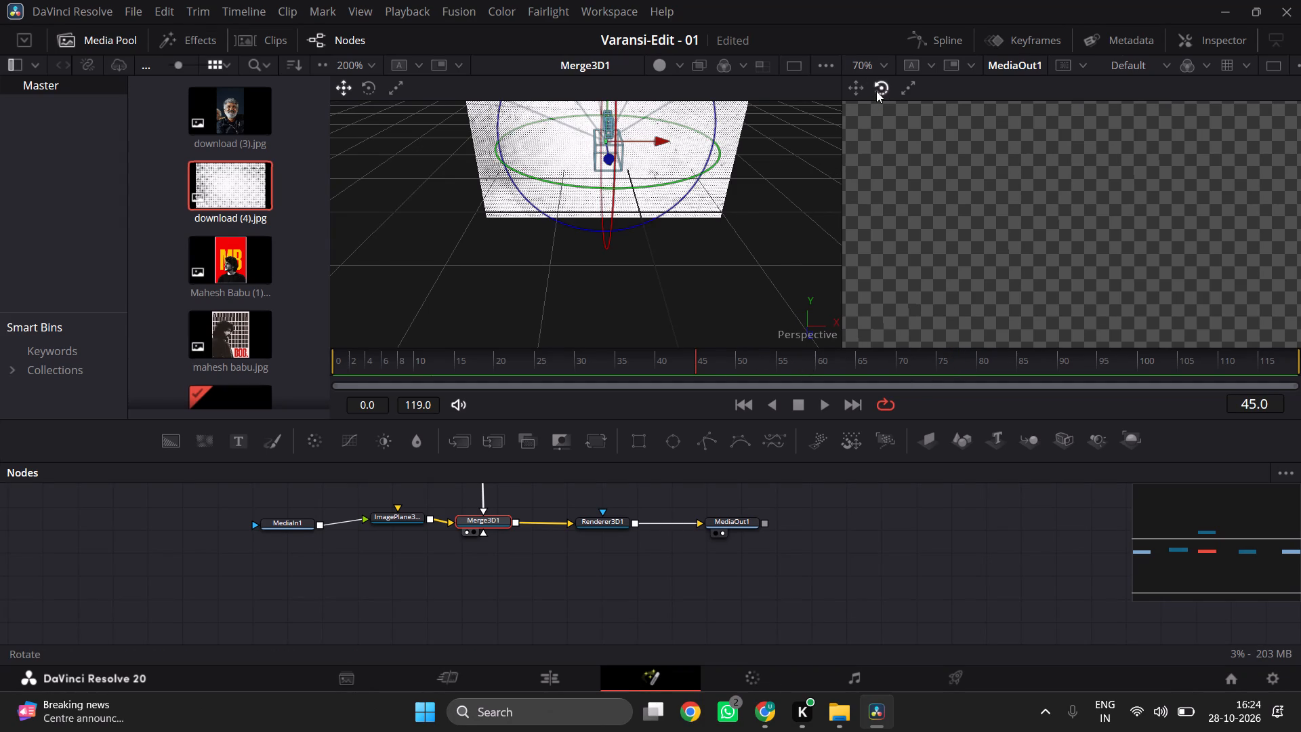
{"action": "left_click", "coordinate": [876, 91]}
{"action": "left_click", "coordinate": [876, 91]}
{"action": "triple_click", "coordinate": [876, 91]}
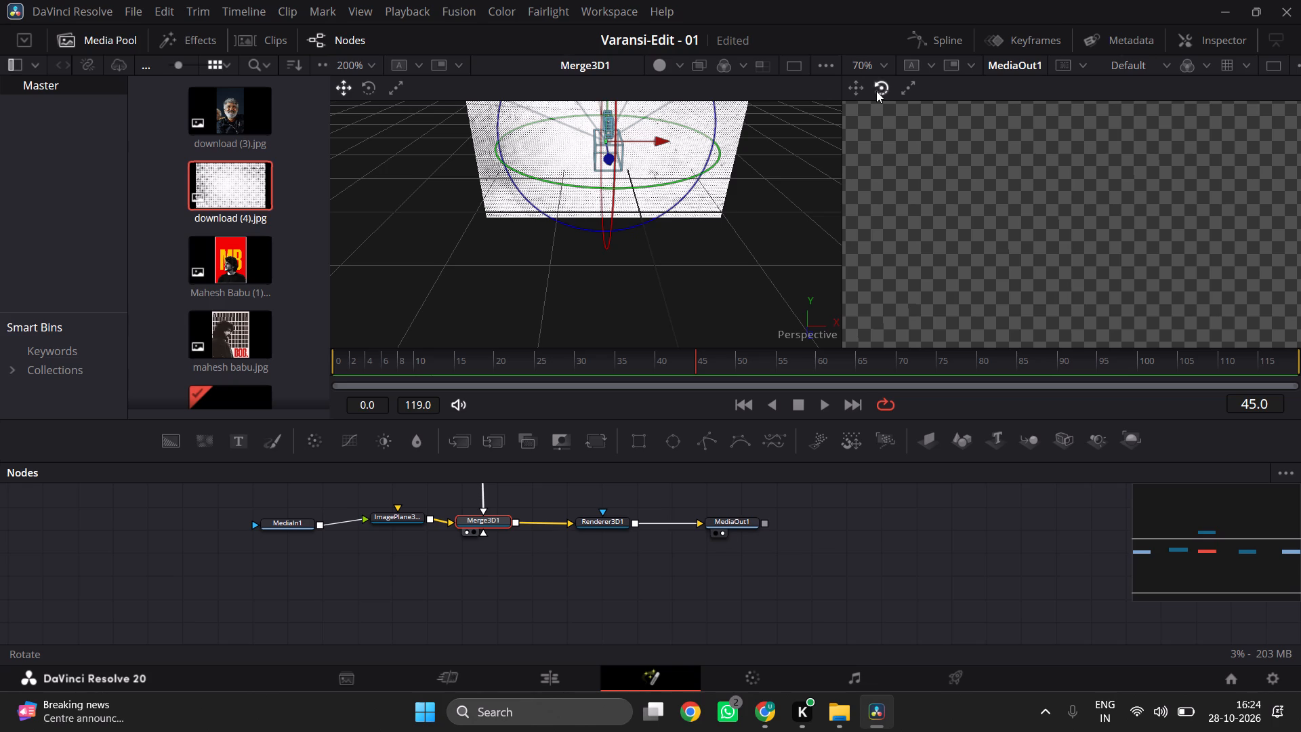
{"action": "left_click", "coordinate": [876, 91]}
{"action": "left_click_drag", "start_coordinate": [608, 154], "coordinate": [716, 166]}
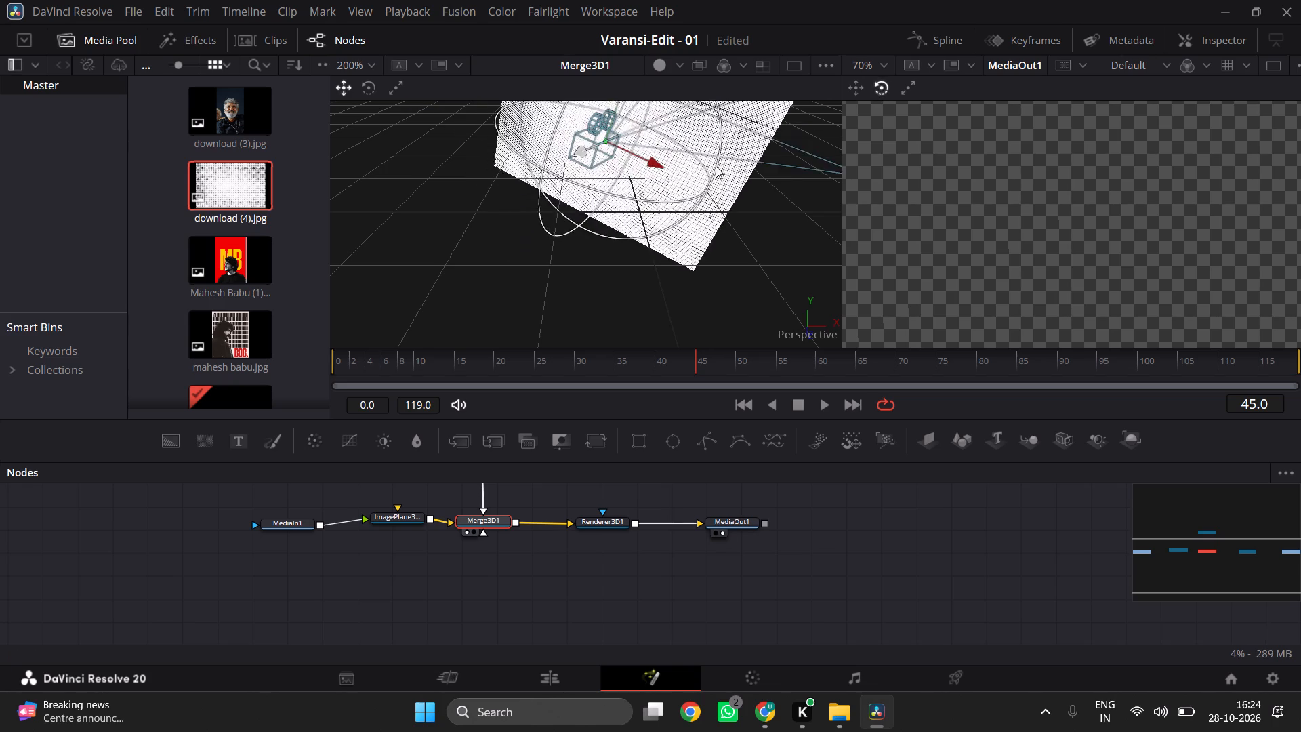
{"action": "left_click_drag", "start_coordinate": [716, 166], "coordinate": [527, 213]}
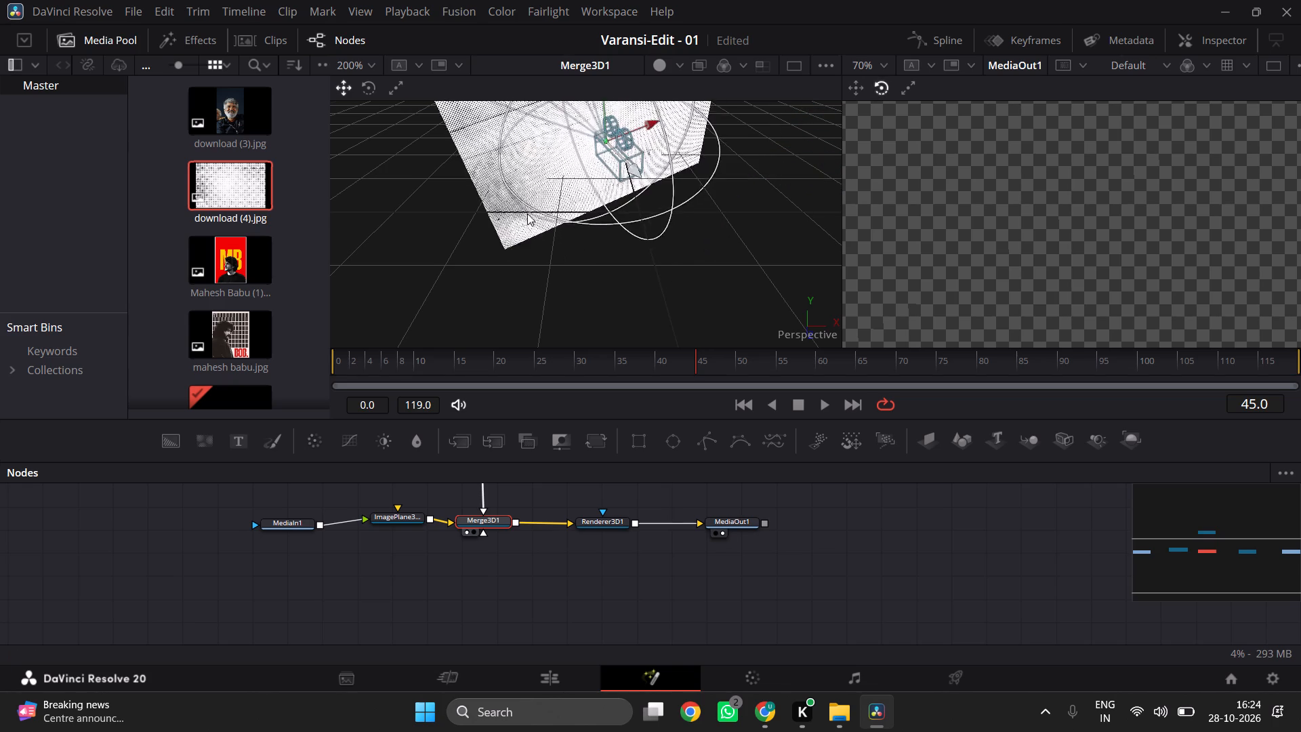
{"action": "left_click_drag", "start_coordinate": [527, 213], "coordinate": [659, 112]}
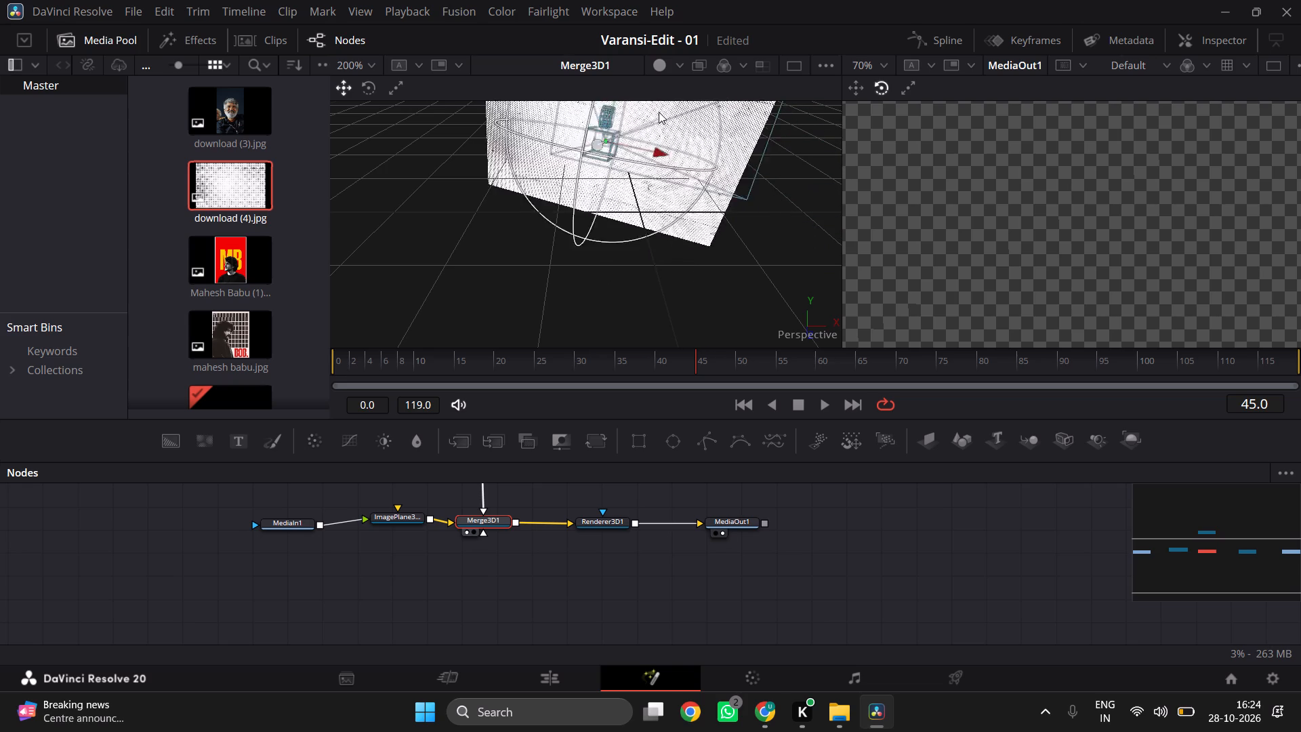
{"action": "left_click_drag", "start_coordinate": [659, 112], "coordinate": [843, 225]}
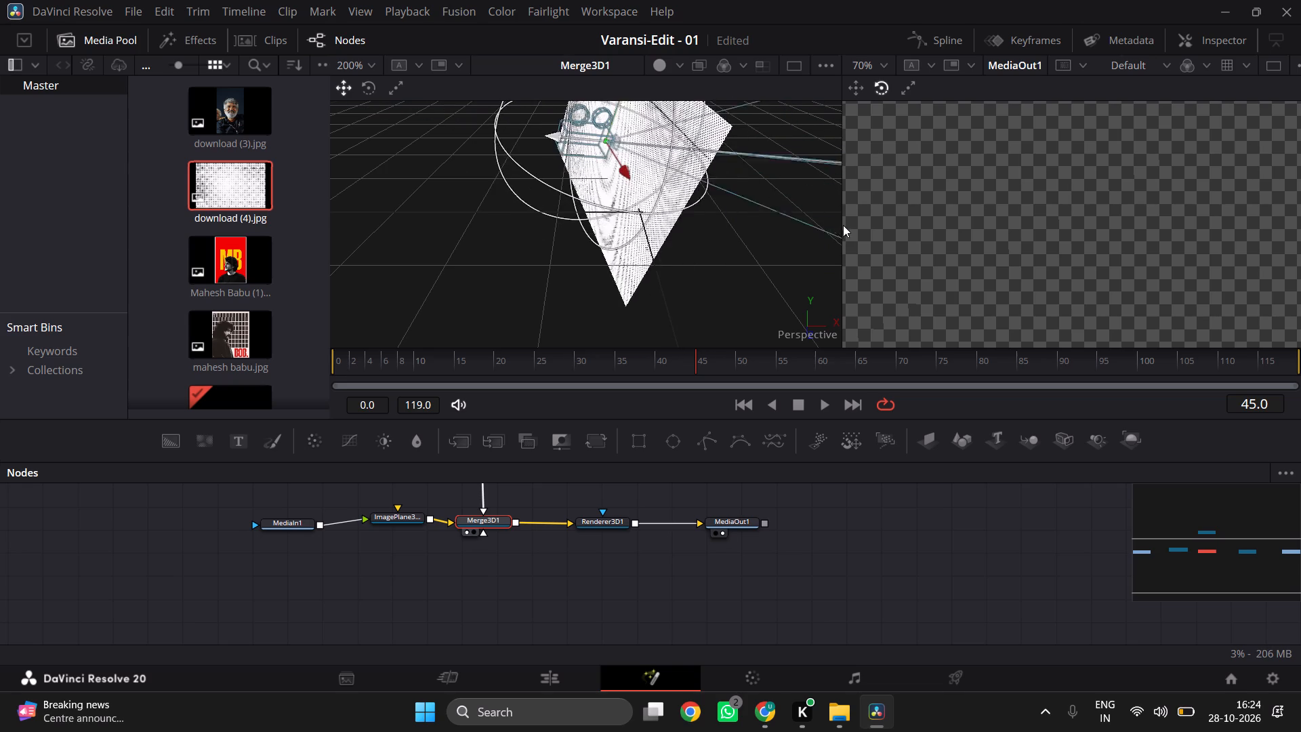
{"action": "left_click_drag", "start_coordinate": [843, 225], "coordinate": [691, 234]}
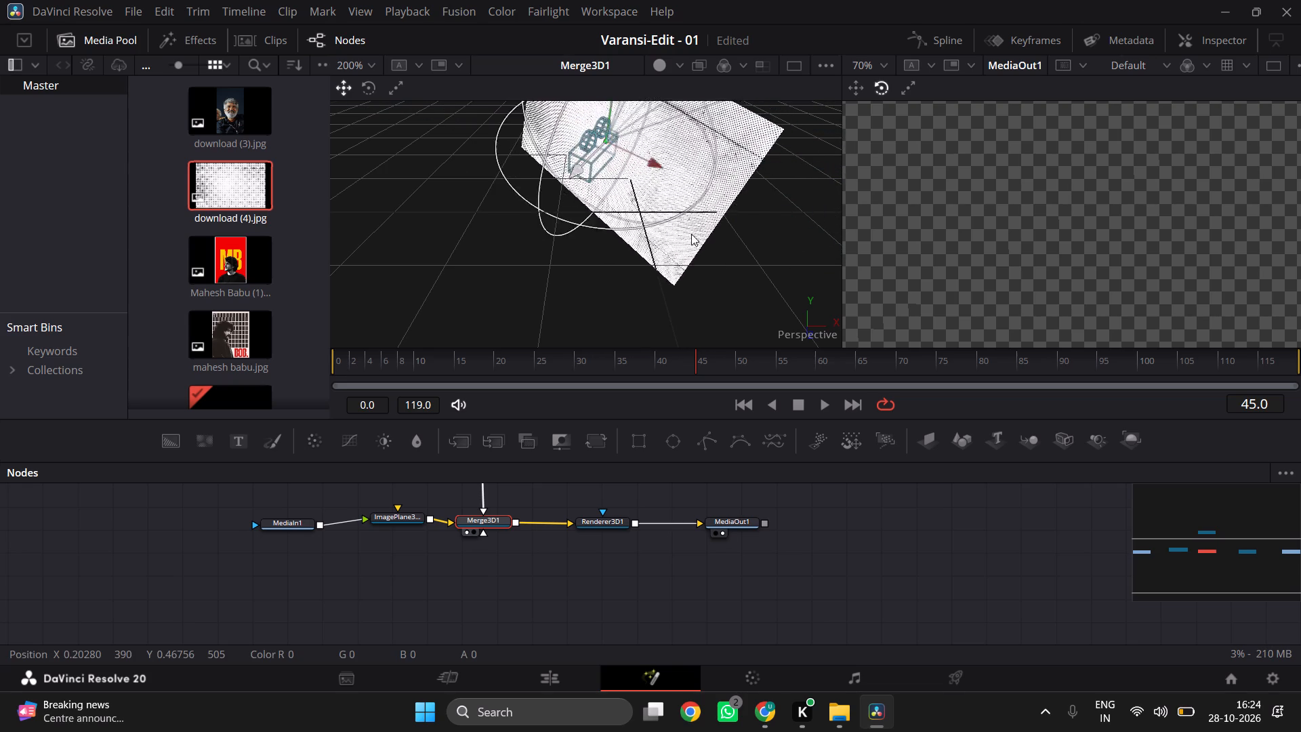
{"action": "left_click_drag", "start_coordinate": [691, 234], "coordinate": [778, 353]}
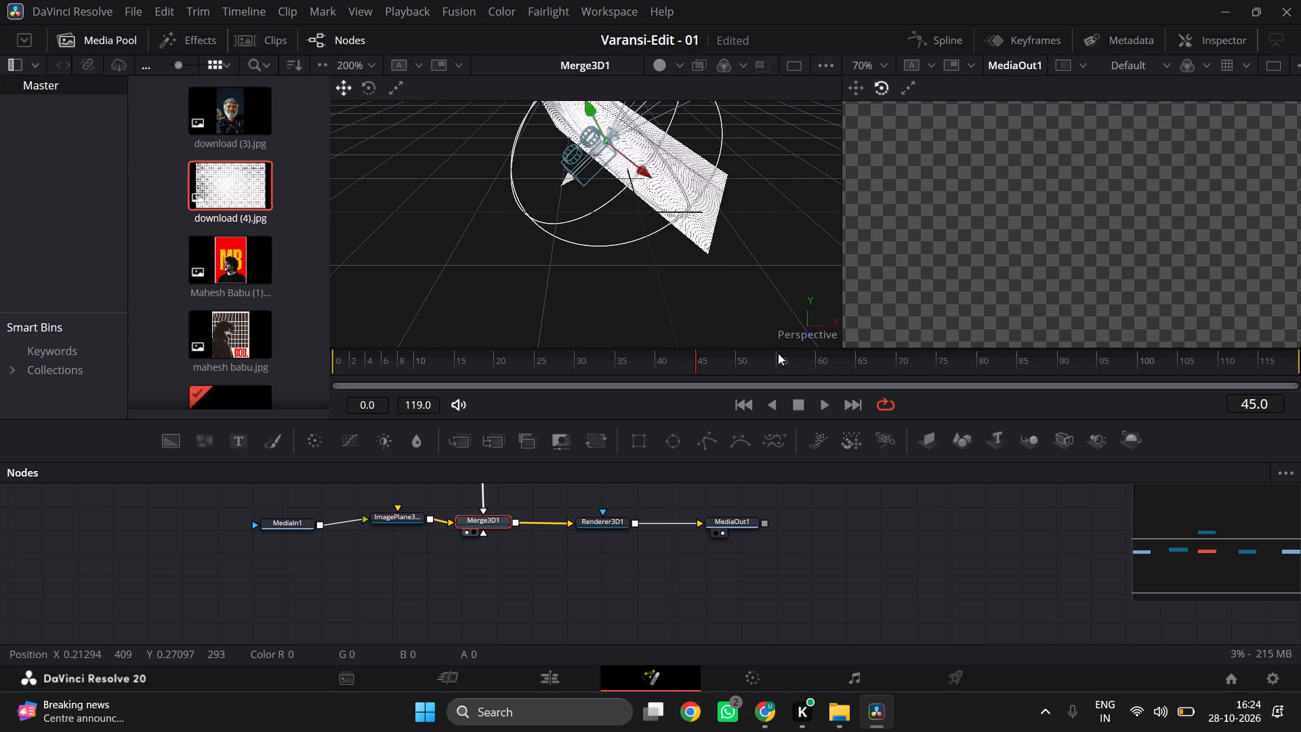
{"action": "left_click_drag", "start_coordinate": [778, 353], "coordinate": [778, 211]}
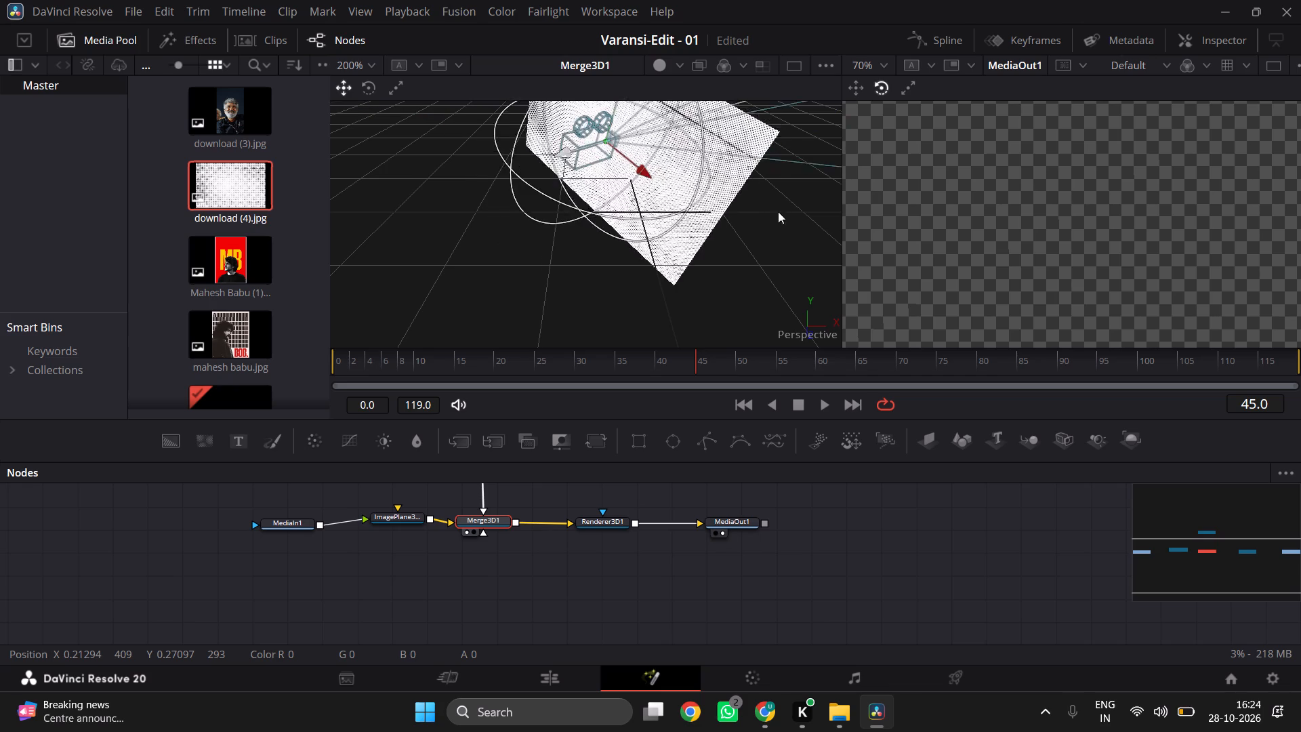
{"action": "left_click_drag", "start_coordinate": [778, 211], "coordinate": [794, 197]}
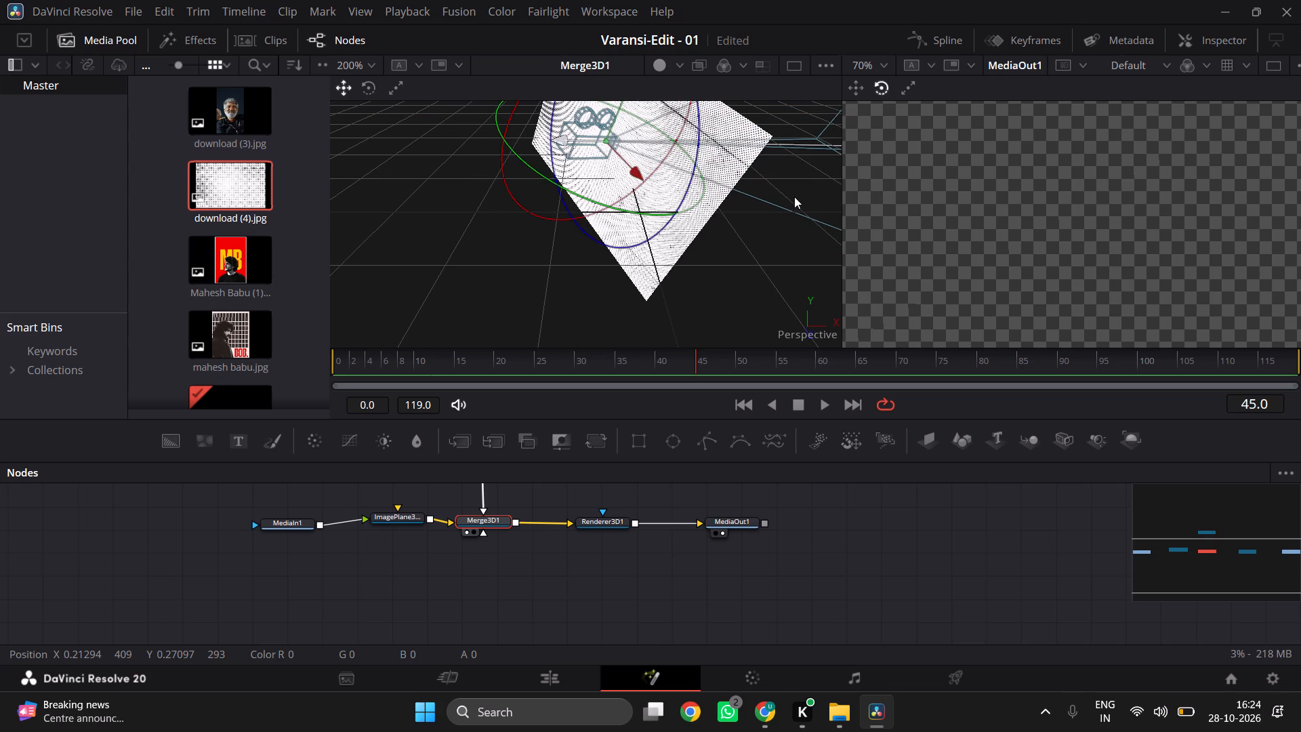
Move the camera back along its Z axis, away from the image plane, until the paper texture fills MediaOut1.
{"action": "left_click_drag", "start_coordinate": [564, 142], "coordinate": [275, 131]}
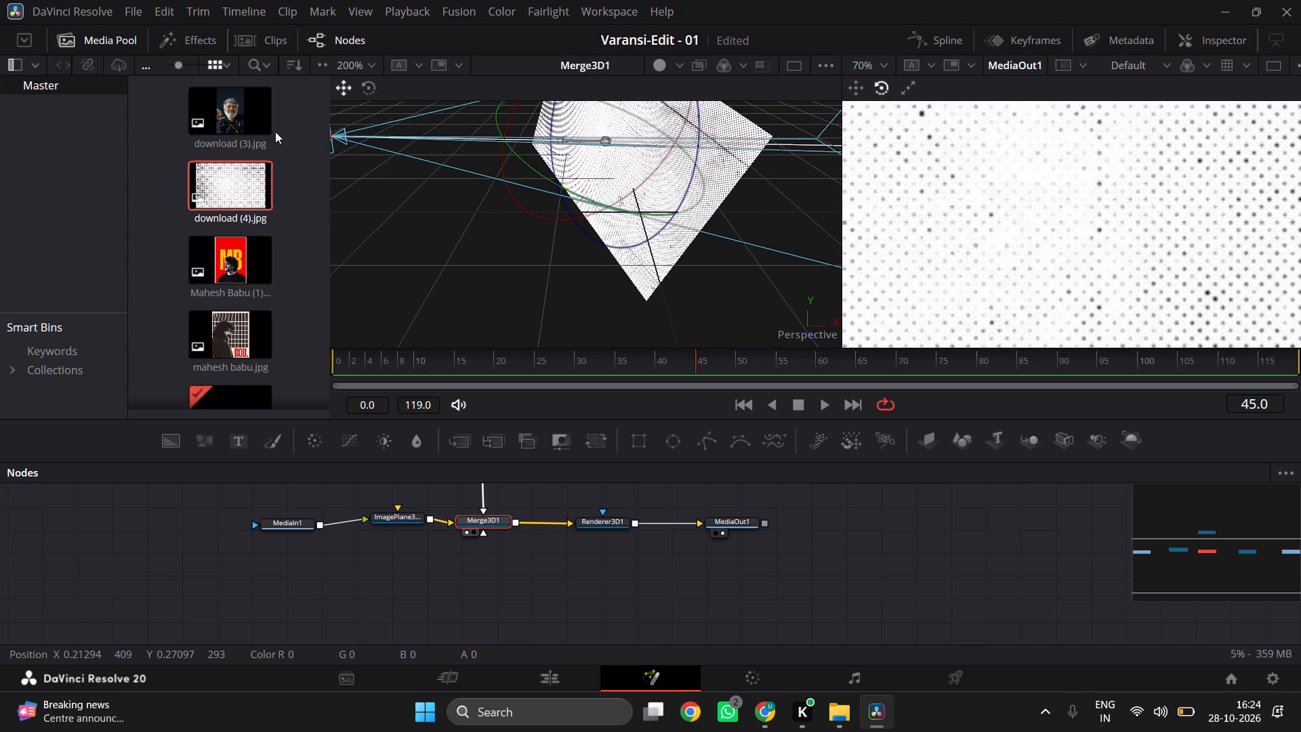
{"action": "left_click_drag", "start_coordinate": [275, 131], "coordinate": [261, 131]}
{"action": "scroll", "coordinate": [569, 186], "scroll_direction": "down", "scroll_amount": 3, "text": "ctrl"}
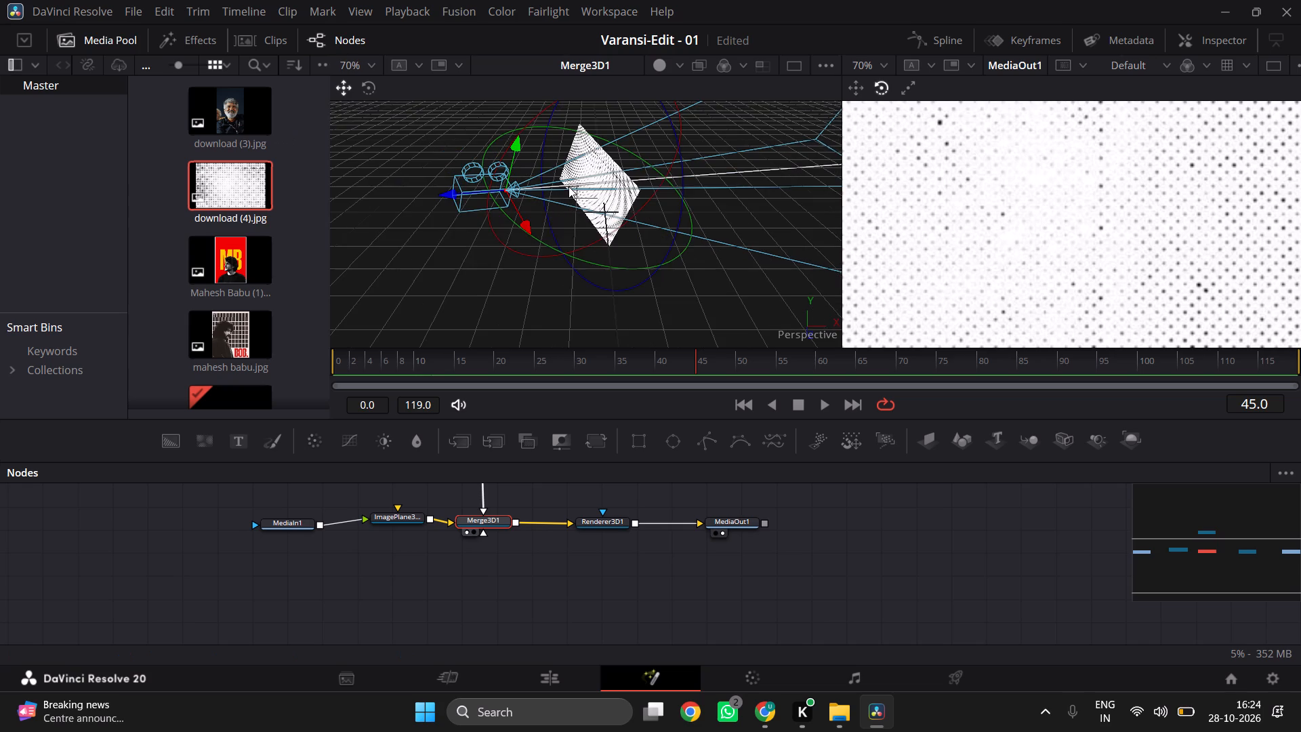
{"action": "scroll", "coordinate": [569, 186], "scroll_direction": "down", "scroll_amount": 3, "text": "ctrl"}
{"action": "scroll", "coordinate": [1098, 245], "scroll_direction": "down", "scroll_amount": 2, "text": "ctrl"}
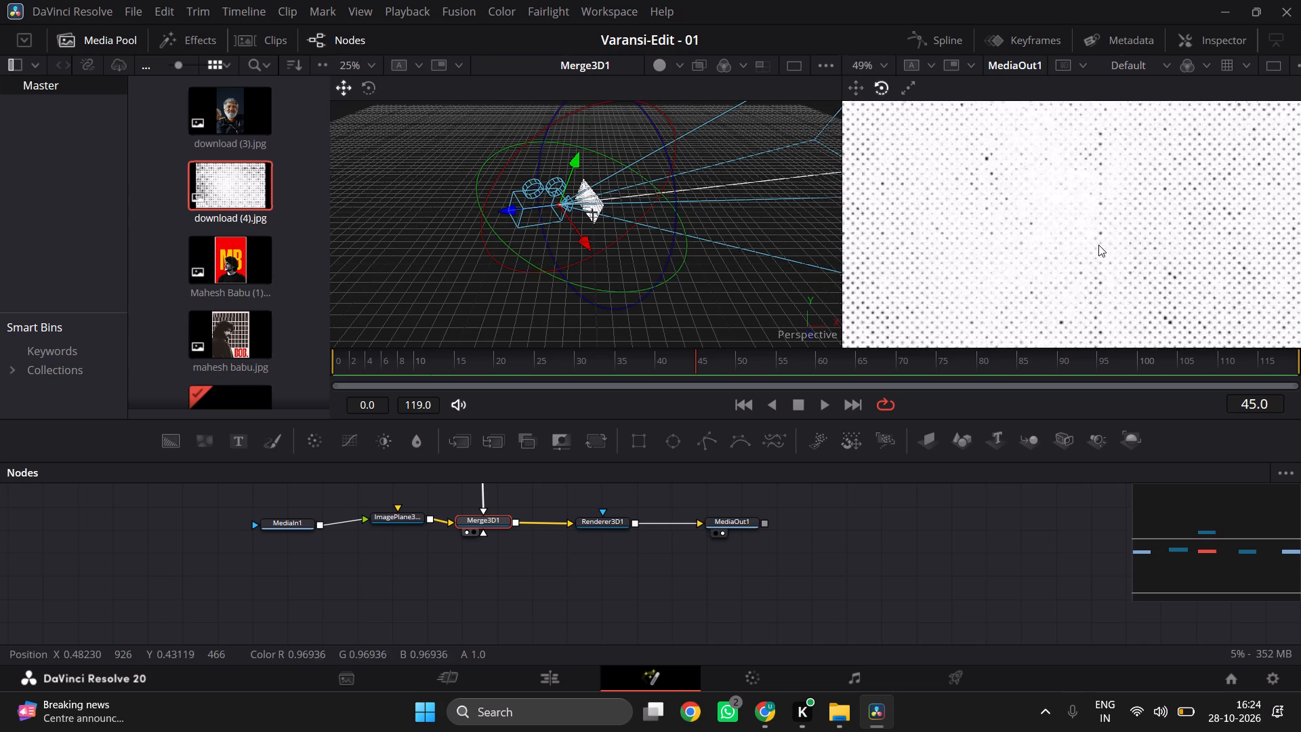
Move the 3D camera farther back along its Z axis, away from the image plane.
{"action": "scroll", "coordinate": [1098, 245], "scroll_direction": "down", "scroll_amount": 2, "text": "ctrl"}
{"action": "scroll", "coordinate": [1098, 245], "scroll_direction": "up", "scroll_amount": 3, "text": "ctrl"}
{"action": "scroll", "coordinate": [1098, 245], "scroll_direction": "down", "scroll_amount": 1}
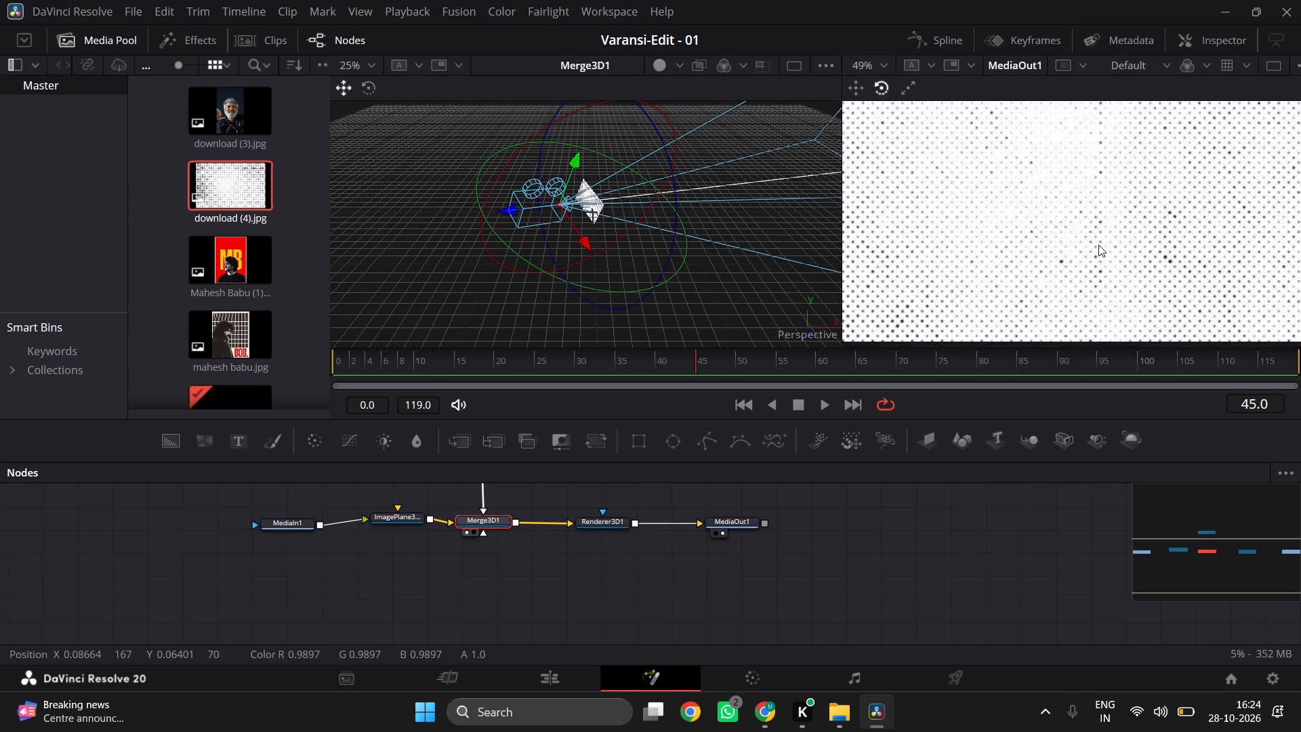
{"action": "scroll", "coordinate": [1098, 245], "scroll_direction": "down", "scroll_amount": 1, "text": "ctrl"}
{"action": "scroll", "coordinate": [1098, 245], "scroll_direction": "left", "scroll_amount": 1}
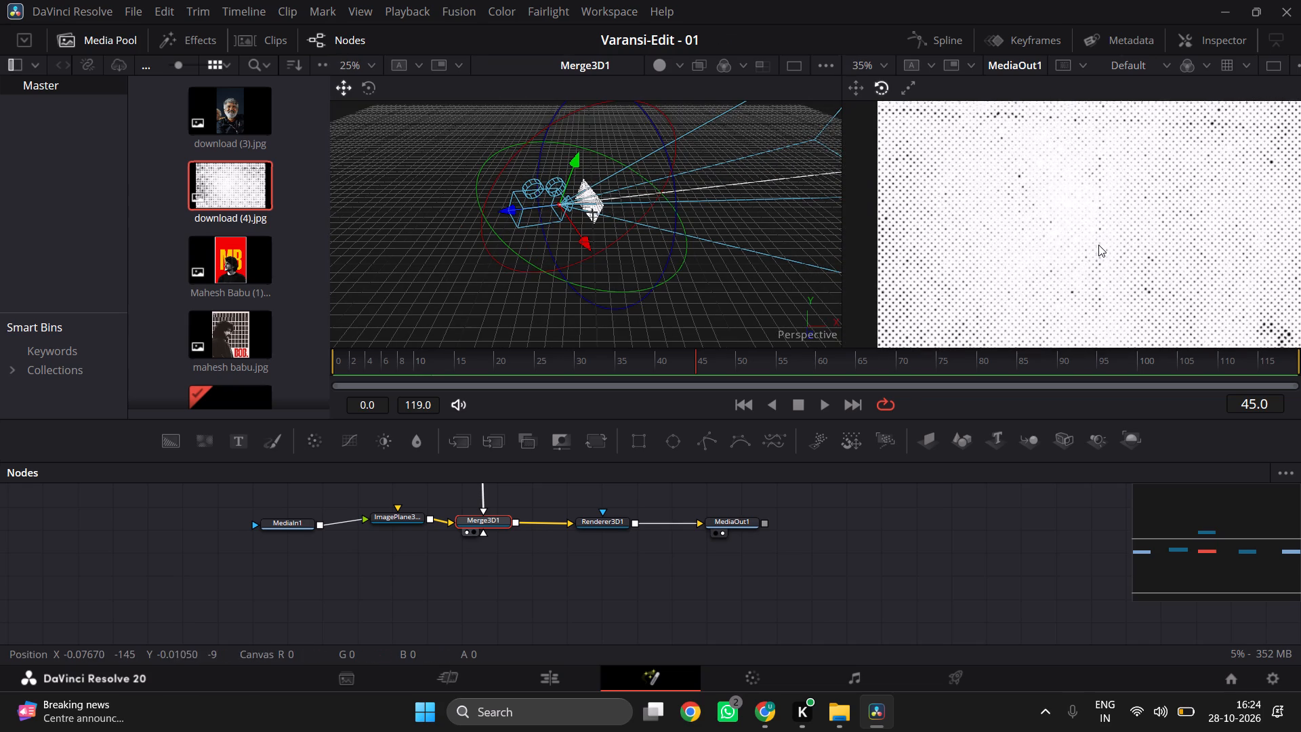
{"action": "scroll", "coordinate": [1098, 245], "scroll_direction": "left", "scroll_amount": 1}
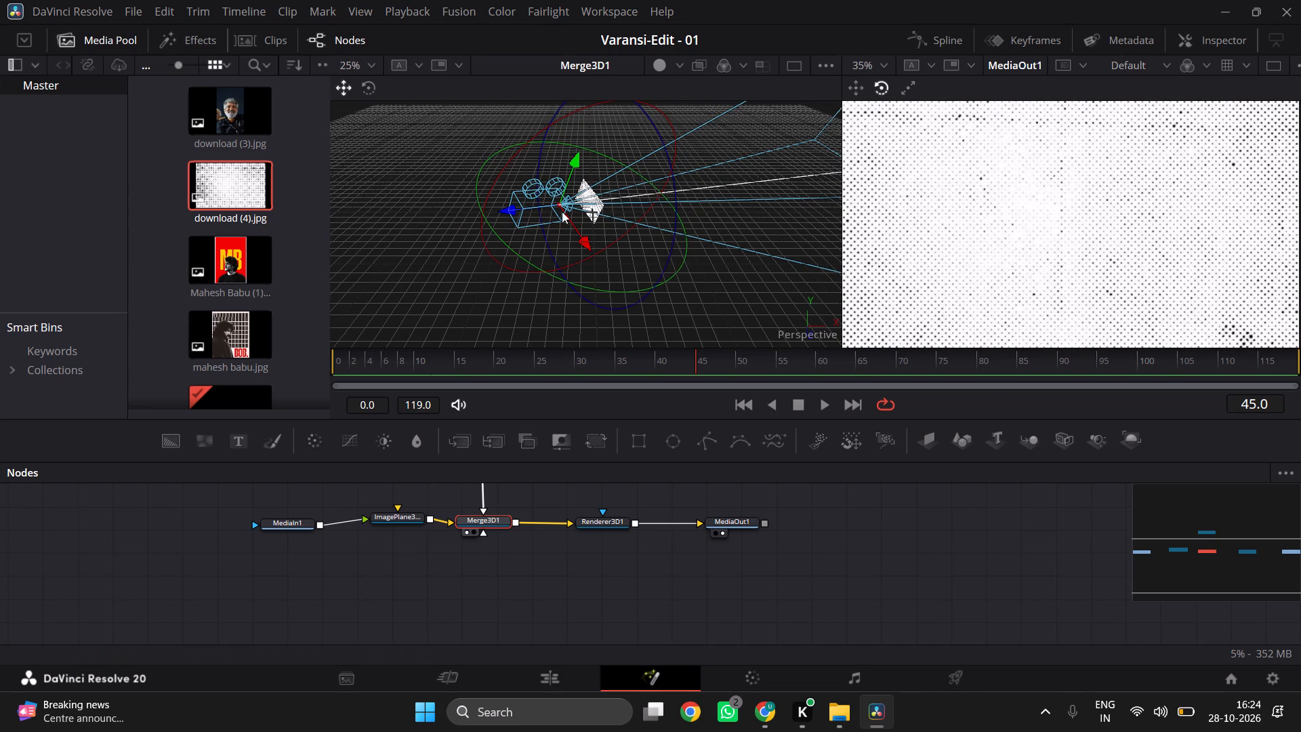
{"action": "left_click_drag", "start_coordinate": [521, 210], "coordinate": [398, 209]}
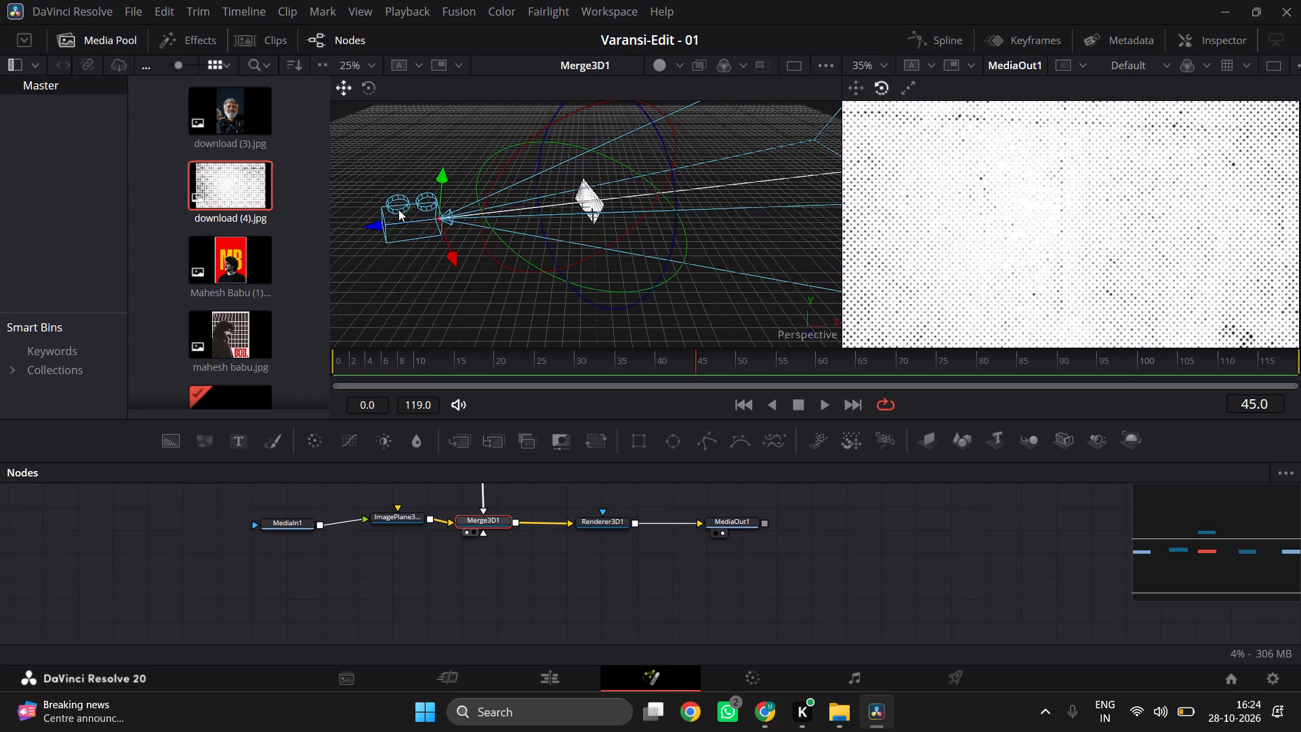
Examine the framing and detail of the rendered paper texture in the MediaOut1 viewer.
{"action": "scroll", "coordinate": [1038, 184], "scroll_direction": "down", "scroll_amount": 1, "text": "ctrl"}
{"action": "left_click", "coordinate": [1038, 184]}
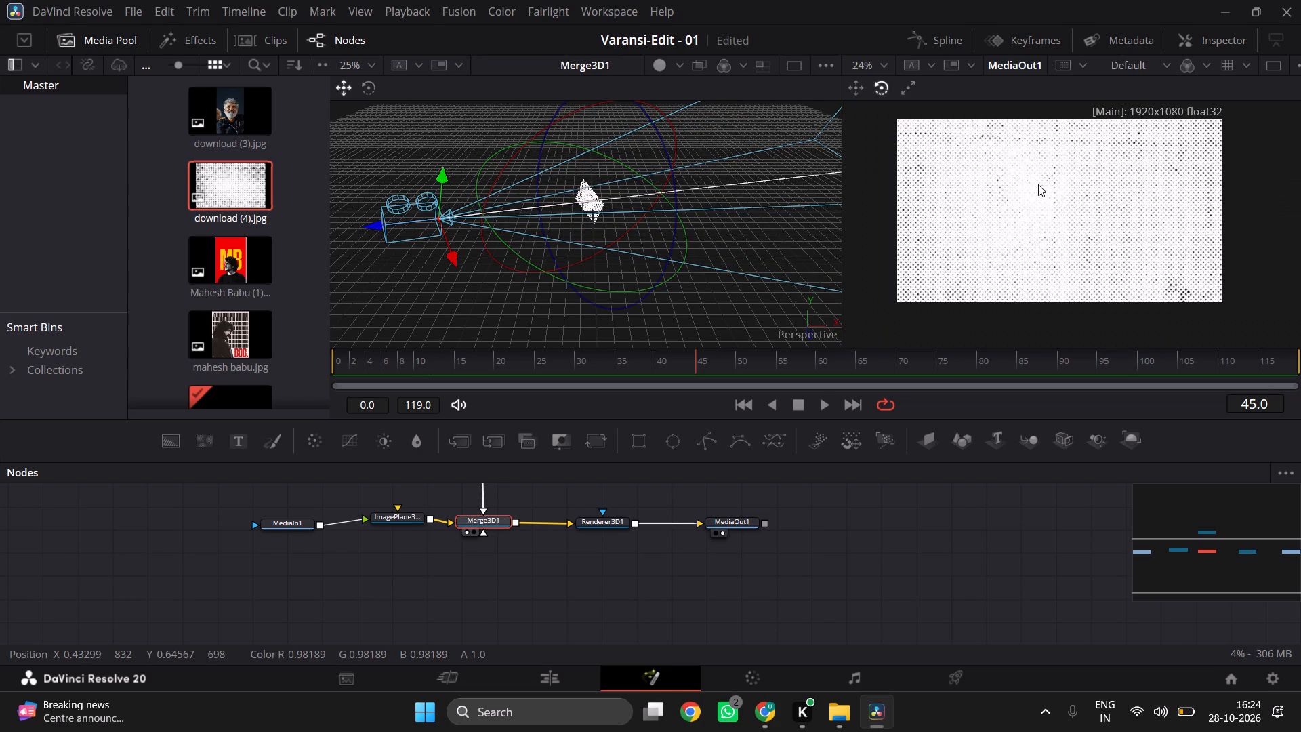
{"action": "double_click", "coordinate": [1038, 184]}
{"action": "right_click", "coordinate": [1038, 184]}
{"action": "scroll", "coordinate": [1038, 184], "scroll_direction": "up", "scroll_amount": 2, "text": "ctrl"}
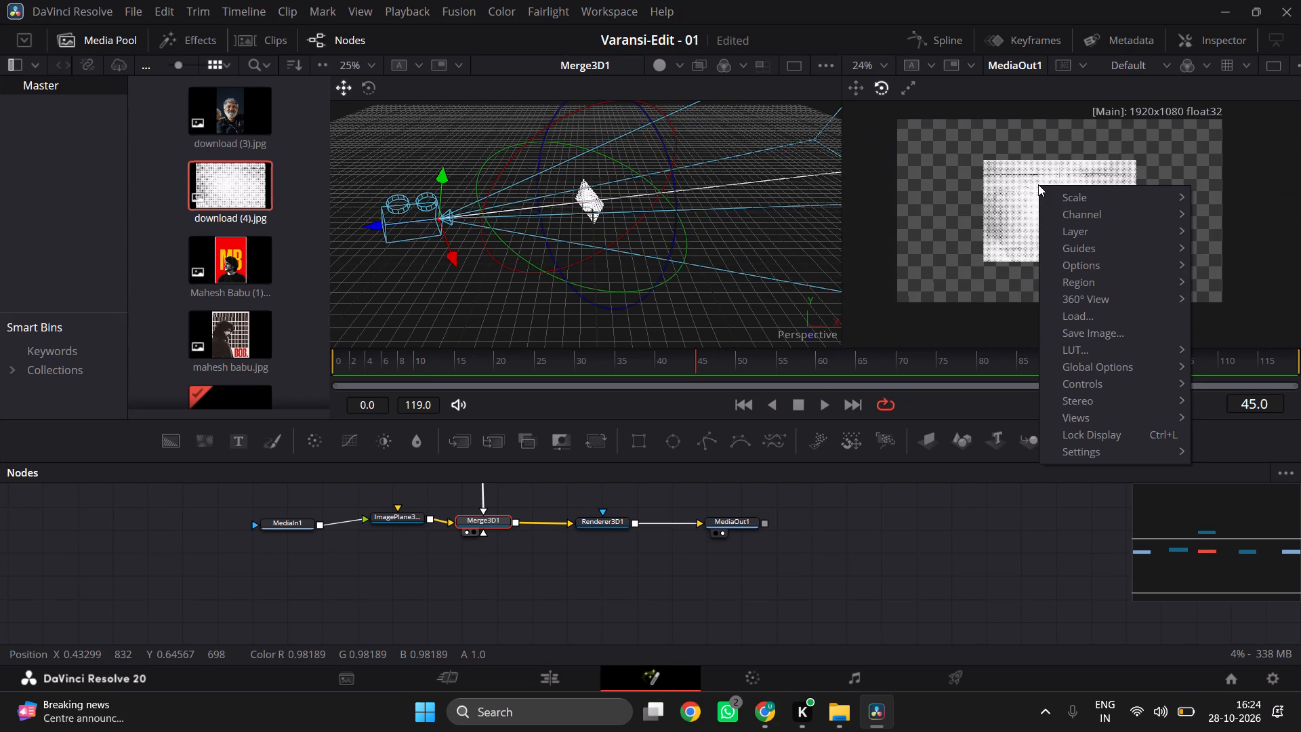
{"action": "left_click", "coordinate": [999, 180]}
{"action": "left_click", "coordinate": [1026, 199]}
{"action": "scroll", "coordinate": [1026, 199], "scroll_direction": "up", "scroll_amount": 2, "text": "ctrl"}
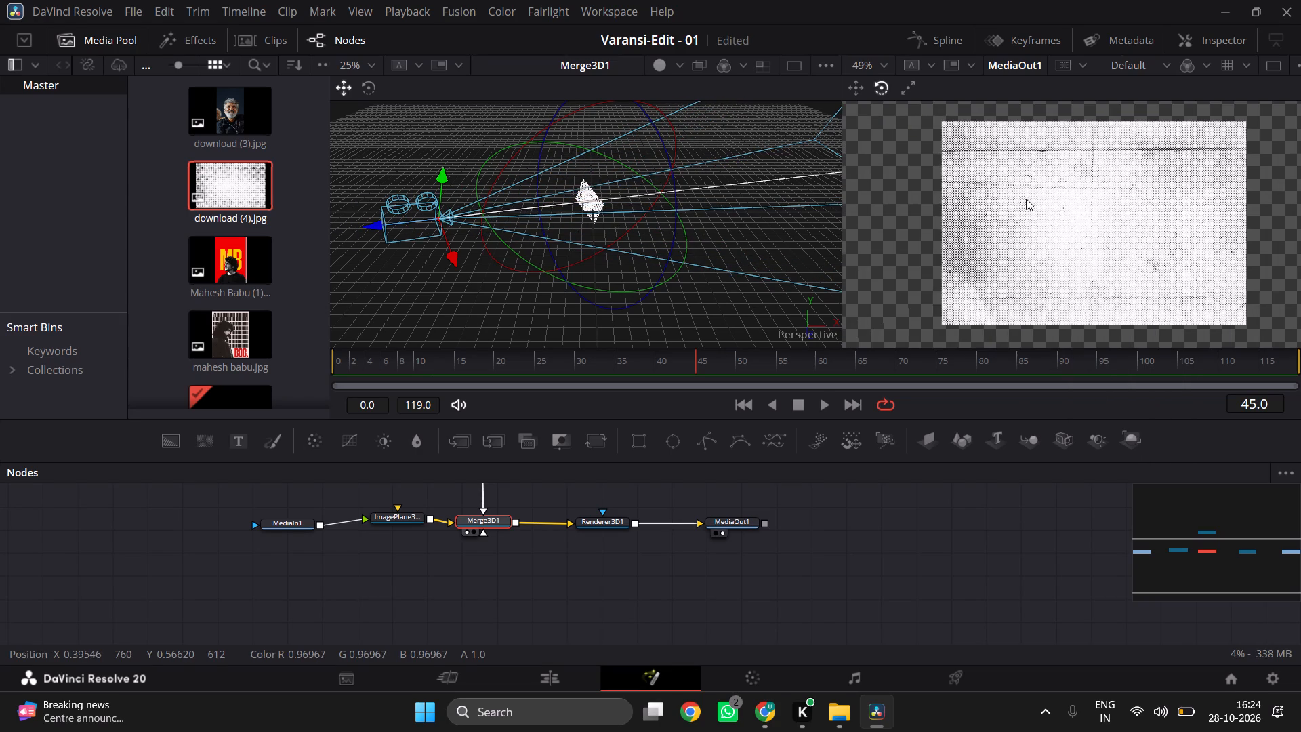
{"action": "scroll", "coordinate": [1026, 199], "scroll_direction": "up", "scroll_amount": 1, "text": "ctrl"}
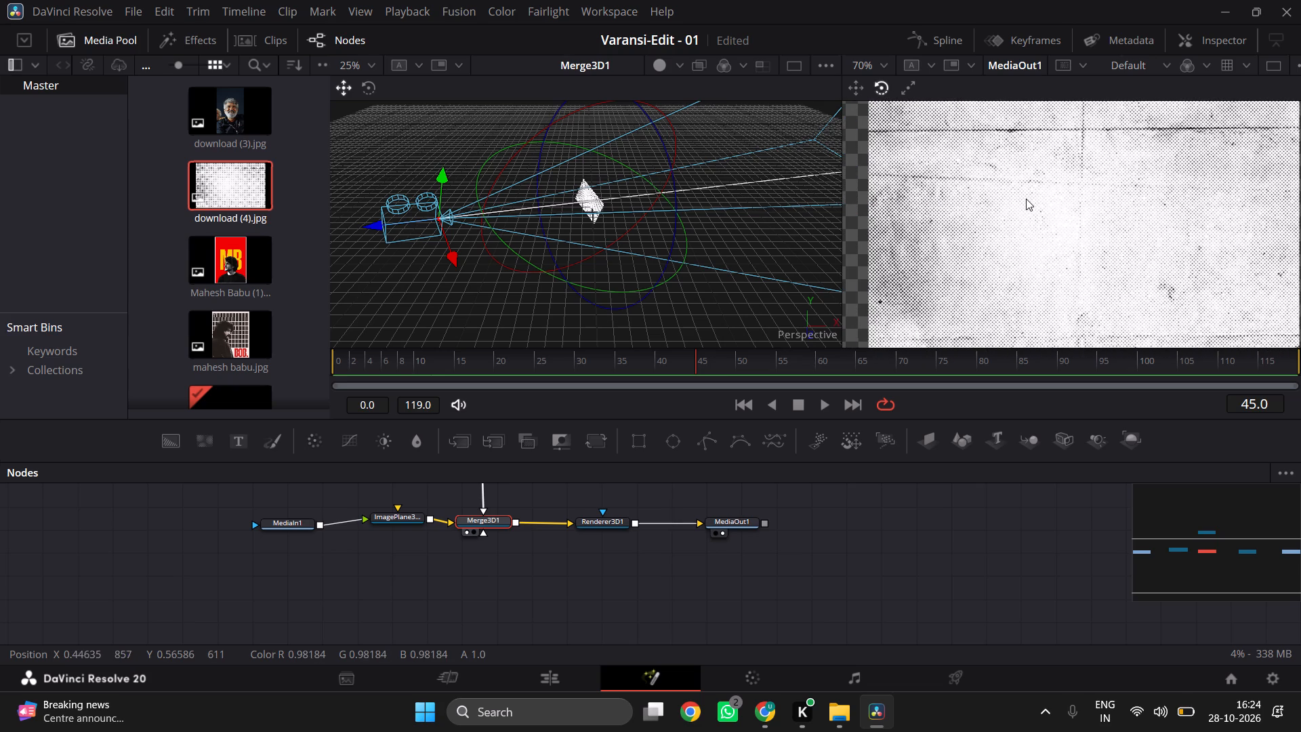
{"action": "scroll", "coordinate": [1026, 199], "scroll_direction": "up", "scroll_amount": 2, "text": "ctrl"}
{"action": "scroll", "coordinate": [1026, 199], "scroll_direction": "down", "scroll_amount": 2, "text": "ctrl"}
{"action": "scroll", "coordinate": [1026, 199], "scroll_direction": "up", "scroll_amount": 1}
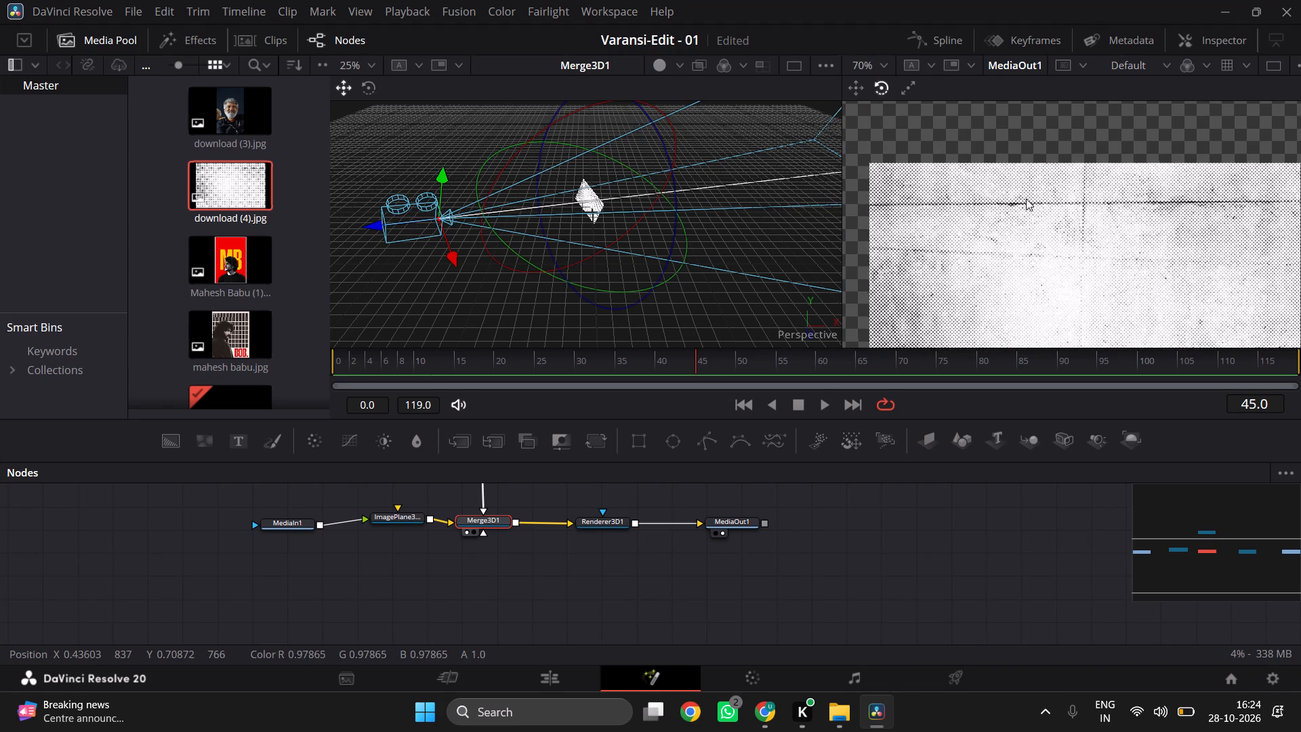
{"action": "scroll", "coordinate": [1026, 199], "scroll_direction": "down", "scroll_amount": 1}
{"action": "left_click_drag", "start_coordinate": [1026, 235], "coordinate": [1009, 166]}
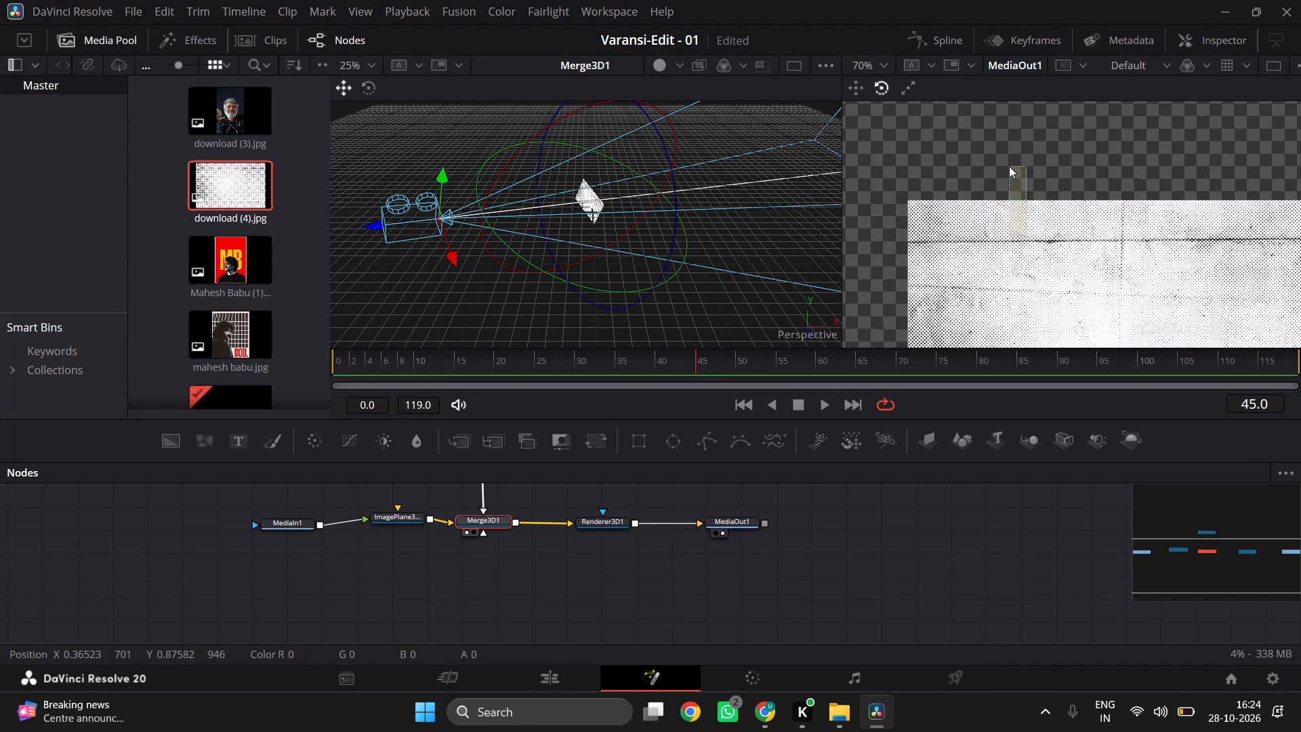
{"action": "left_click", "coordinate": [1011, 255]}
{"action": "scroll", "coordinate": [1011, 255], "scroll_direction": "down", "scroll_amount": 1}
{"action": "scroll", "coordinate": [1011, 255], "scroll_direction": "left", "scroll_amount": 1}
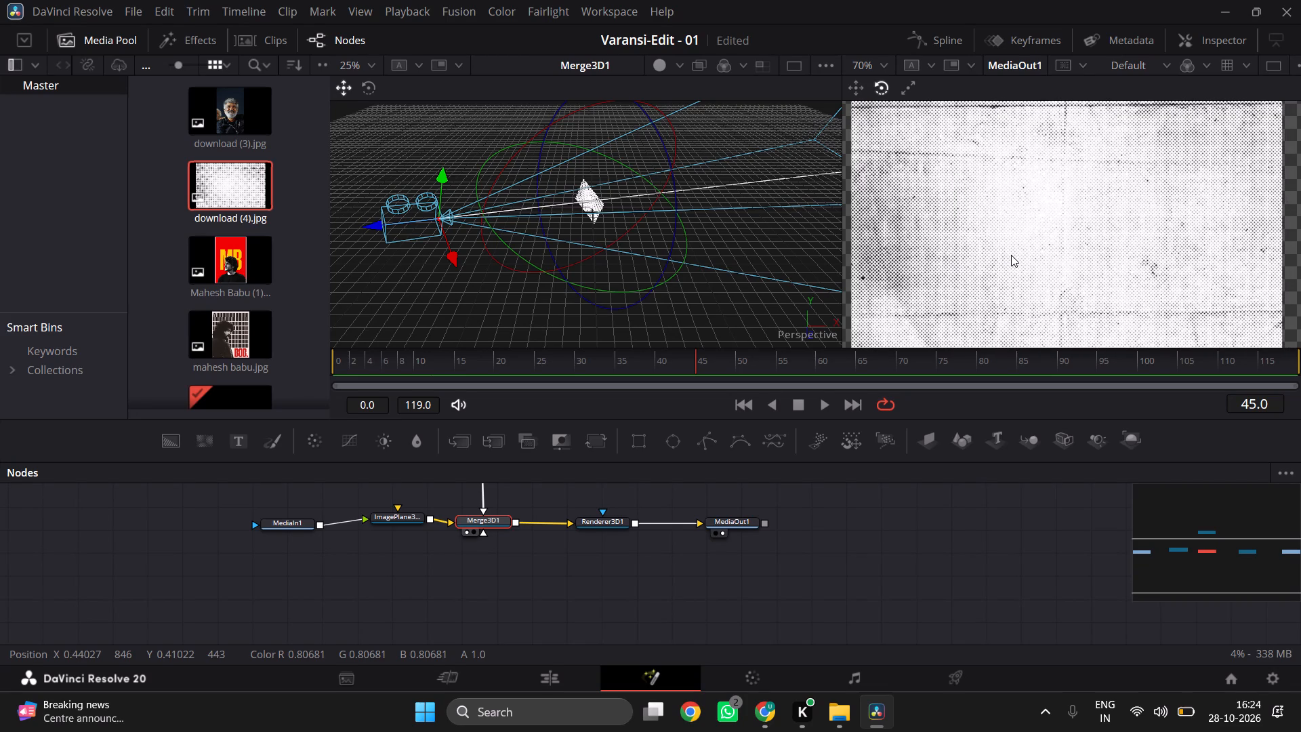
{"action": "scroll", "coordinate": [1011, 255], "scroll_direction": "up", "scroll_amount": 1, "text": "ctrl"}
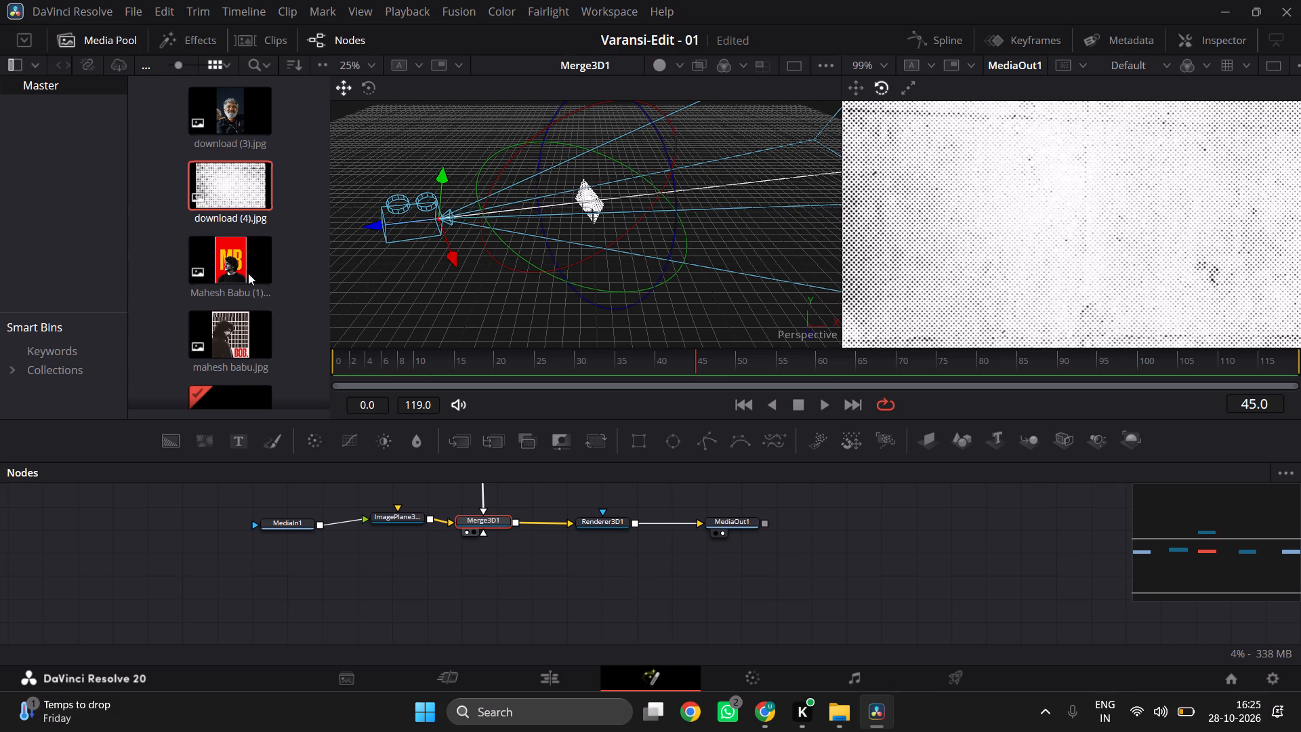
Add the Mahesh Babu (1) and mahesh babu.jpg images to the node graph as separate media nodes beside MediaIn1.
{"action": "left_click_drag", "start_coordinate": [235, 256], "coordinate": [266, 577]}
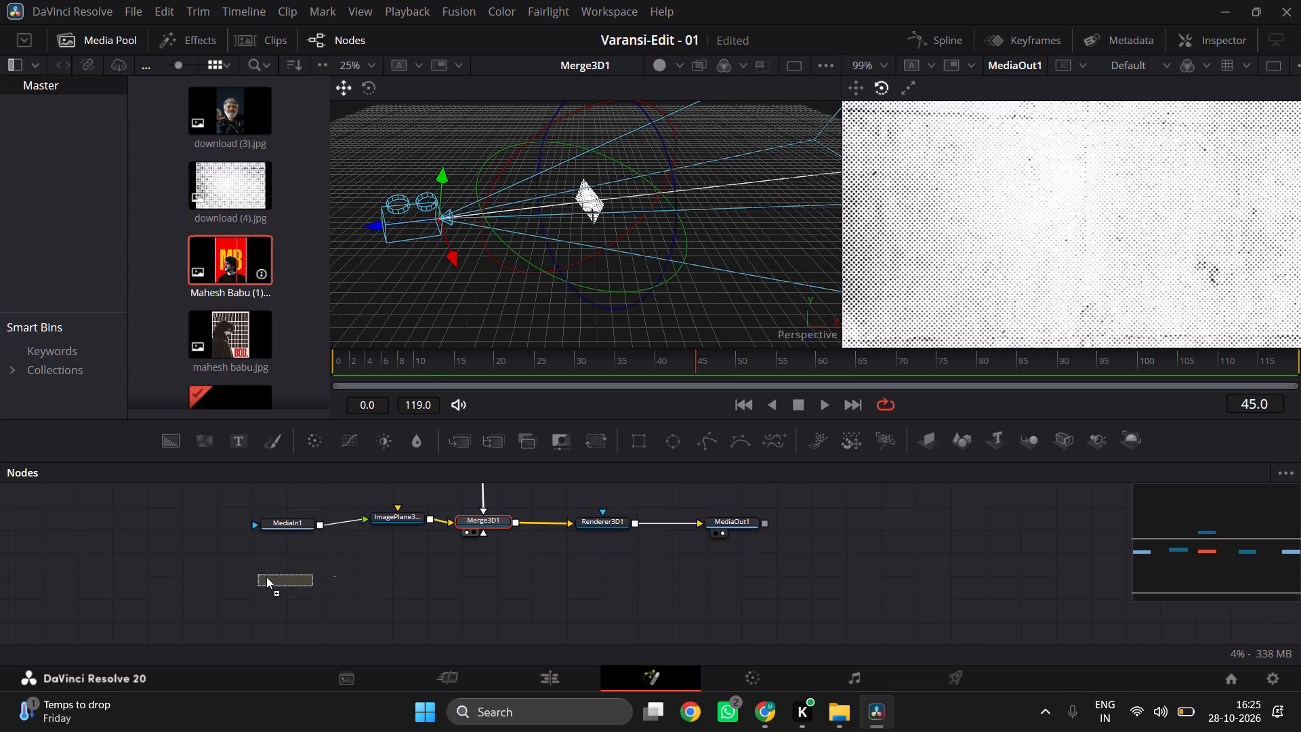
{"action": "left_click_drag", "start_coordinate": [266, 577], "coordinate": [162, 523]}
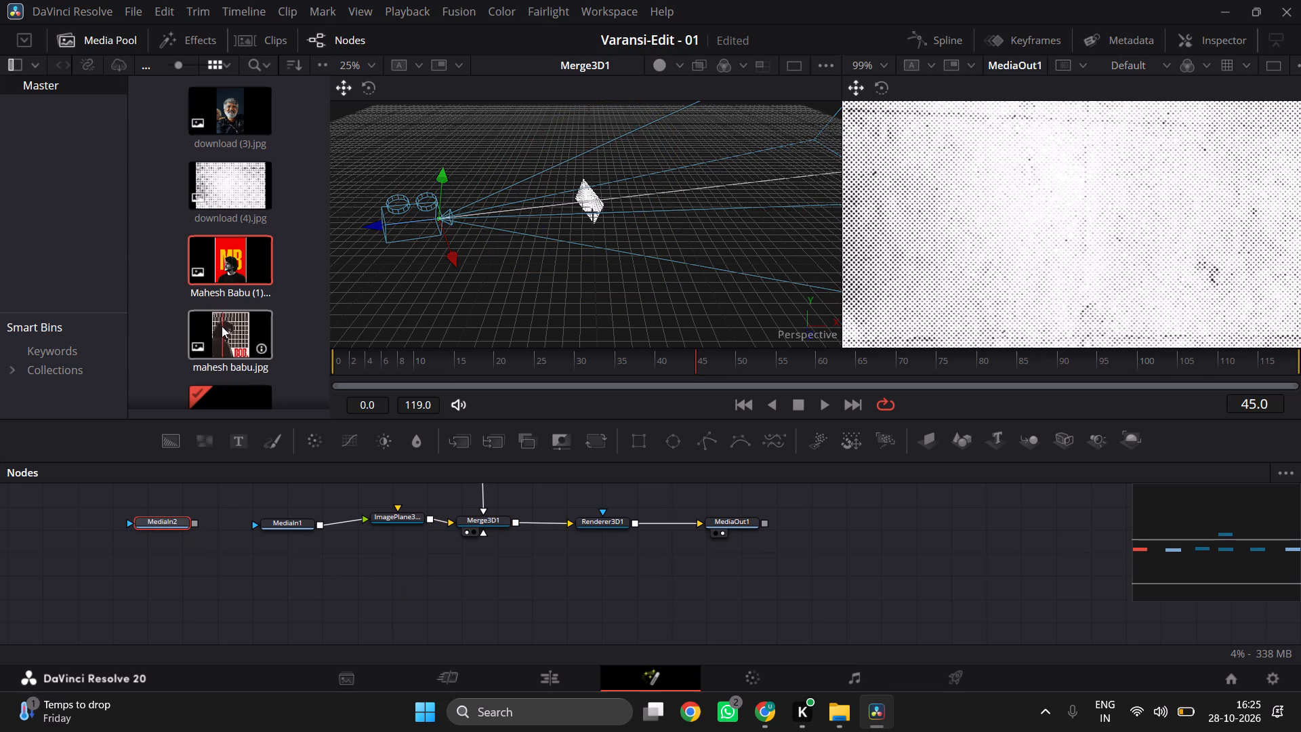
{"action": "left_click_drag", "start_coordinate": [222, 326], "coordinate": [186, 572]}
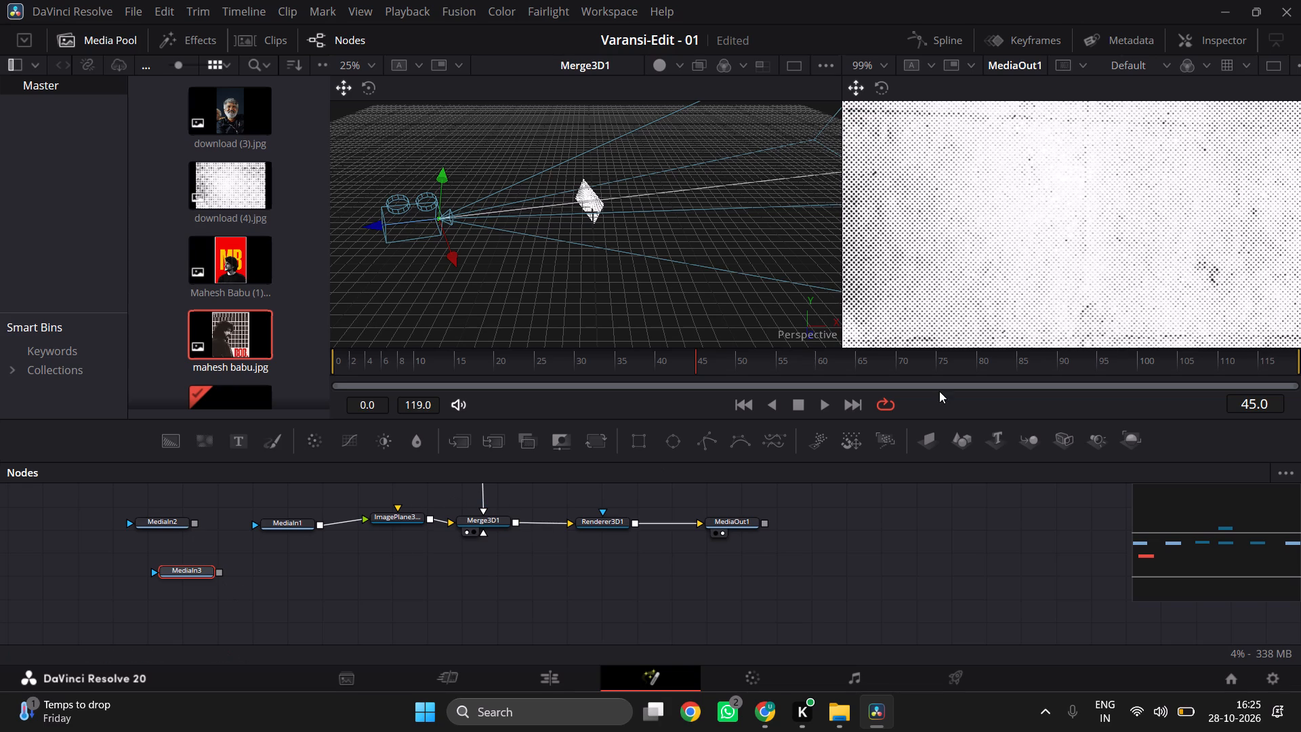
Add a second Image Plane 3D node below the first, and align MediaIn3 directly beneath MediaIn2.
{"action": "left_click_drag", "start_coordinate": [926, 435], "coordinate": [397, 583]}
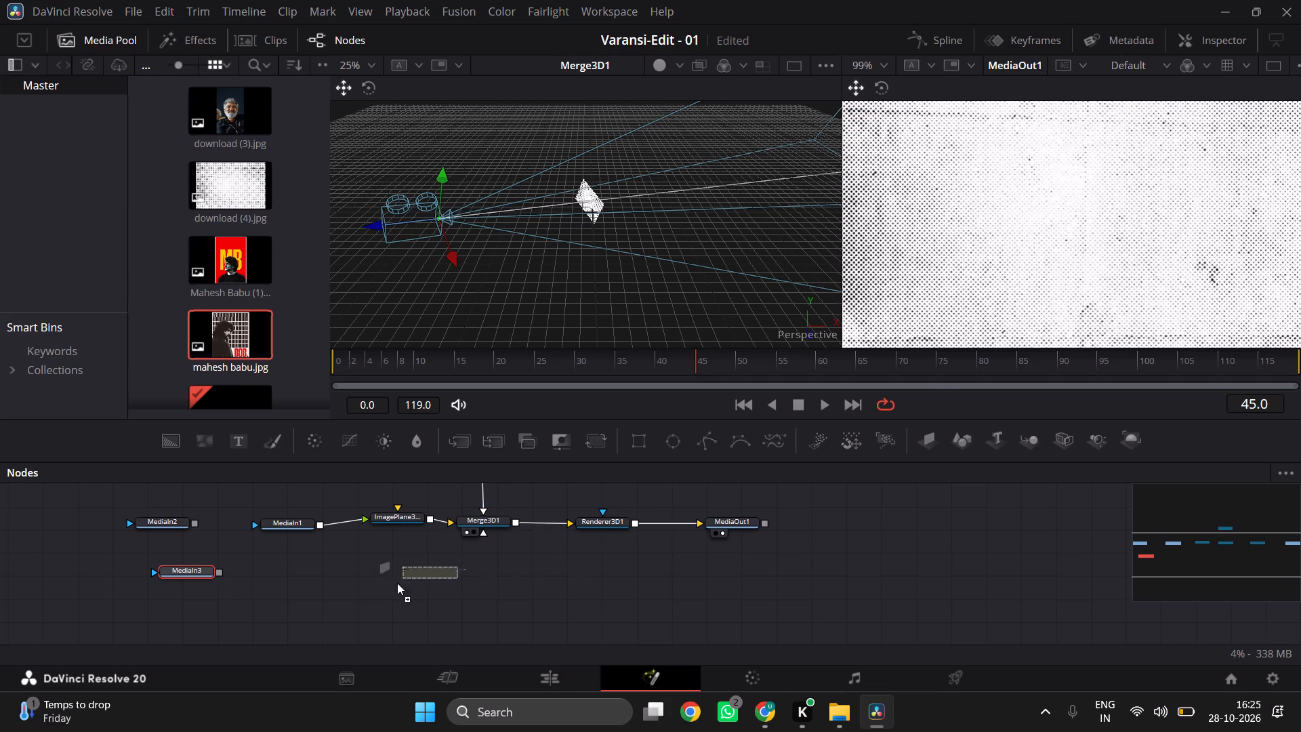
{"action": "left_click_drag", "start_coordinate": [397, 583], "coordinate": [401, 570]}
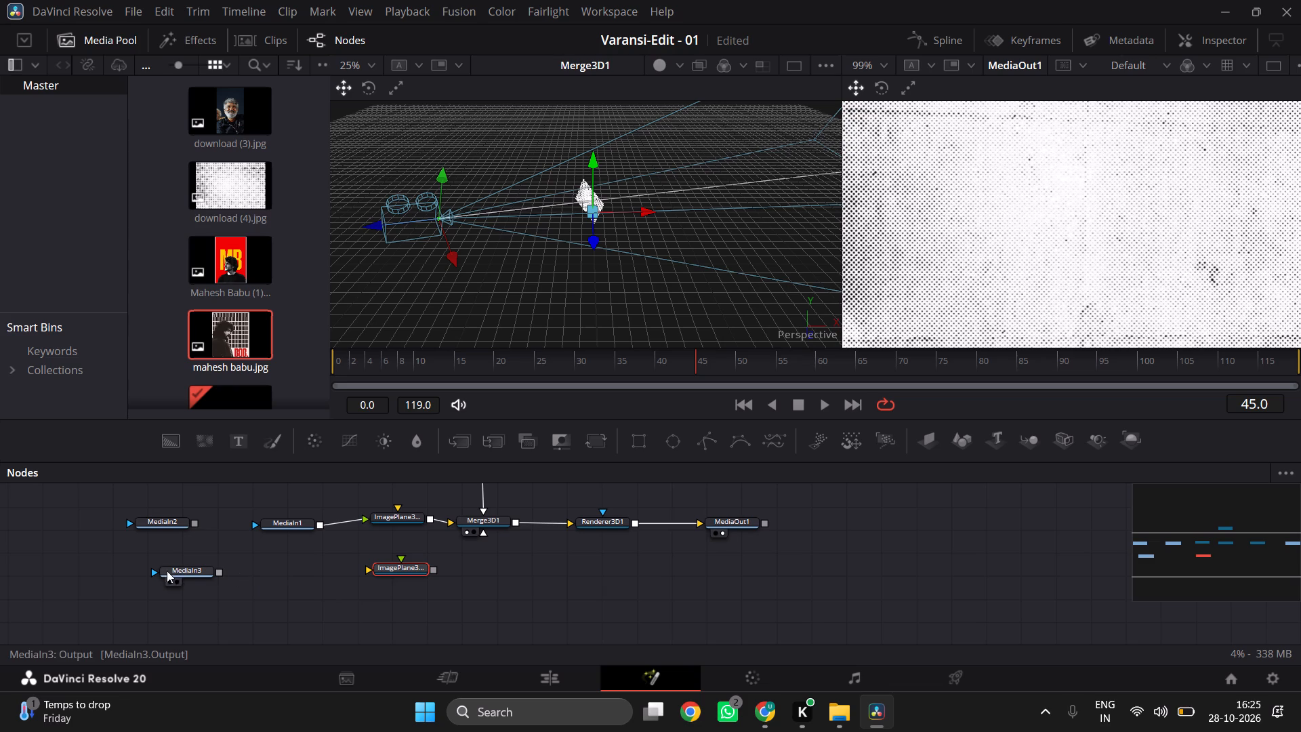
{"action": "left_click_drag", "start_coordinate": [182, 571], "coordinate": [157, 569]}
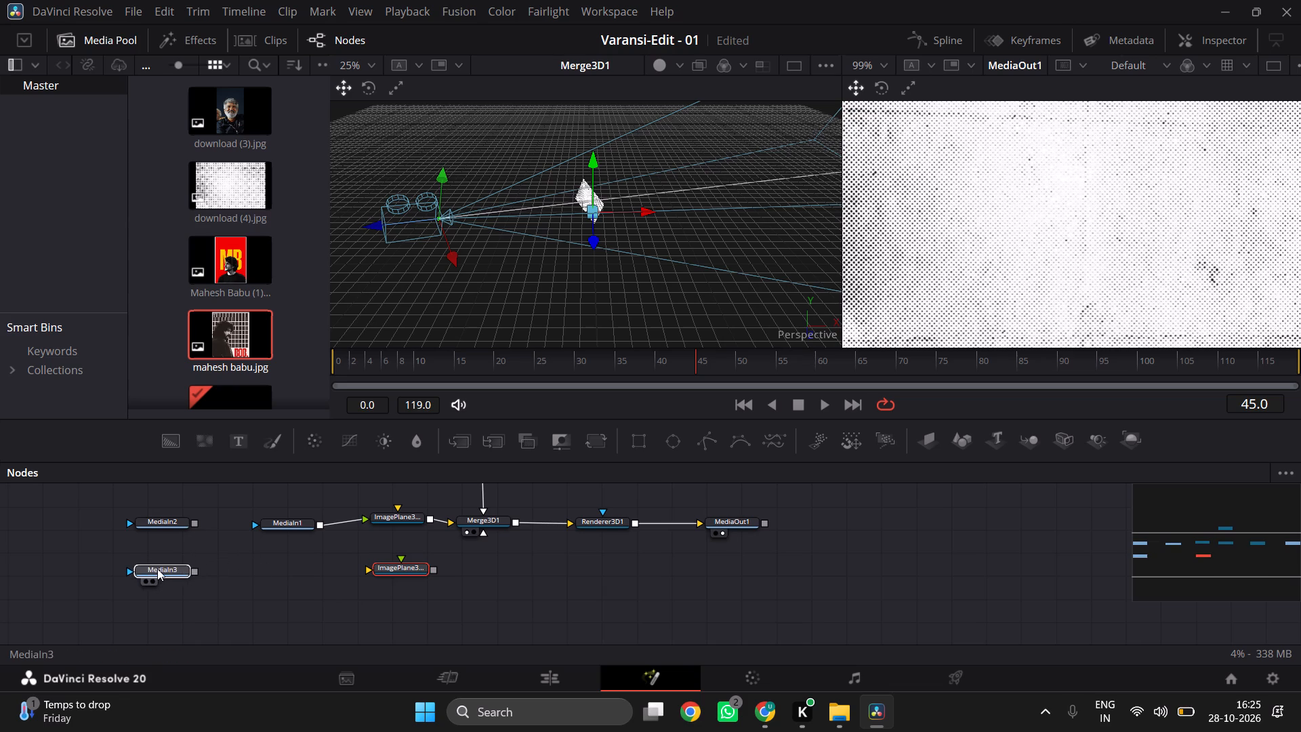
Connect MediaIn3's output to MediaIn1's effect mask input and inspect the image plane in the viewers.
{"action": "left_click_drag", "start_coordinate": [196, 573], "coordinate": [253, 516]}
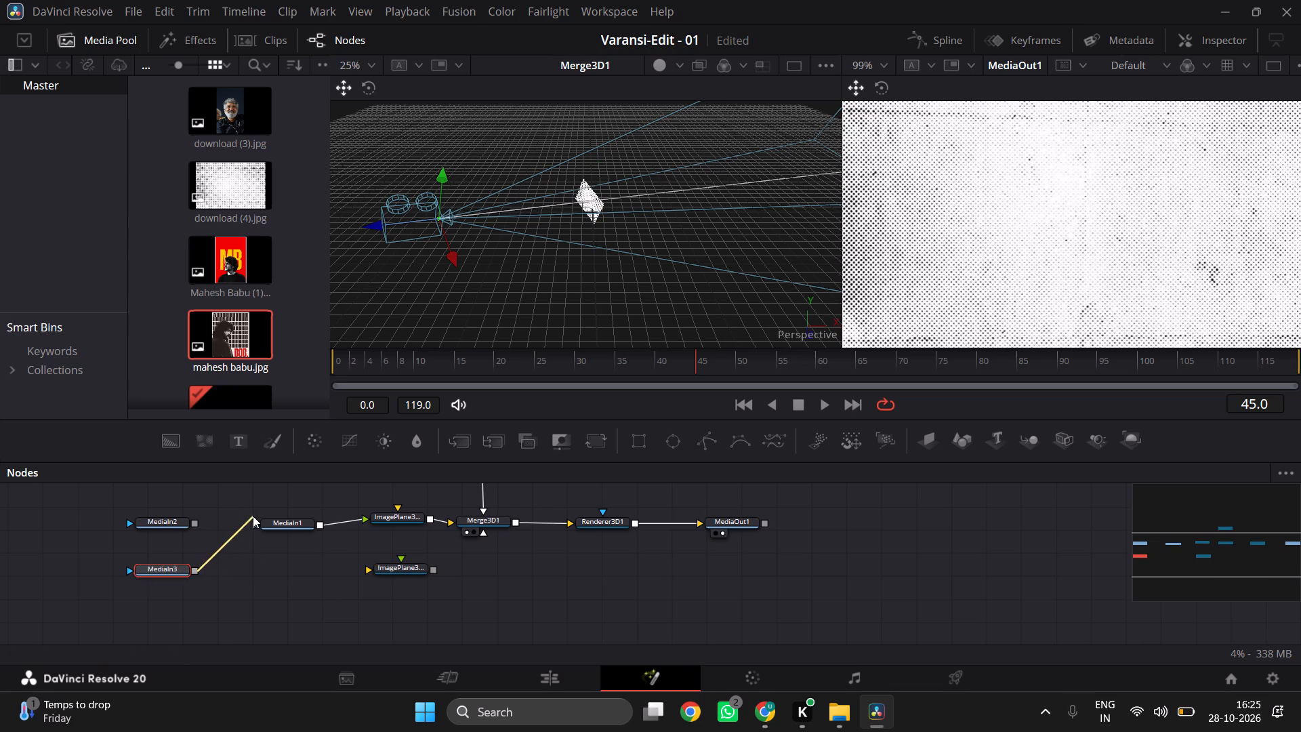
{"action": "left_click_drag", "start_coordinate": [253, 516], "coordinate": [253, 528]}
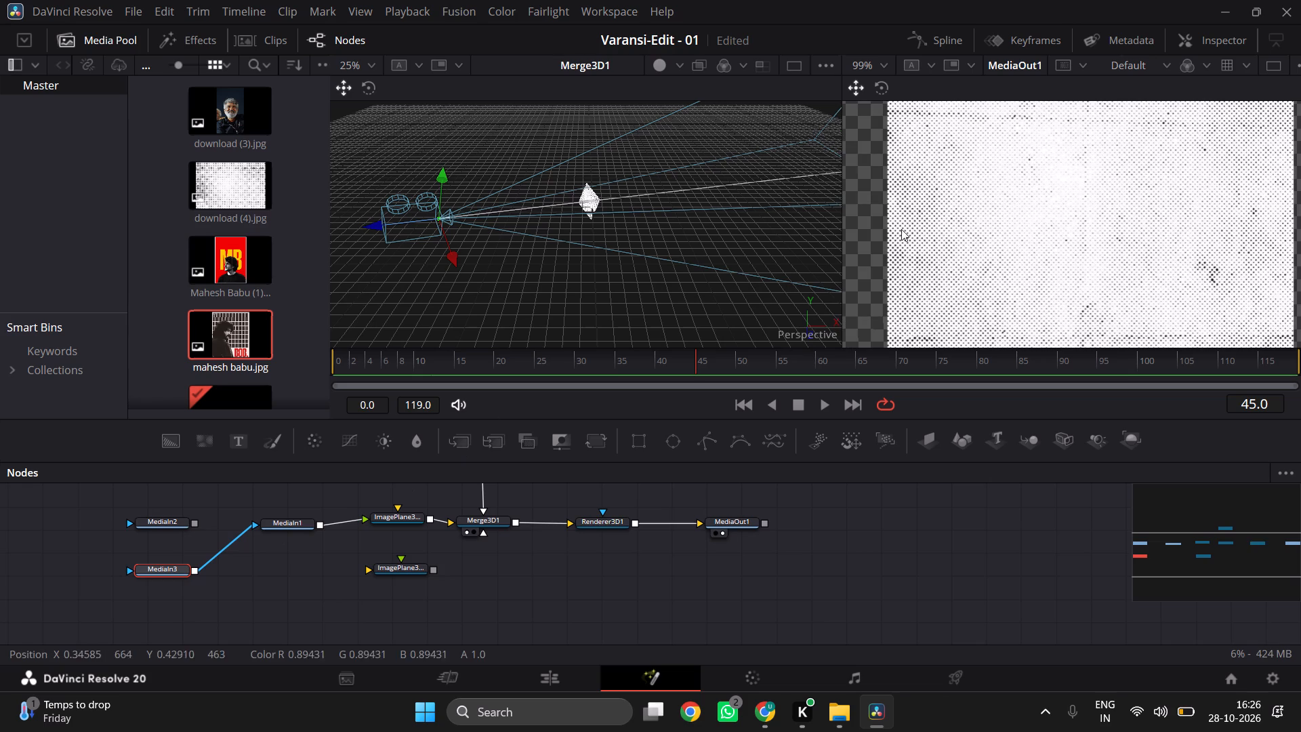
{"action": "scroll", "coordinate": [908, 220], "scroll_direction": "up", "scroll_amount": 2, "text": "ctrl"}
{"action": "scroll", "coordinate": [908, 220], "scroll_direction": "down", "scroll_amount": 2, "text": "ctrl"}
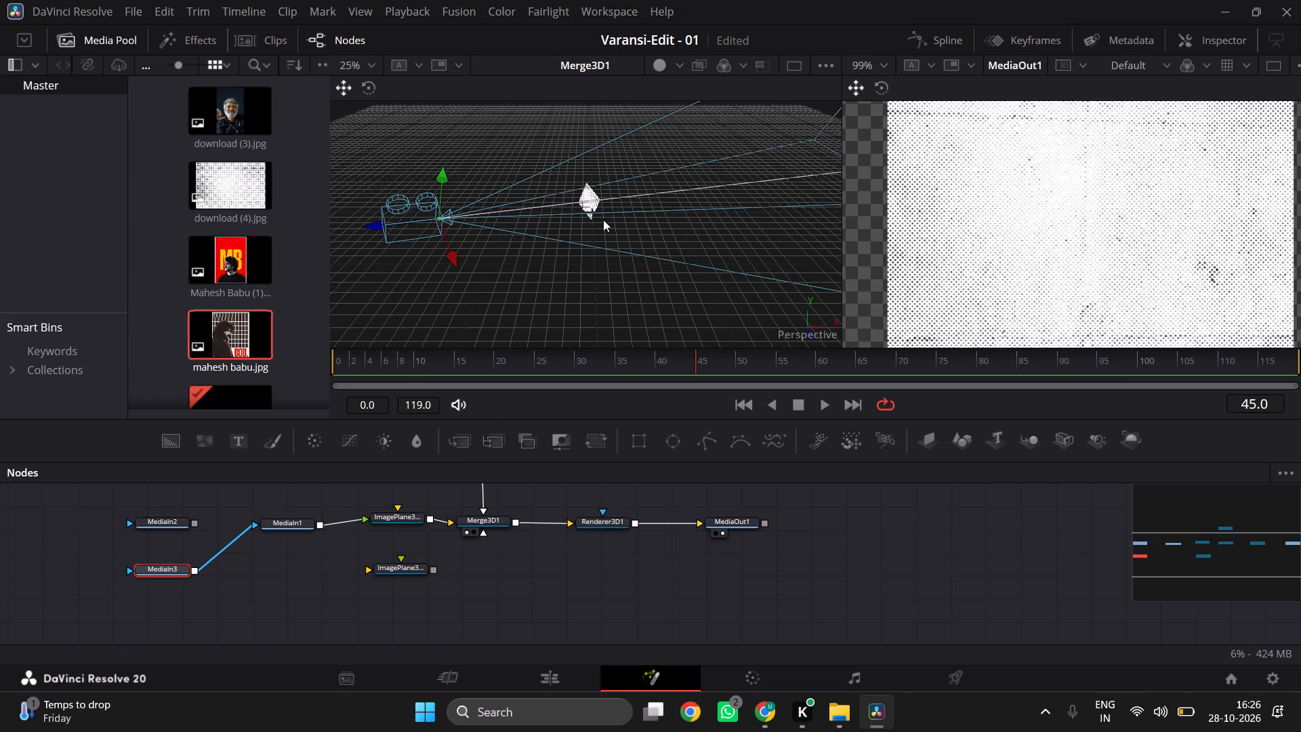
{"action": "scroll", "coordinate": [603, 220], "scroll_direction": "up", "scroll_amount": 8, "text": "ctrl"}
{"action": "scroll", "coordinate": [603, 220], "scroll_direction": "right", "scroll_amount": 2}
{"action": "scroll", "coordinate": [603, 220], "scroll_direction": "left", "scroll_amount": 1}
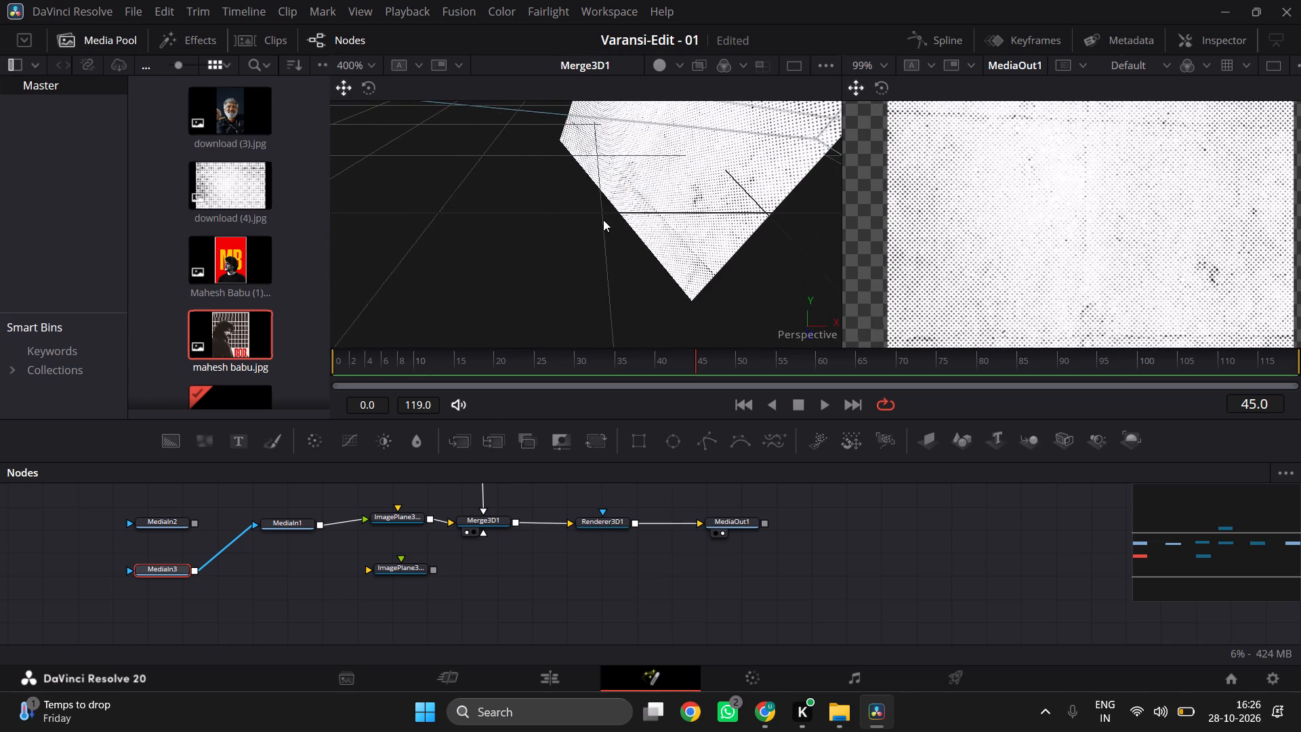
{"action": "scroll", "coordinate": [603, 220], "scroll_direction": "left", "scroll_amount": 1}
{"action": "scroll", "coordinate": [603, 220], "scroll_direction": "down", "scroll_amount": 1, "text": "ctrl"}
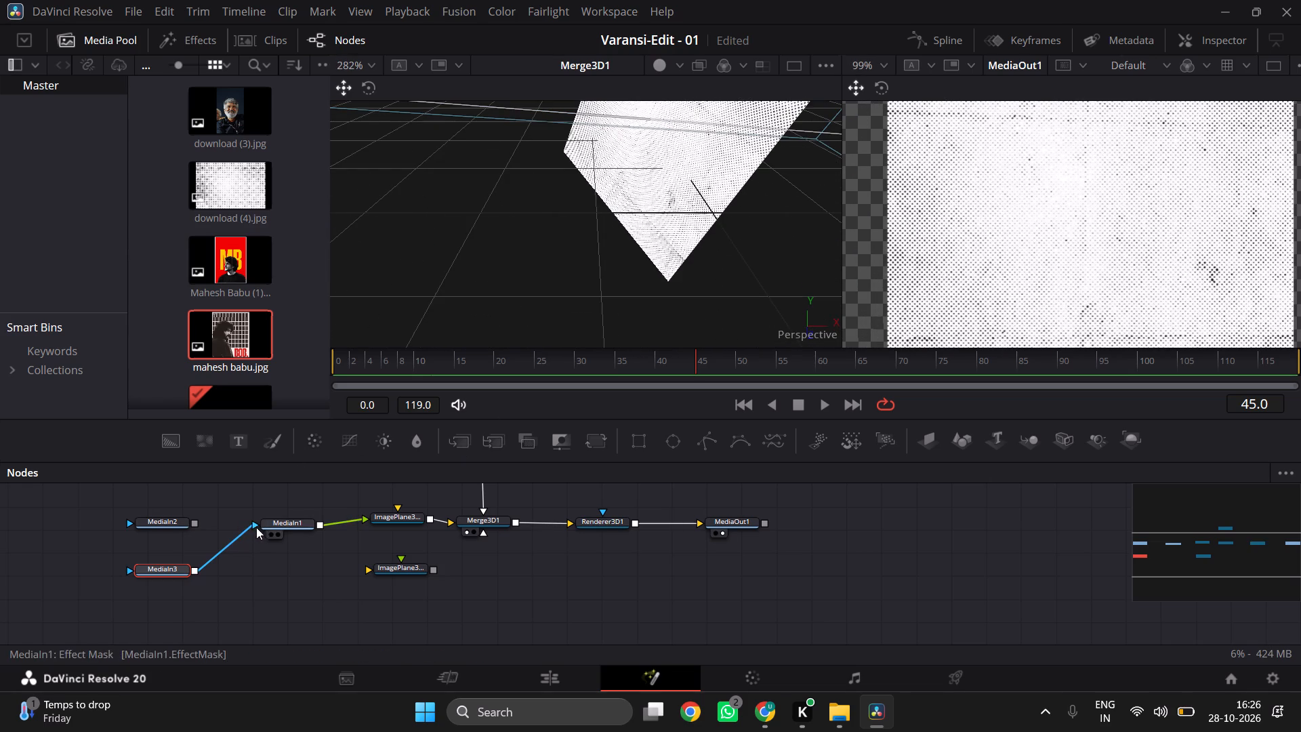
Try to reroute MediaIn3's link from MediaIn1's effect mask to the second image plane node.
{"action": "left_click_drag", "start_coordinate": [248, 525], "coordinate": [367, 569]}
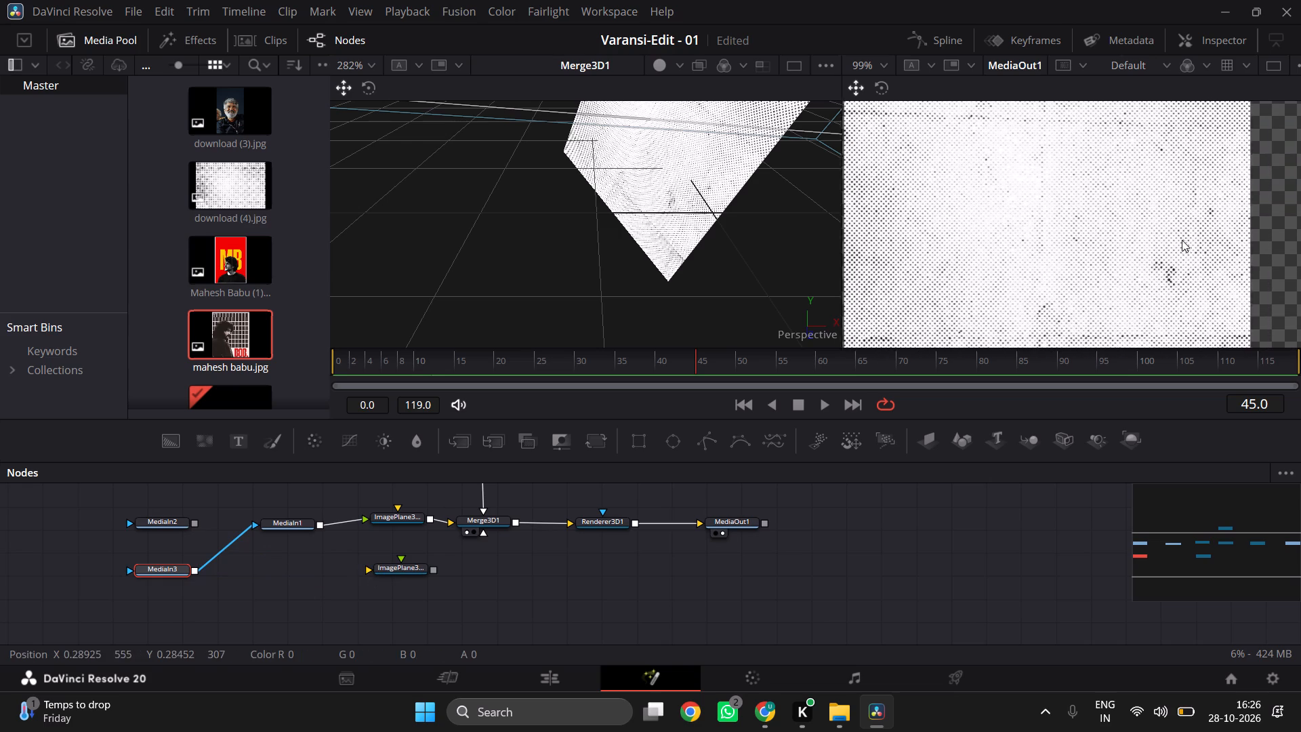
Examine the rendered paper texture close up in the MediaOut1 viewer.
{"action": "scroll", "coordinate": [1182, 240], "scroll_direction": "up", "scroll_amount": 1, "text": "ctrl"}
{"action": "scroll", "coordinate": [1182, 240], "scroll_direction": "up", "scroll_amount": 1}
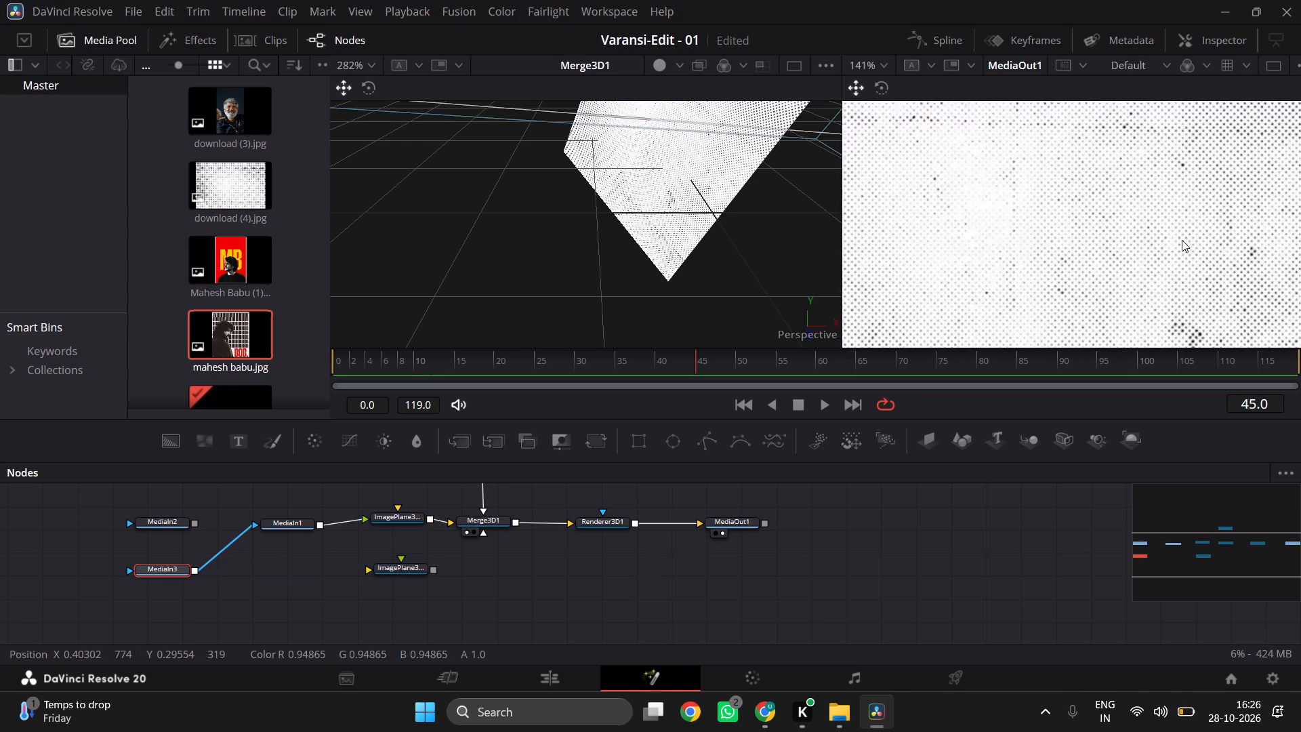
{"action": "scroll", "coordinate": [1182, 240], "scroll_direction": "up", "scroll_amount": 1}
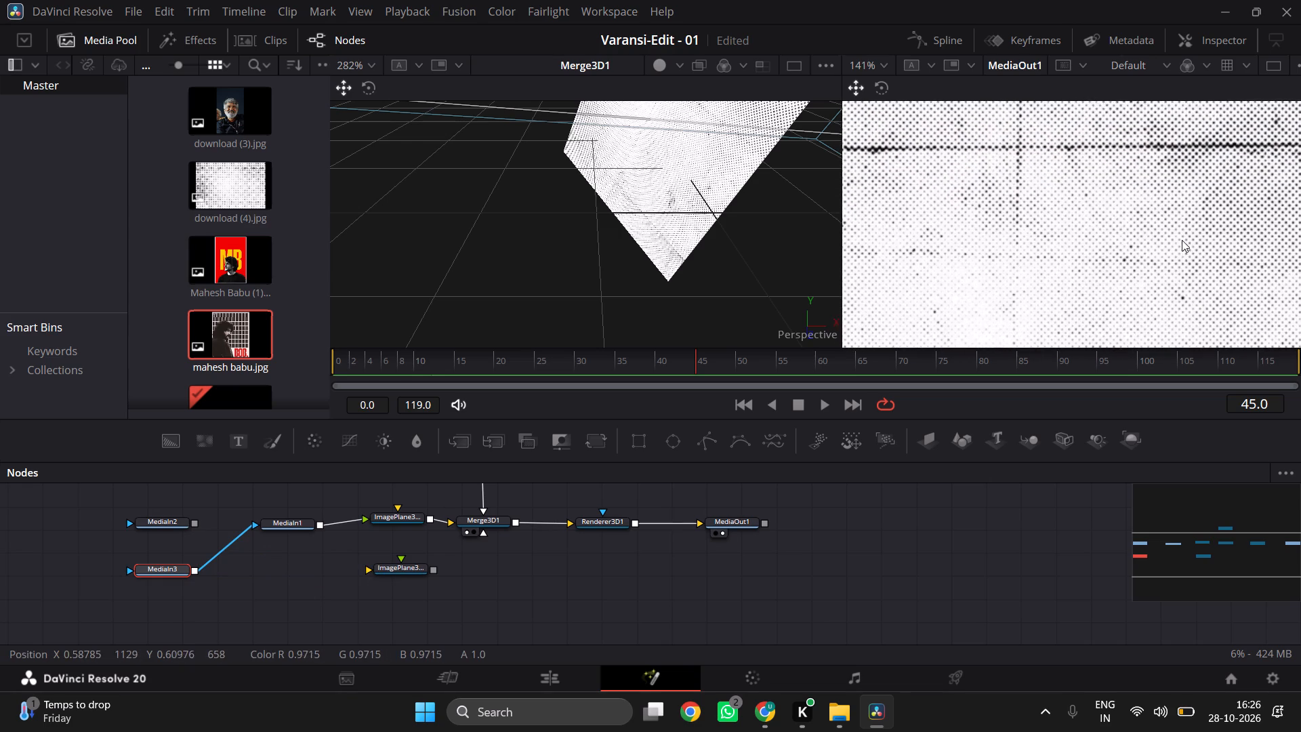
{"action": "scroll", "coordinate": [1182, 240], "scroll_direction": "up", "scroll_amount": 1}
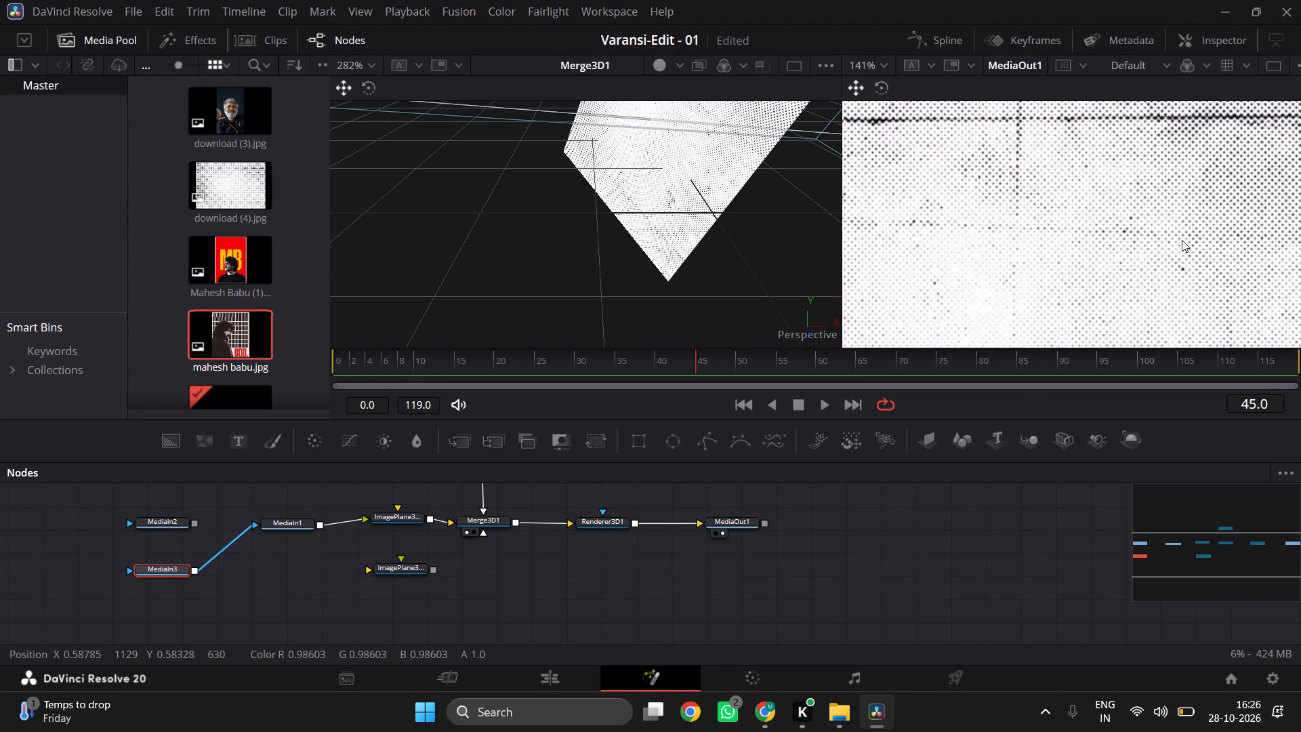
{"action": "scroll", "coordinate": [1182, 240], "scroll_direction": "up", "scroll_amount": 2}
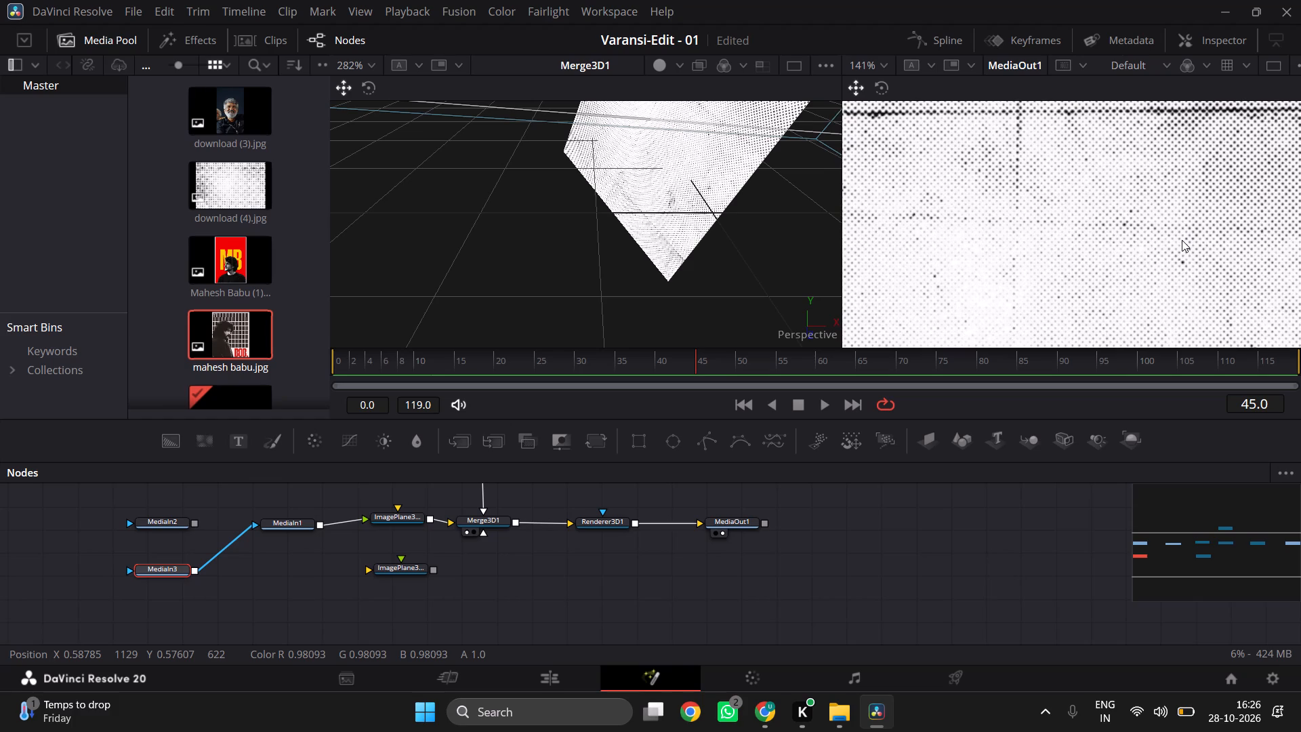
{"action": "scroll", "coordinate": [1182, 240], "scroll_direction": "down", "scroll_amount": 2, "text": "ctrl"}
{"action": "scroll", "coordinate": [1182, 240], "scroll_direction": "up", "scroll_amount": 2, "text": "ctrl"}
{"action": "scroll", "coordinate": [1182, 240], "scroll_direction": "down", "scroll_amount": 1, "text": "ctrl"}
{"action": "scroll", "coordinate": [1182, 240], "scroll_direction": "up", "scroll_amount": 1, "text": "ctrl"}
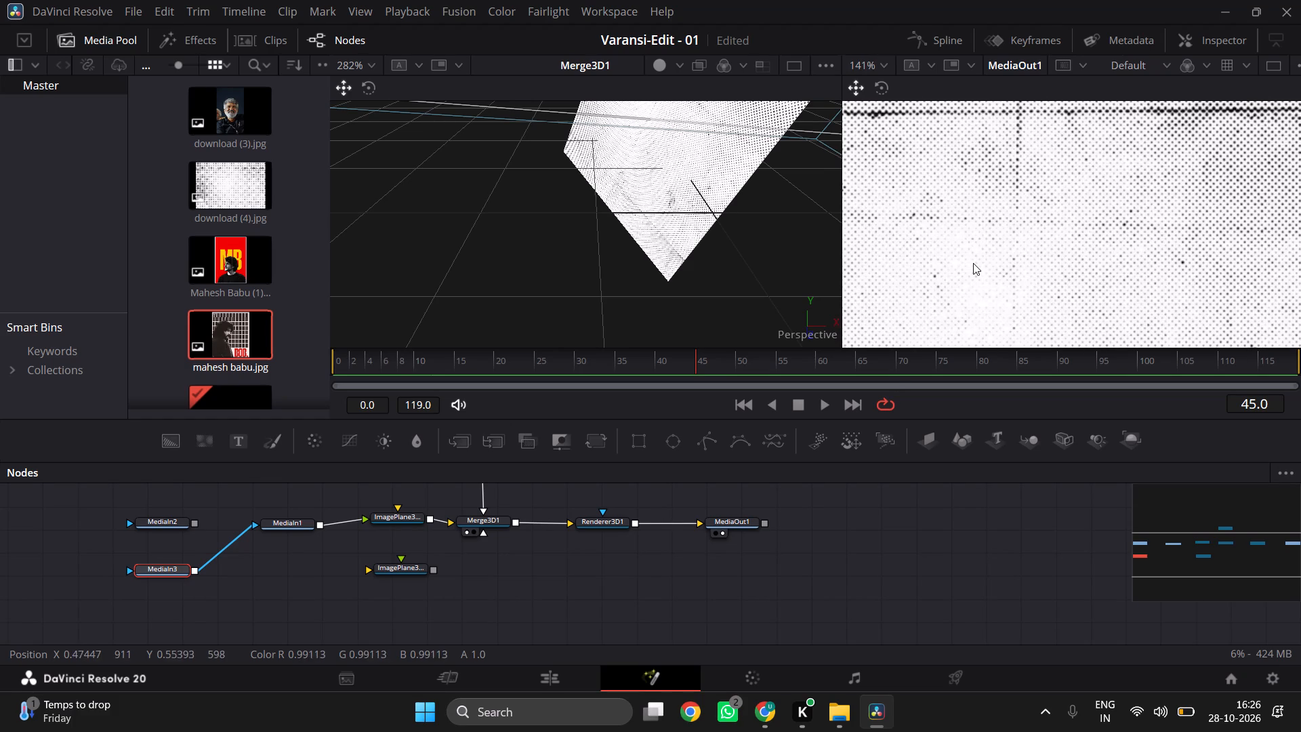
{"action": "scroll", "coordinate": [973, 263], "scroll_direction": "down", "scroll_amount": 2}
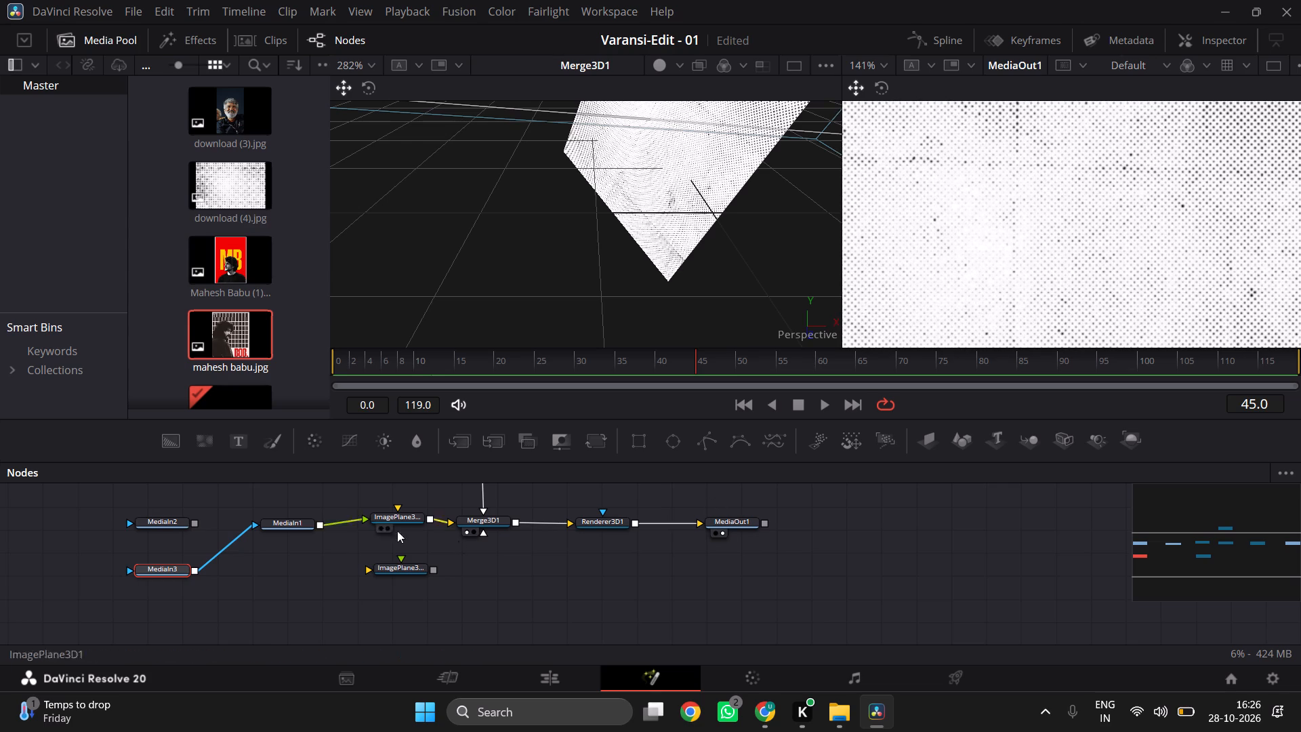
Connect MediaIn3's output to the material input of the second image plane, ImagePlane3D2.
{"action": "left_click_drag", "start_coordinate": [241, 530], "coordinate": [353, 571]}
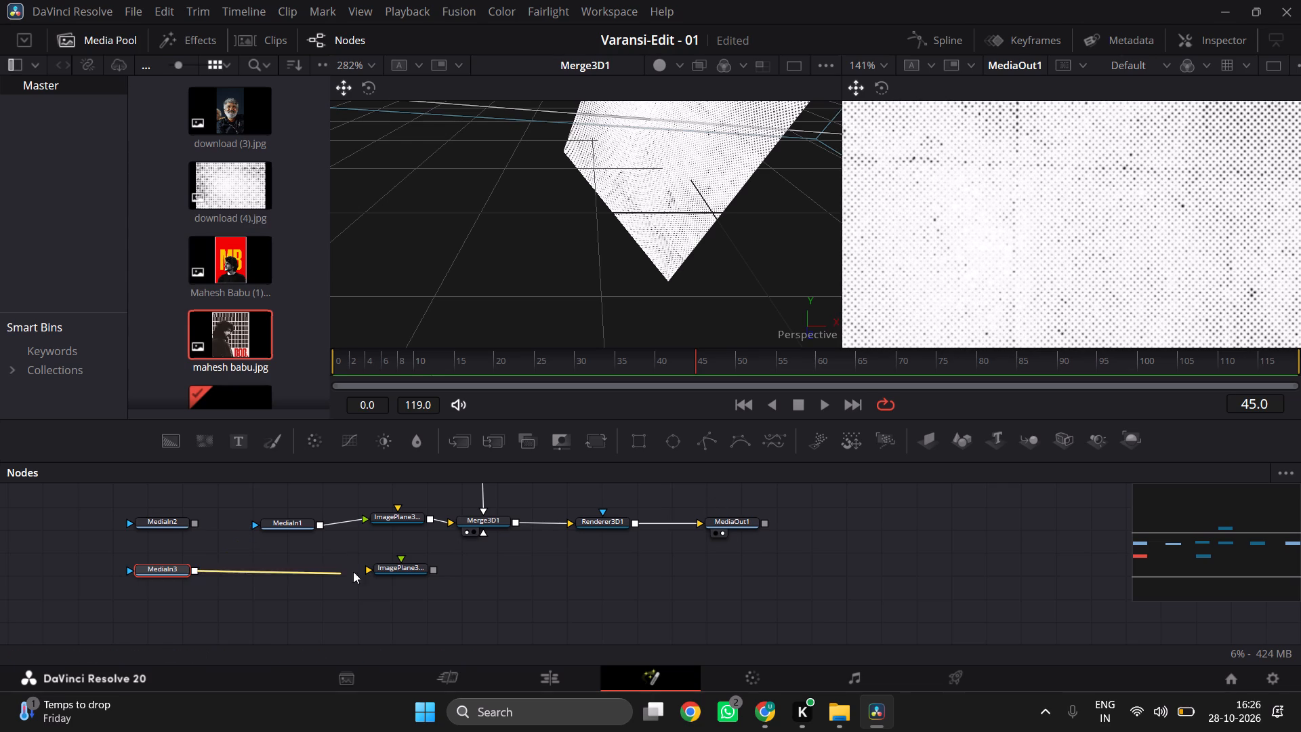
{"action": "left_click_drag", "start_coordinate": [353, 571], "coordinate": [370, 571]}
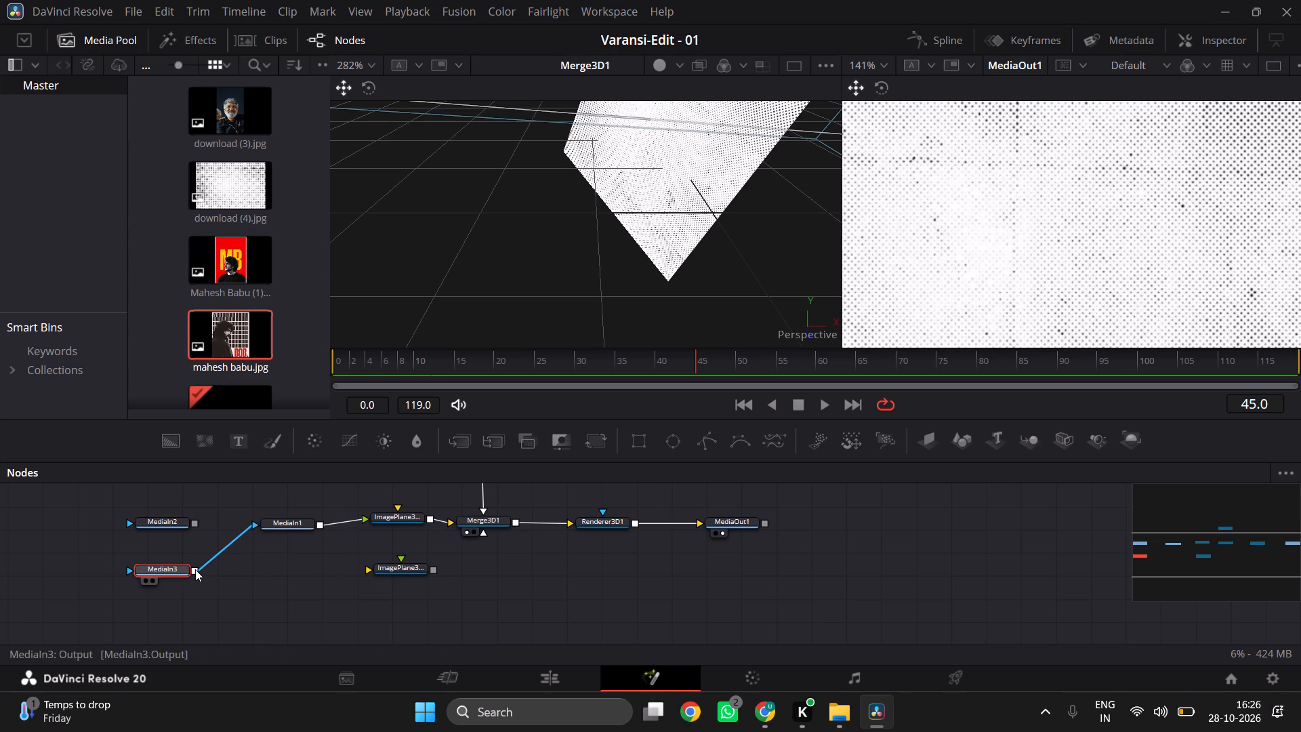
{"action": "left_click_drag", "start_coordinate": [195, 569], "coordinate": [397, 557]}
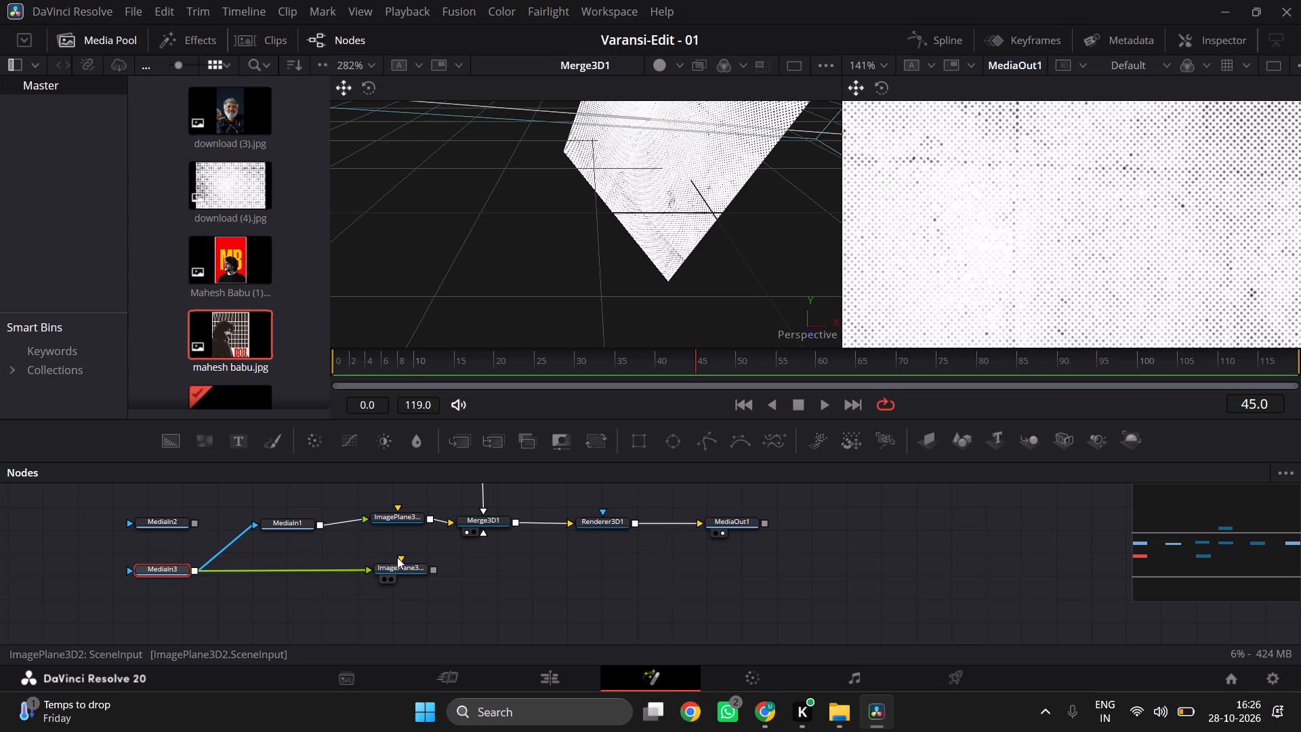
Disconnect MediaIn3 from MediaIn1's effect mask input.
{"action": "left_click_drag", "start_coordinate": [226, 525], "coordinate": [231, 545]}
{"action": "left_click", "coordinate": [241, 528]}
{"action": "left_click", "coordinate": [251, 528]}
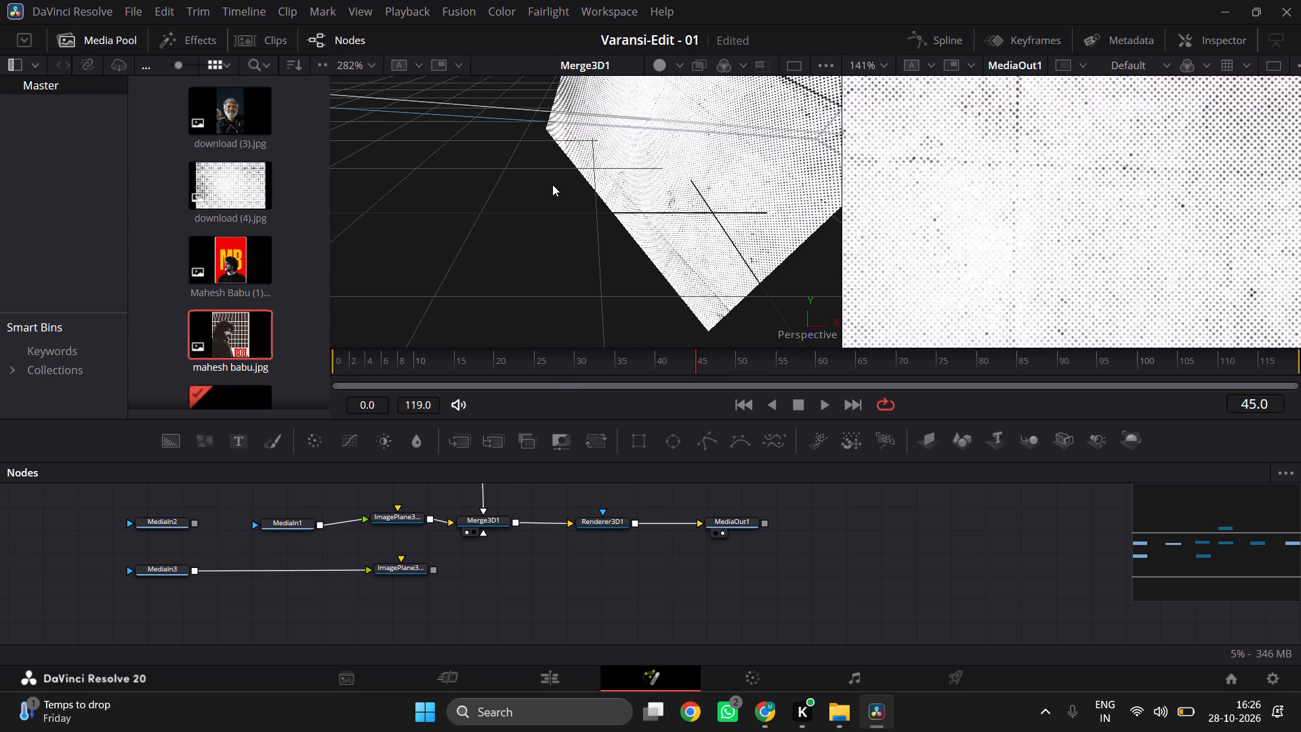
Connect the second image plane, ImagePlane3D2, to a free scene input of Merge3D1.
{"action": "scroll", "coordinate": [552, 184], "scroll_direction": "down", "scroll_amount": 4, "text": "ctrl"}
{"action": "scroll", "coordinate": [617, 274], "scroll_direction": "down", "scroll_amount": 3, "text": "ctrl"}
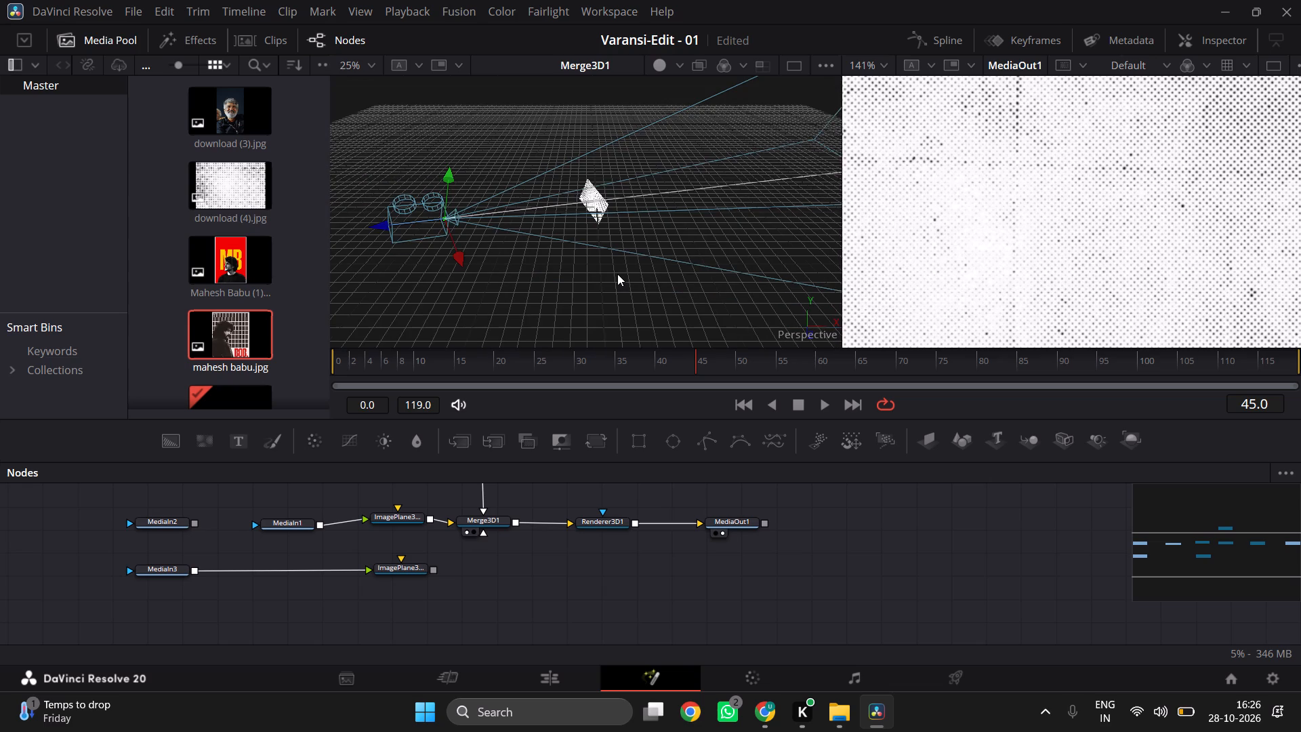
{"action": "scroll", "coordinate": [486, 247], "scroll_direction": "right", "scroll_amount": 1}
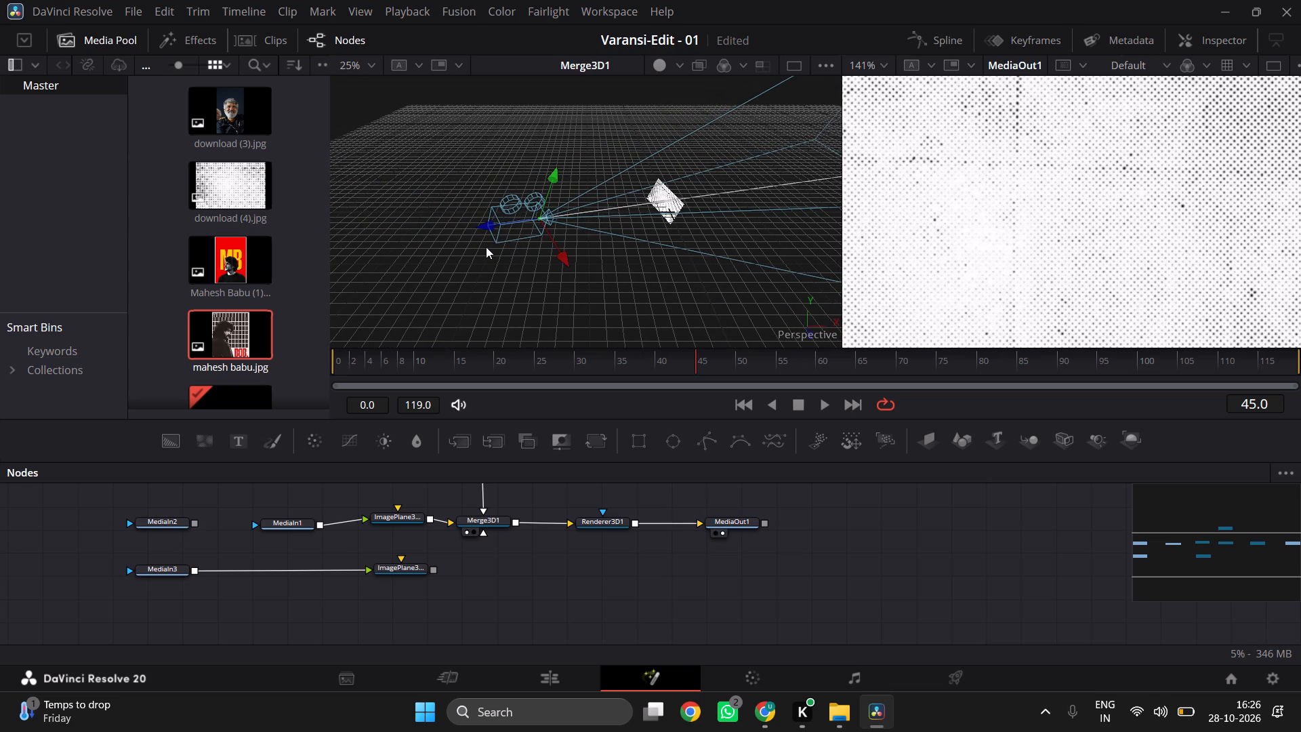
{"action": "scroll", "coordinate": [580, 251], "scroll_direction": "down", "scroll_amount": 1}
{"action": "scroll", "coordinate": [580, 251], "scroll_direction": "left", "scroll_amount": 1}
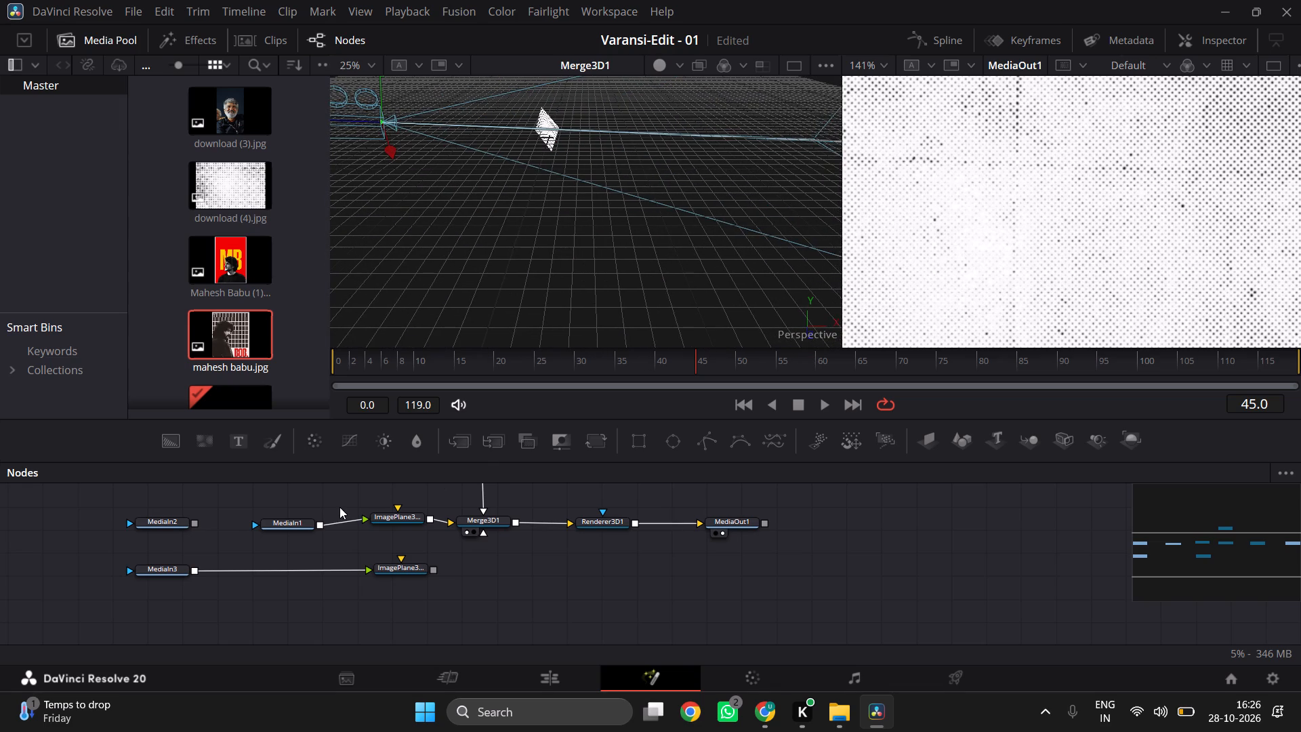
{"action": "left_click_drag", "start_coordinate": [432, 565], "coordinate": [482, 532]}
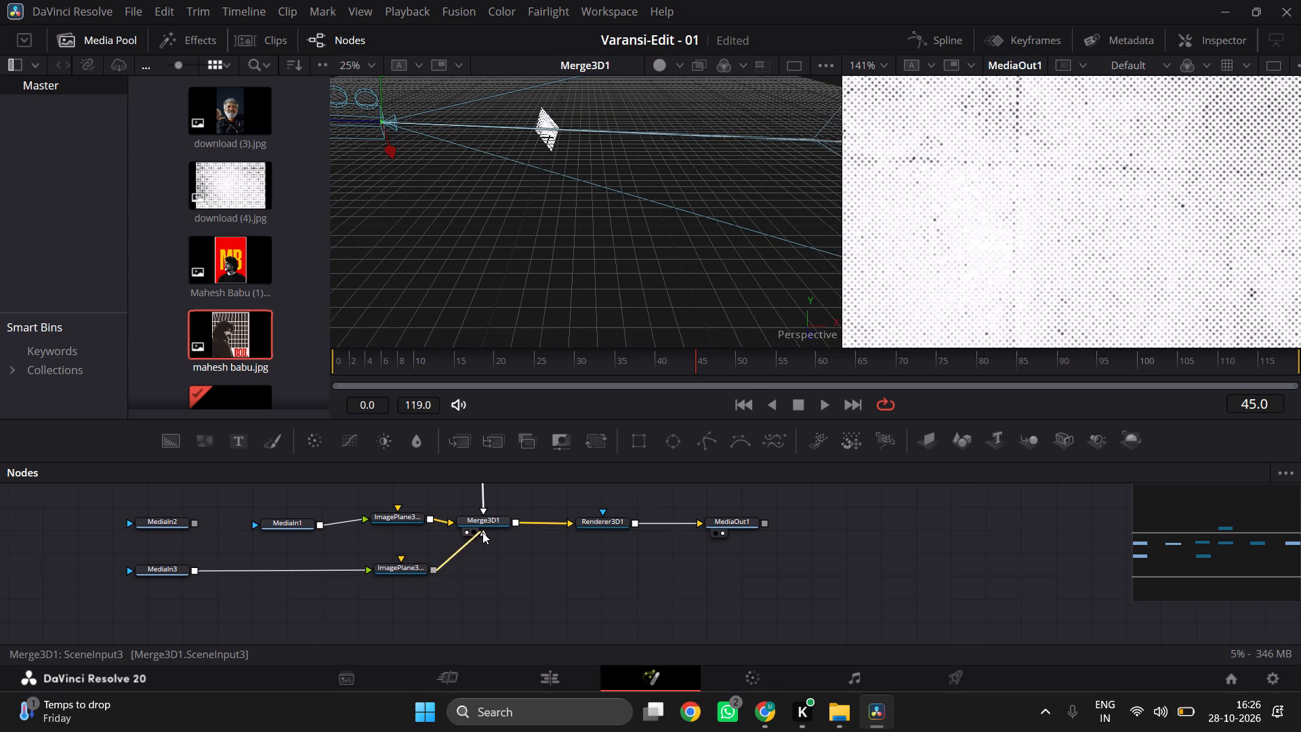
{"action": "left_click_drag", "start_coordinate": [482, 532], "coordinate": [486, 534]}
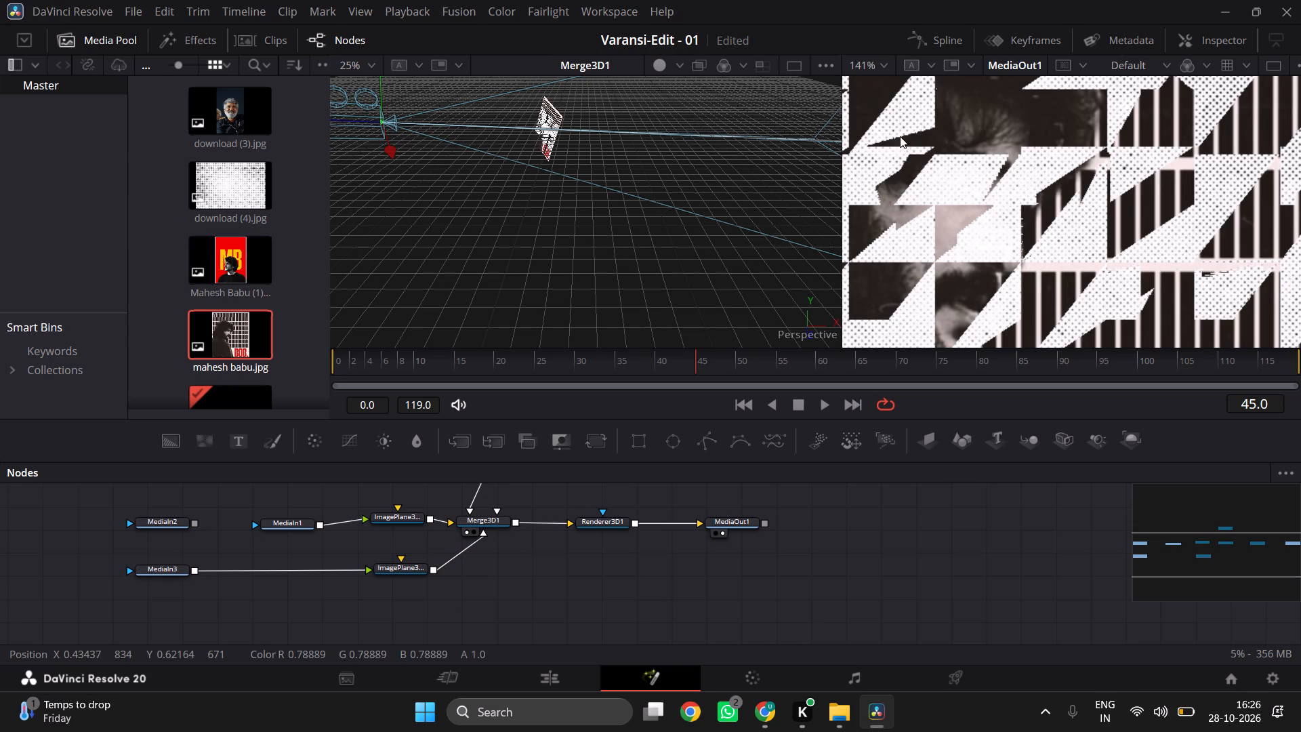
Examine how the Mahesh Babu image overlaps the paper texture in the MediaOut1 viewer.
{"action": "scroll", "coordinate": [1017, 215], "scroll_direction": "down", "scroll_amount": 1, "text": "ctrl"}
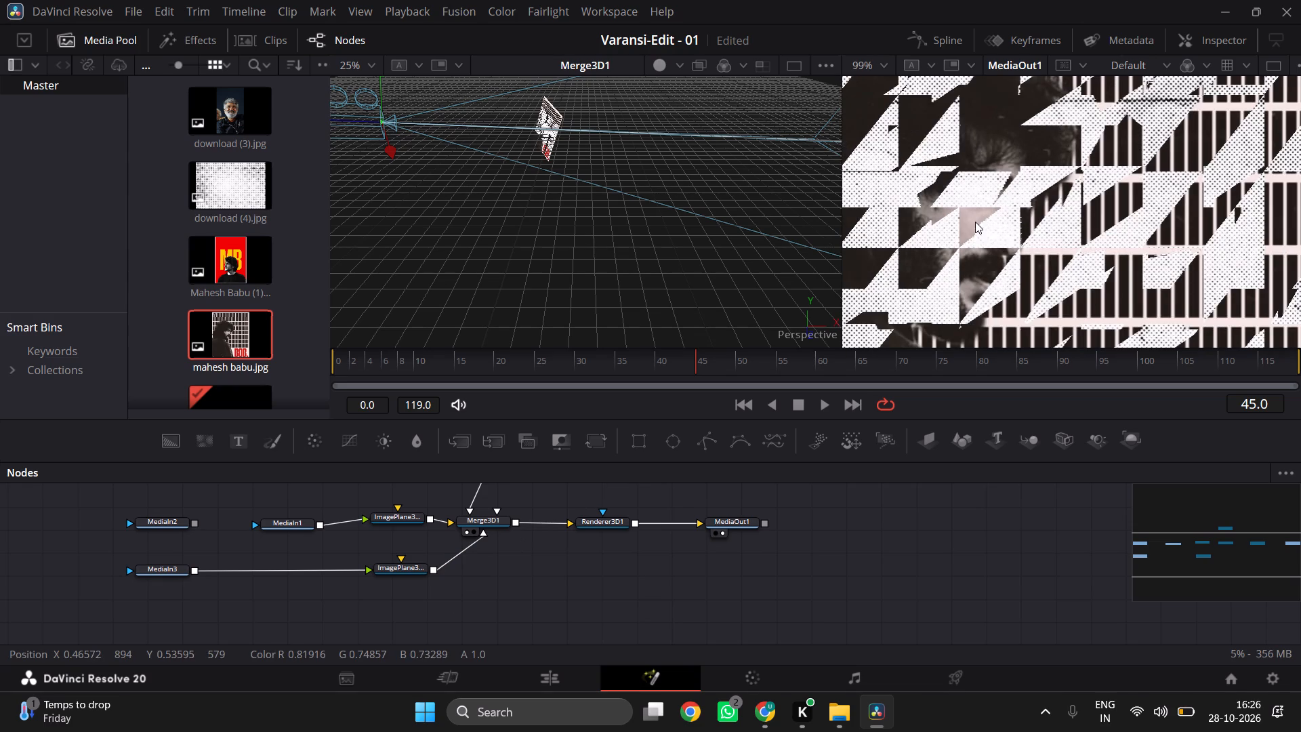
{"action": "scroll", "coordinate": [975, 222], "scroll_direction": "down", "scroll_amount": 5, "text": "ctrl"}
{"action": "left_click", "coordinate": [988, 235]}
{"action": "left_click_drag", "start_coordinate": [988, 235], "coordinate": [957, 220]}
{"action": "scroll", "coordinate": [957, 220], "scroll_direction": "up", "scroll_amount": 2, "text": "ctrl"}
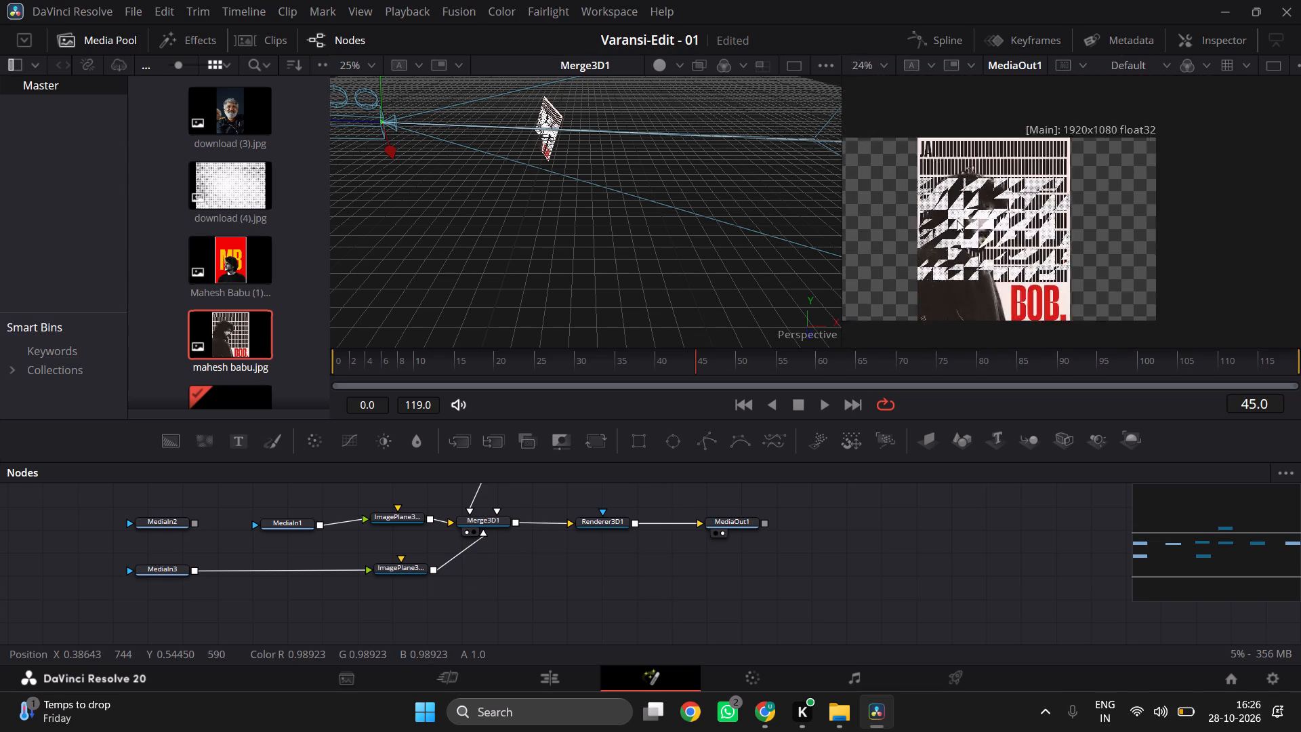
{"action": "scroll", "coordinate": [957, 220], "scroll_direction": "up", "scroll_amount": 2, "text": "ctrl"}
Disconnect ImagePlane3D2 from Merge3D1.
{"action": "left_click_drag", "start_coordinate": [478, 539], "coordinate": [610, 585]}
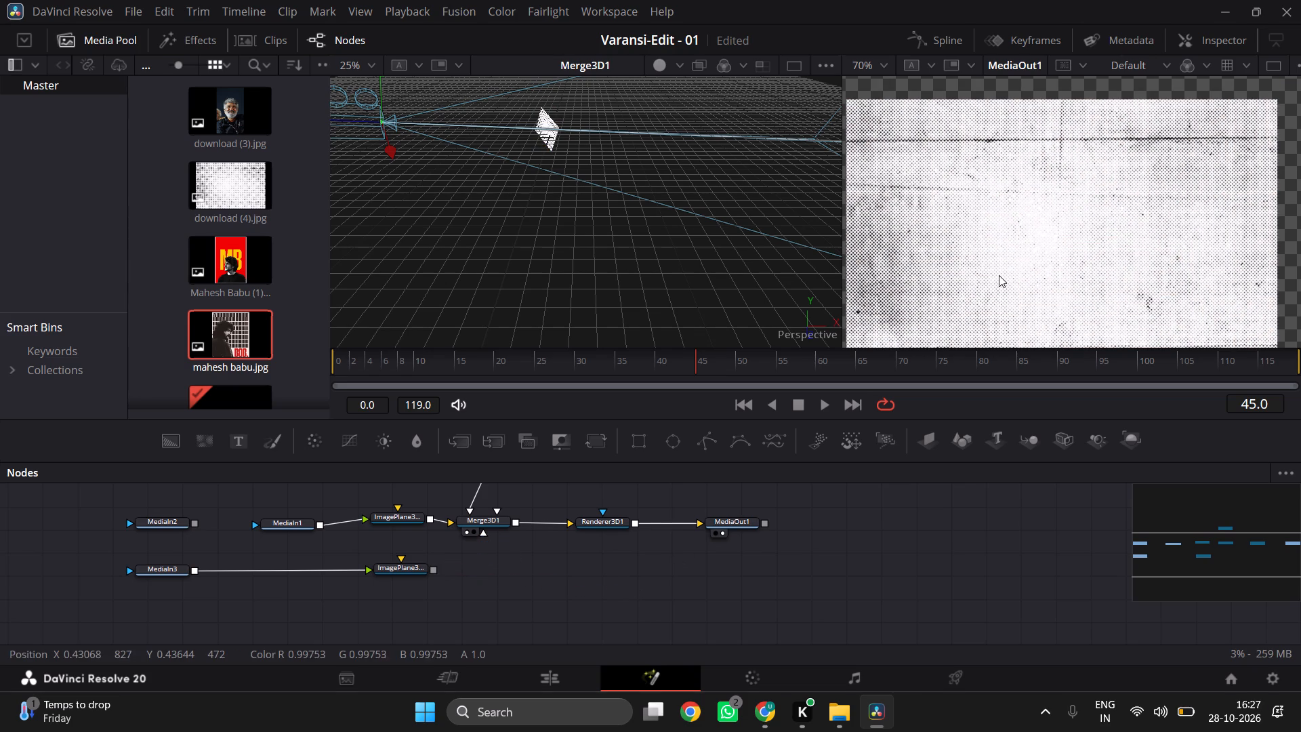
Examine the rendered paper texture in the MediaOut1 viewer and set that viewer's zoom to 100%.
{"action": "scroll", "coordinate": [999, 275], "scroll_direction": "right", "scroll_amount": 1}
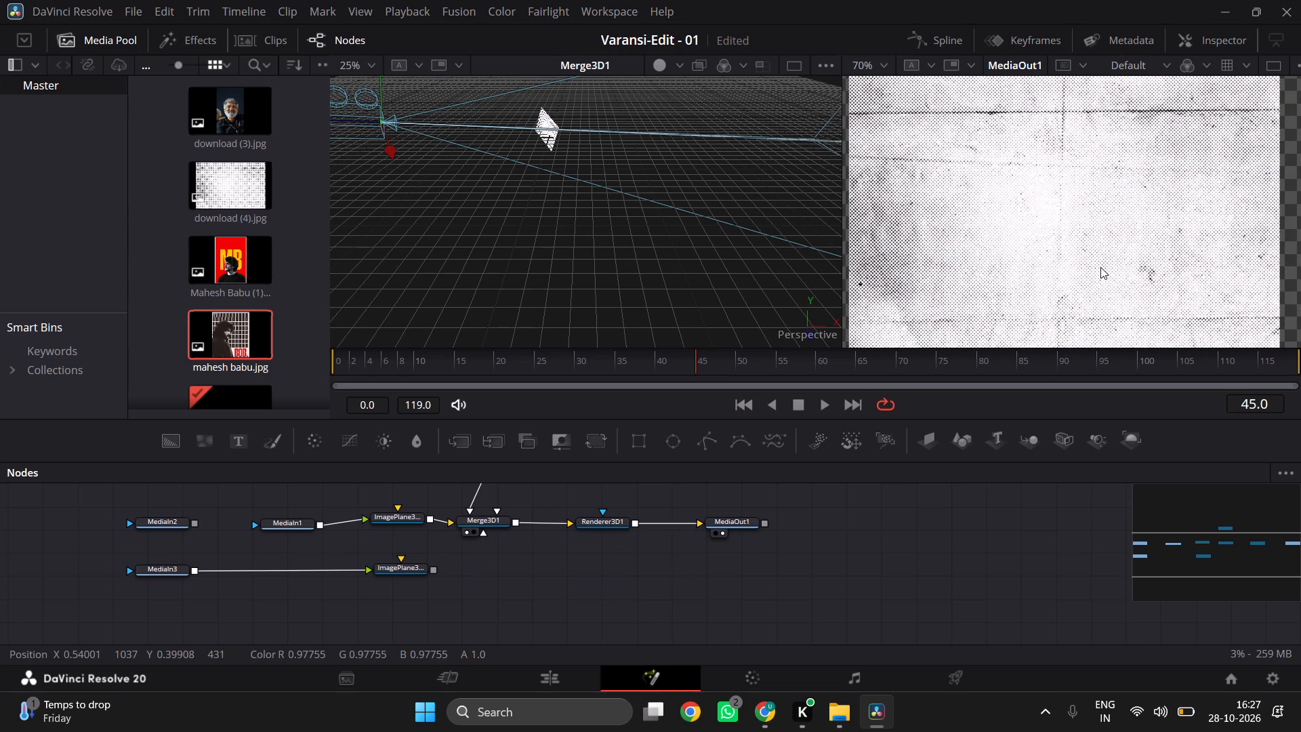
{"action": "scroll", "coordinate": [1235, 206], "scroll_direction": "up", "scroll_amount": 2, "text": "ctrl"}
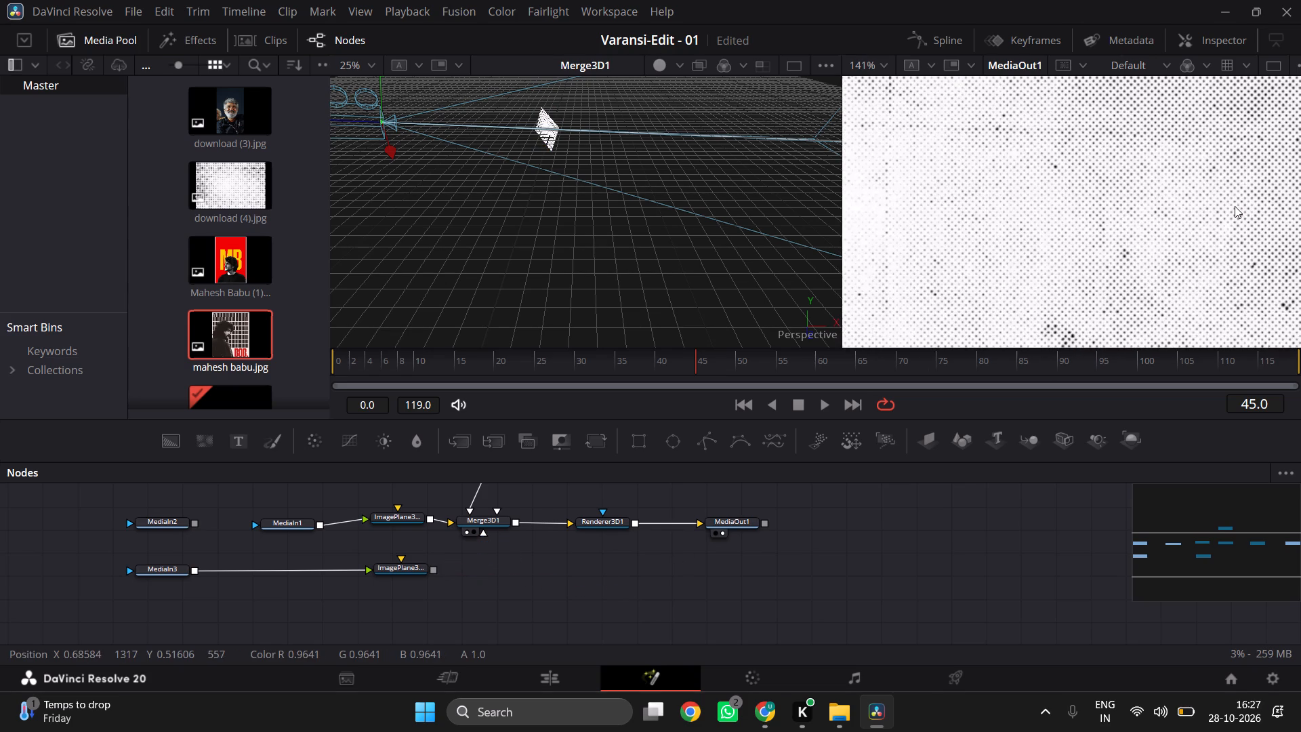
{"action": "scroll", "coordinate": [1235, 206], "scroll_direction": "down", "scroll_amount": 3, "text": "ctrl"}
{"action": "scroll", "coordinate": [1140, 210], "scroll_direction": "up", "scroll_amount": 1, "text": "ctrl"}
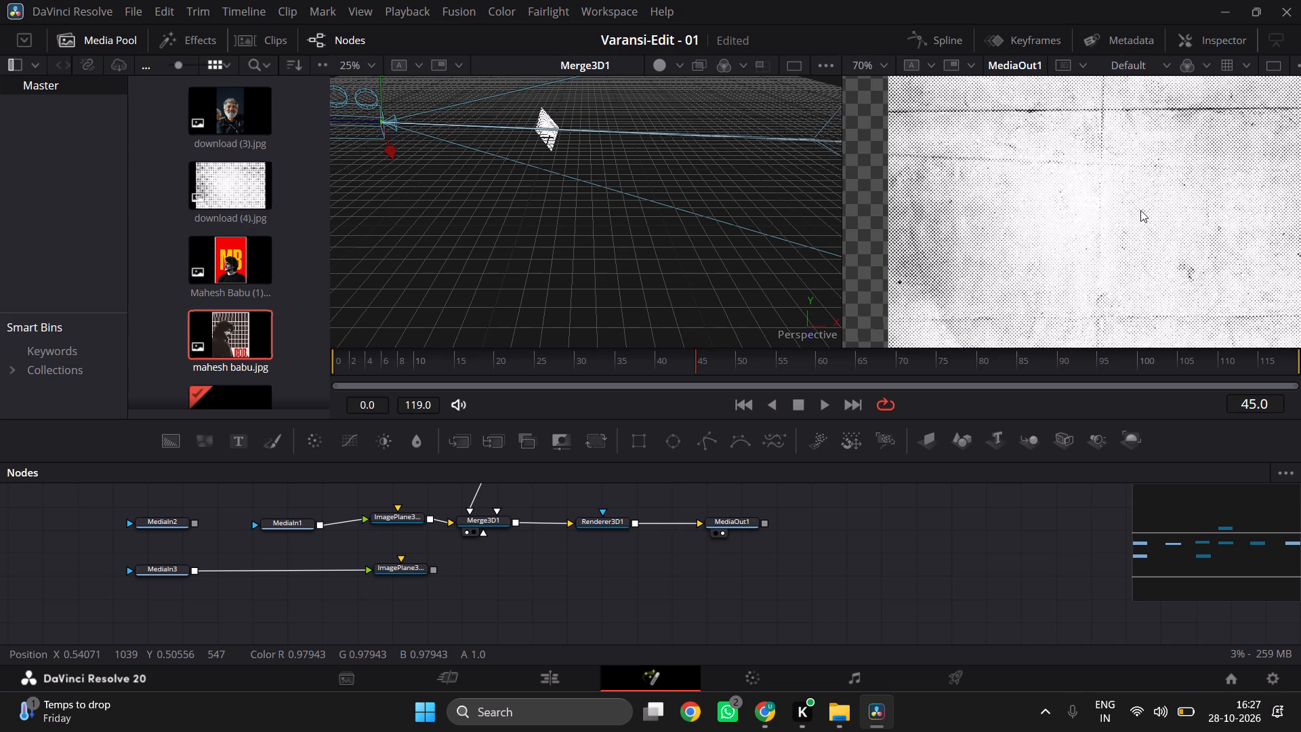
{"action": "scroll", "coordinate": [1140, 210], "scroll_direction": "left", "scroll_amount": 1}
{"action": "left_click", "coordinate": [889, 75]}
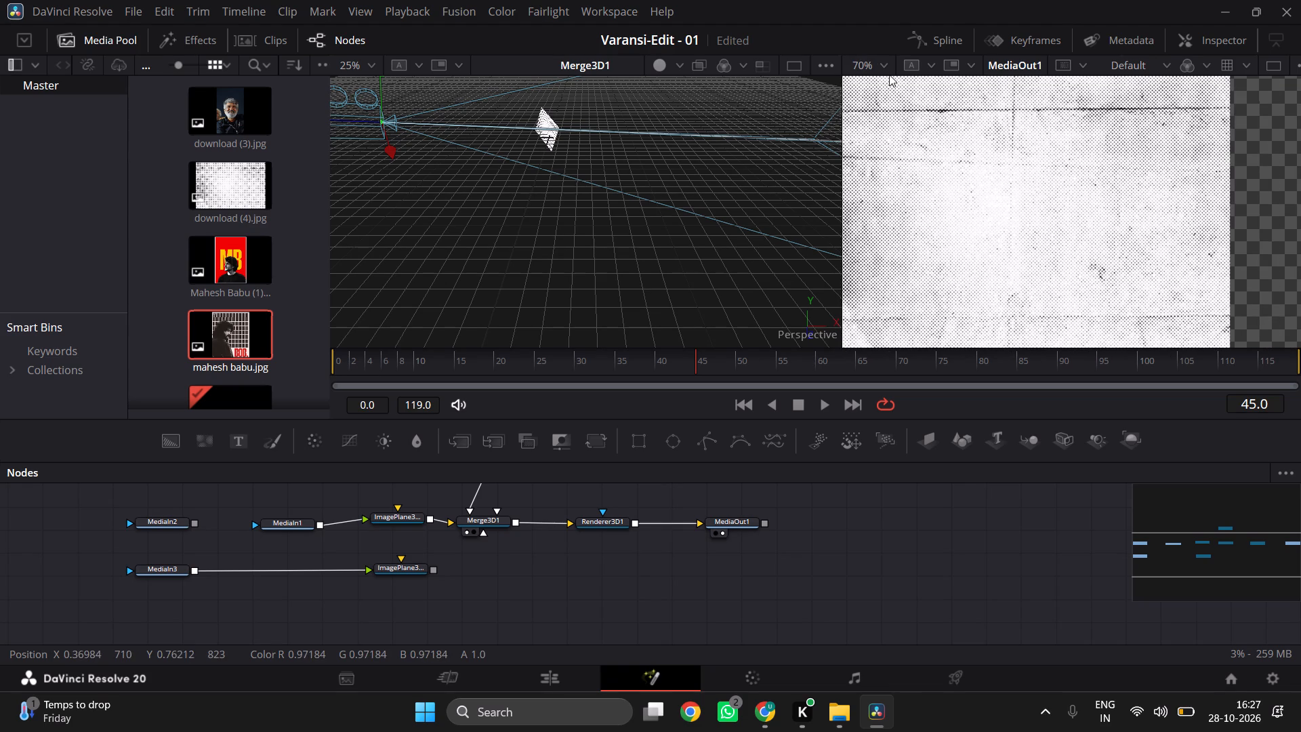
{"action": "scroll", "coordinate": [965, 123], "scroll_direction": "right", "scroll_amount": 1}
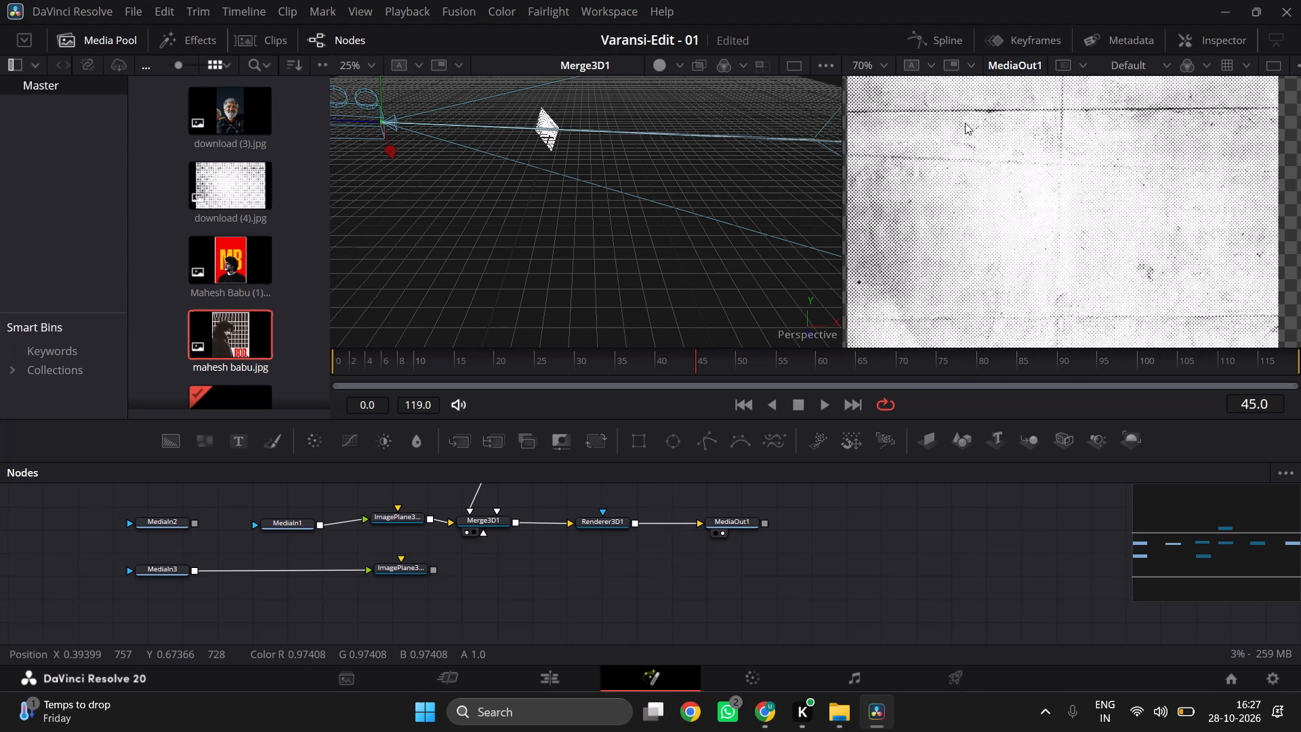
{"action": "left_click", "coordinate": [873, 68]}
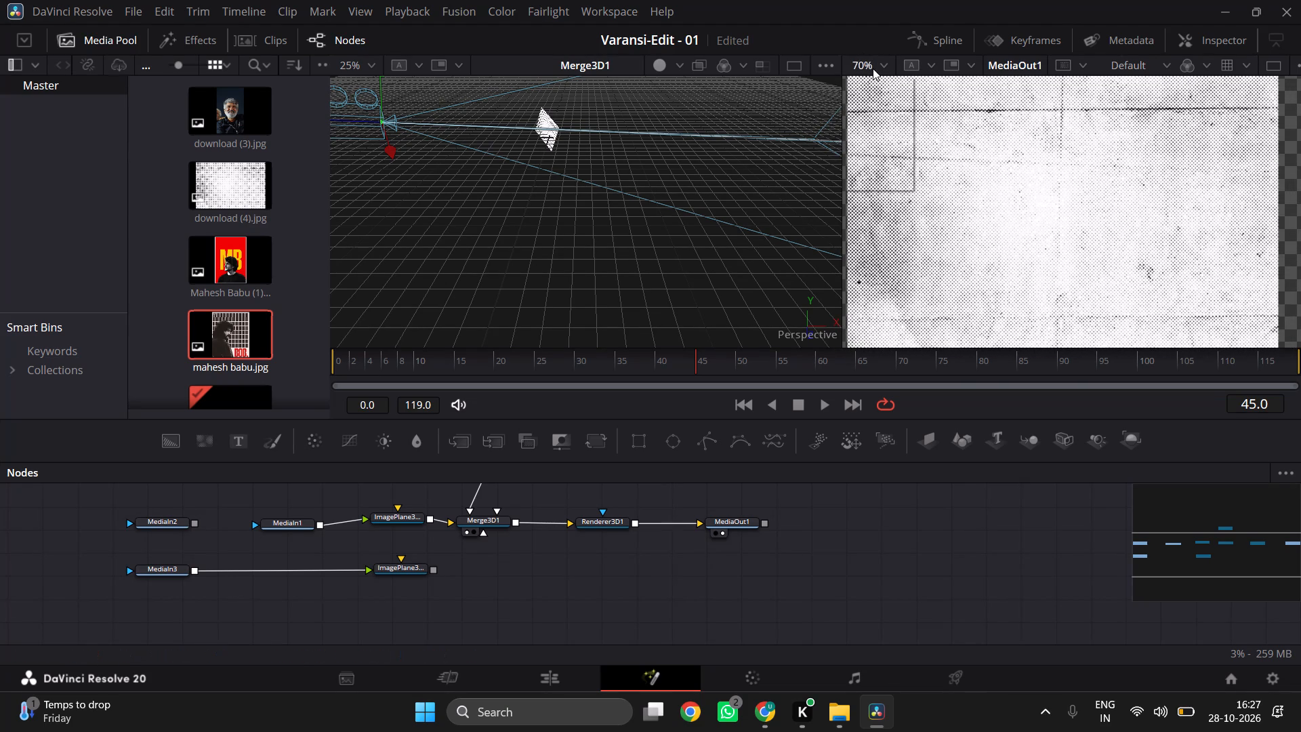
{"action": "left_click", "coordinate": [872, 149]}
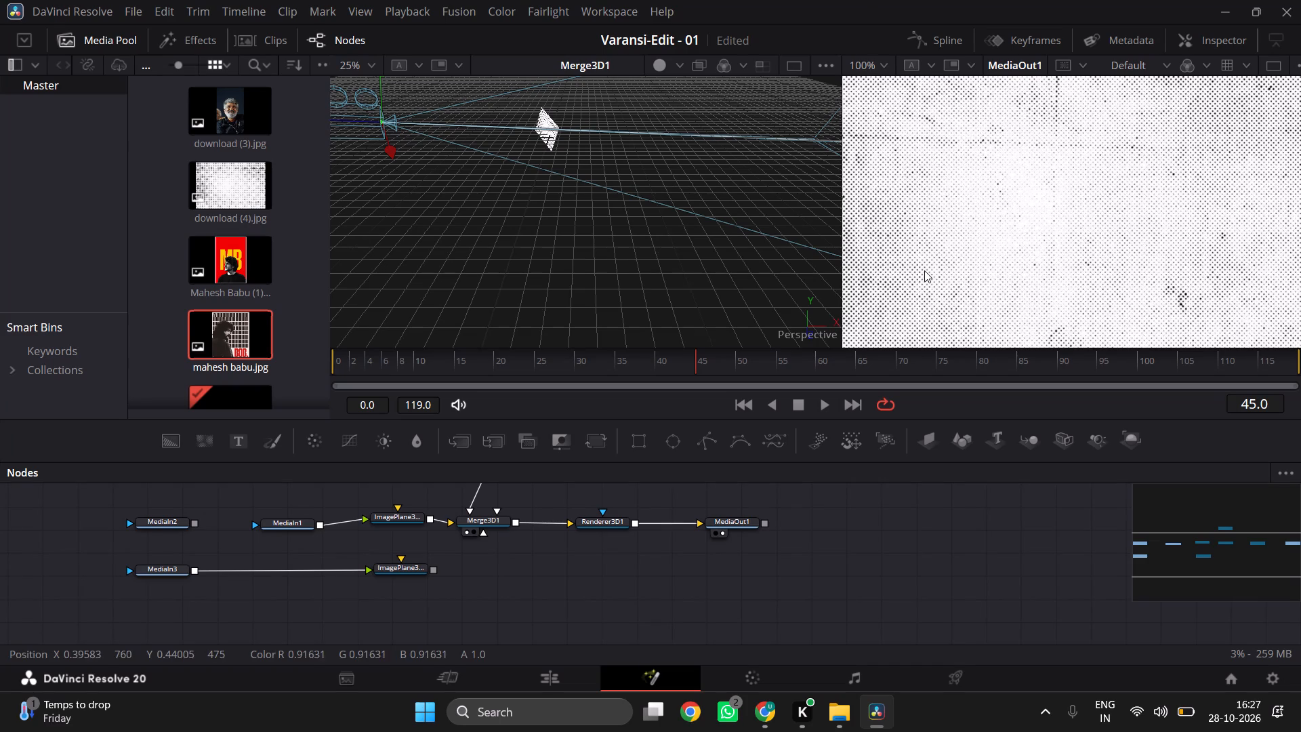
{"action": "scroll", "coordinate": [968, 226], "scroll_direction": "up", "scroll_amount": 1}
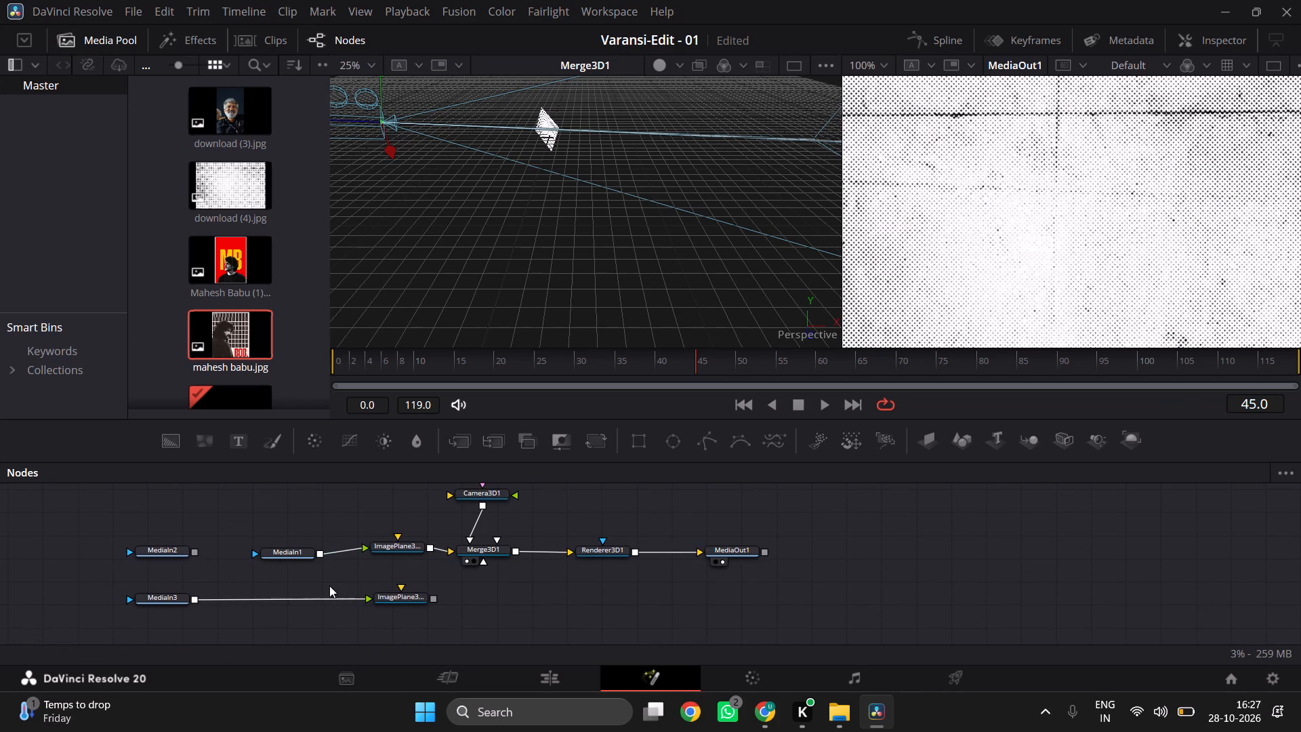
Move MediaIn2 below MediaIn3 and connect it to ImagePlane3D2's material input in place of MediaIn3.
{"action": "left_click_drag", "start_coordinate": [154, 550], "coordinate": [170, 626]}
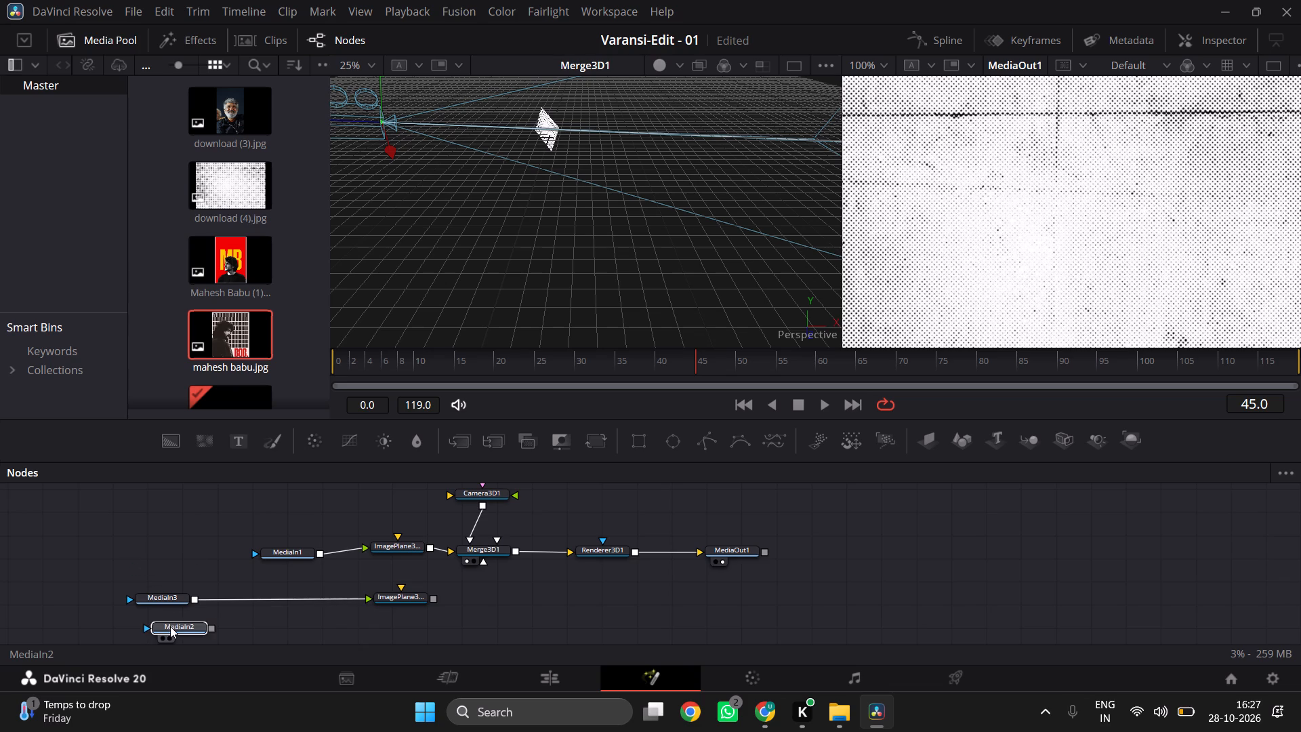
{"action": "left_click_drag", "start_coordinate": [170, 626], "coordinate": [150, 622]}
{"action": "left_click_drag", "start_coordinate": [190, 622], "coordinate": [213, 620]}
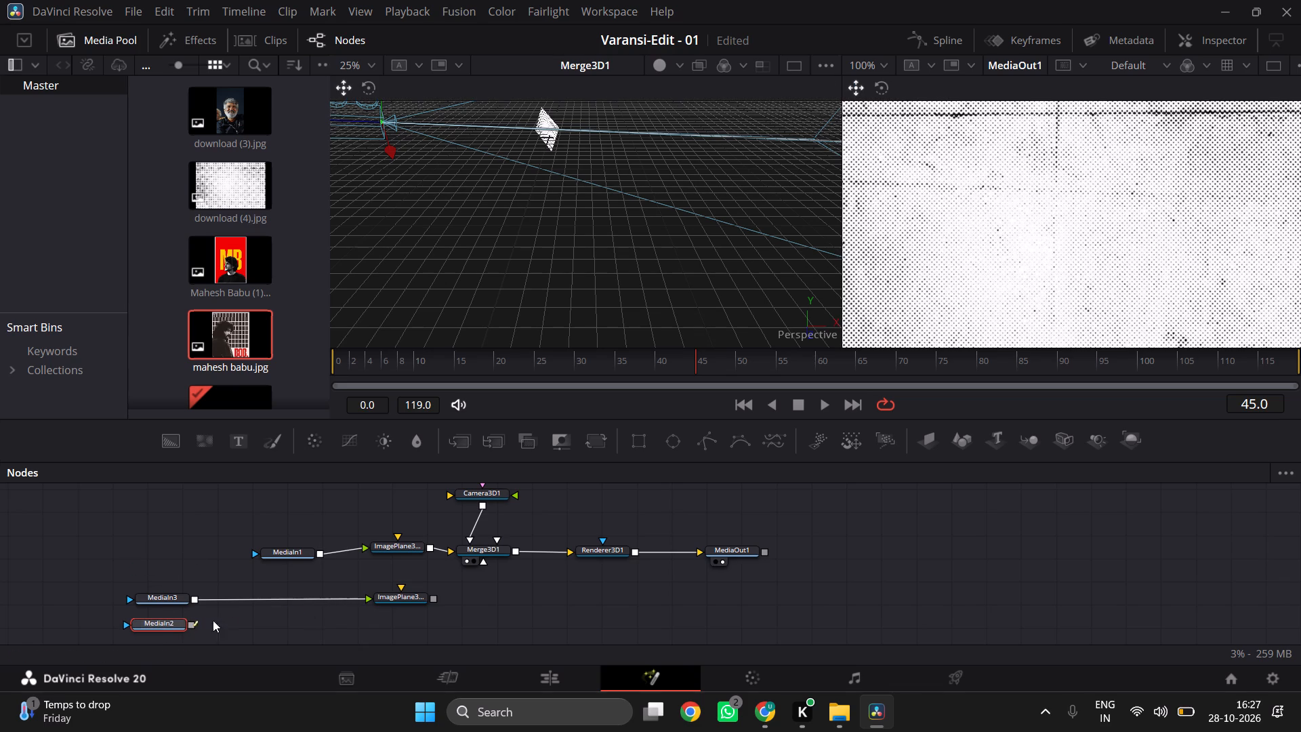
{"action": "left_click_drag", "start_coordinate": [213, 620], "coordinate": [368, 599]}
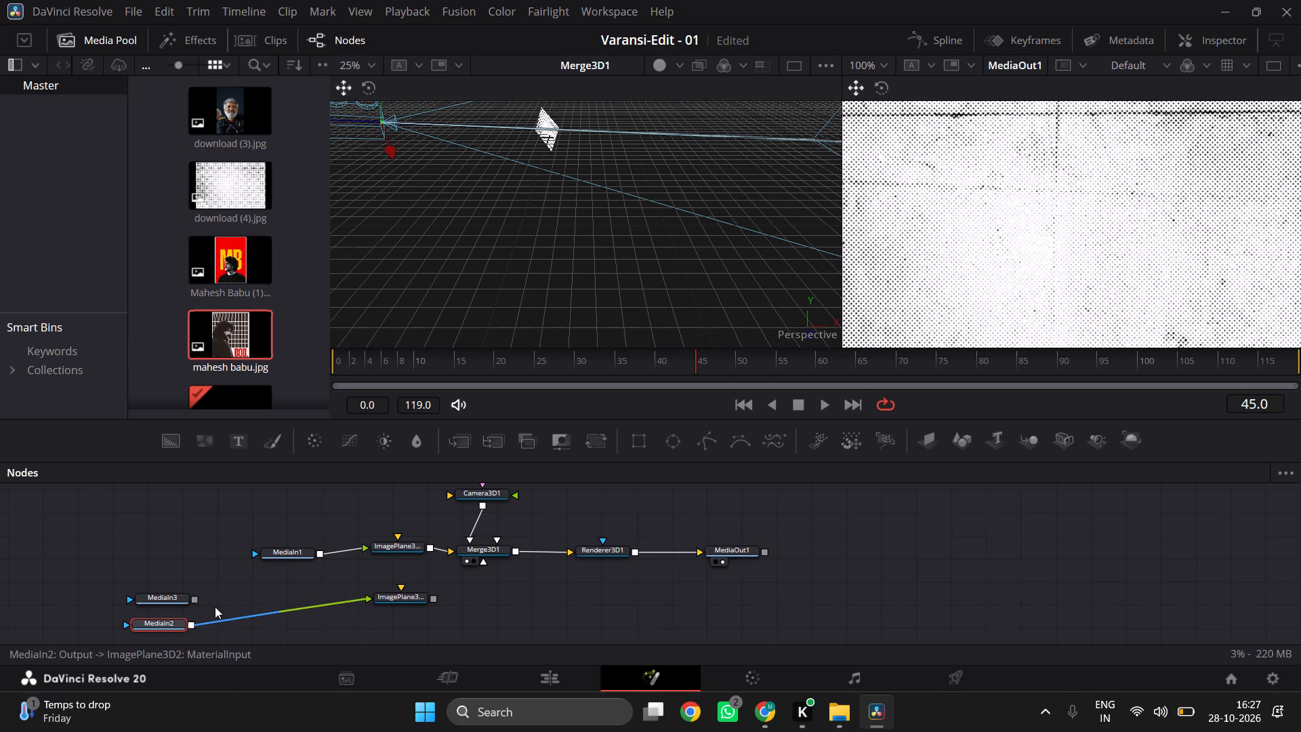
{"action": "left_click_drag", "start_coordinate": [193, 600], "coordinate": [407, 586]}
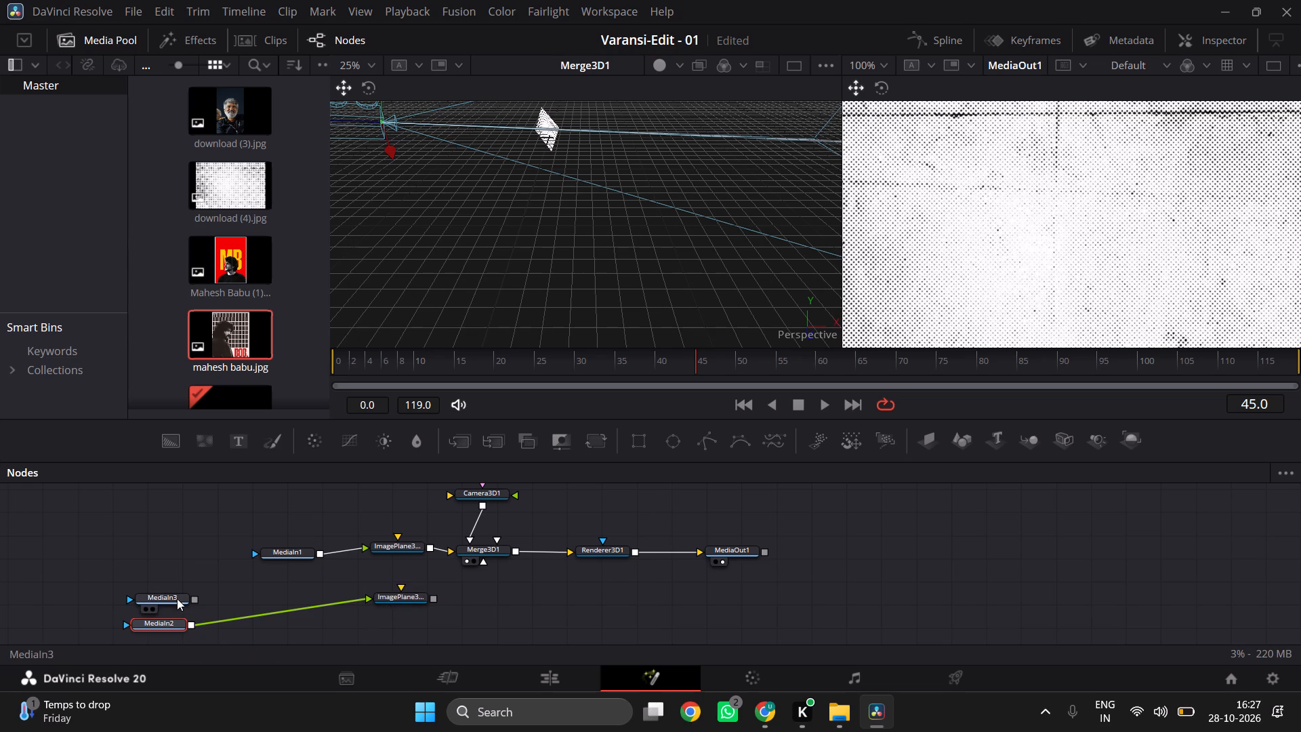
Arrange the nodes in rows: MediaIn1 and MediaIn2 level with their image planes, and MediaIn3 beneath MediaIn2.
{"action": "left_click_drag", "start_coordinate": [173, 598], "coordinate": [295, 590]}
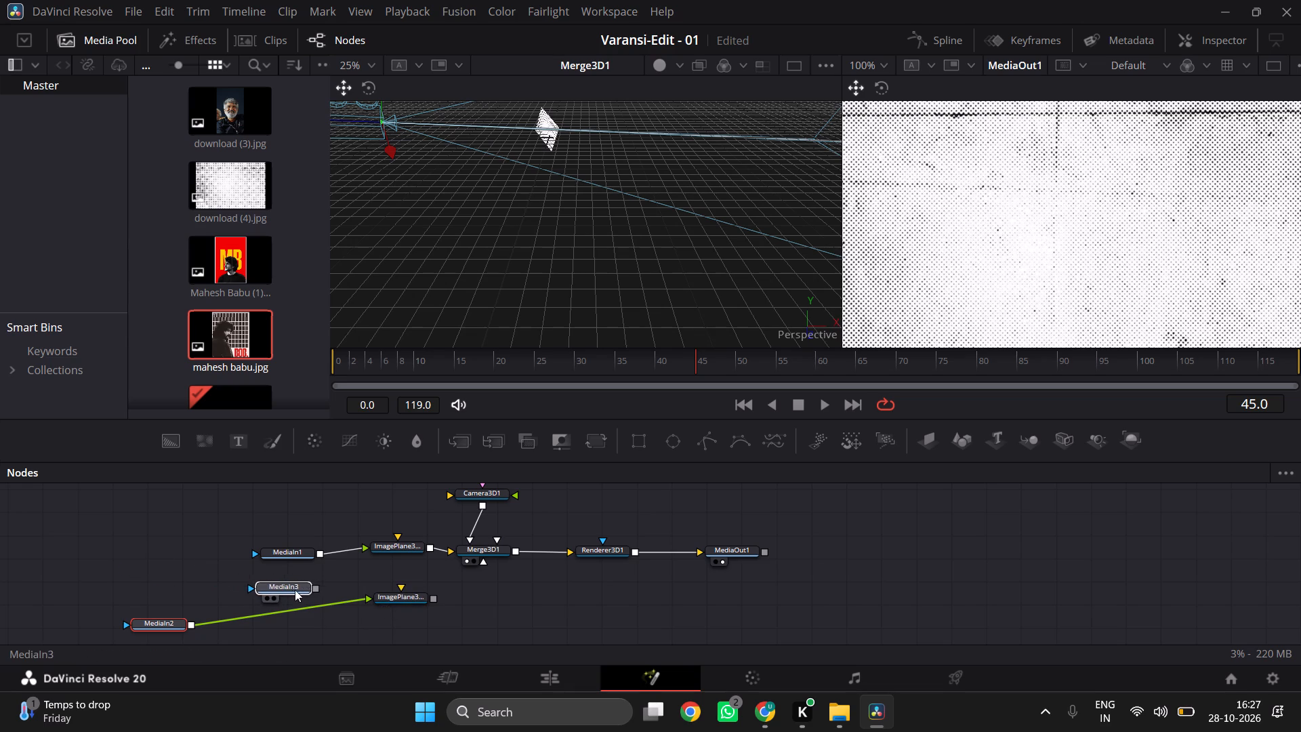
{"action": "left_click_drag", "start_coordinate": [295, 590], "coordinate": [303, 649]}
{"action": "left_click_drag", "start_coordinate": [171, 625], "coordinate": [278, 588]}
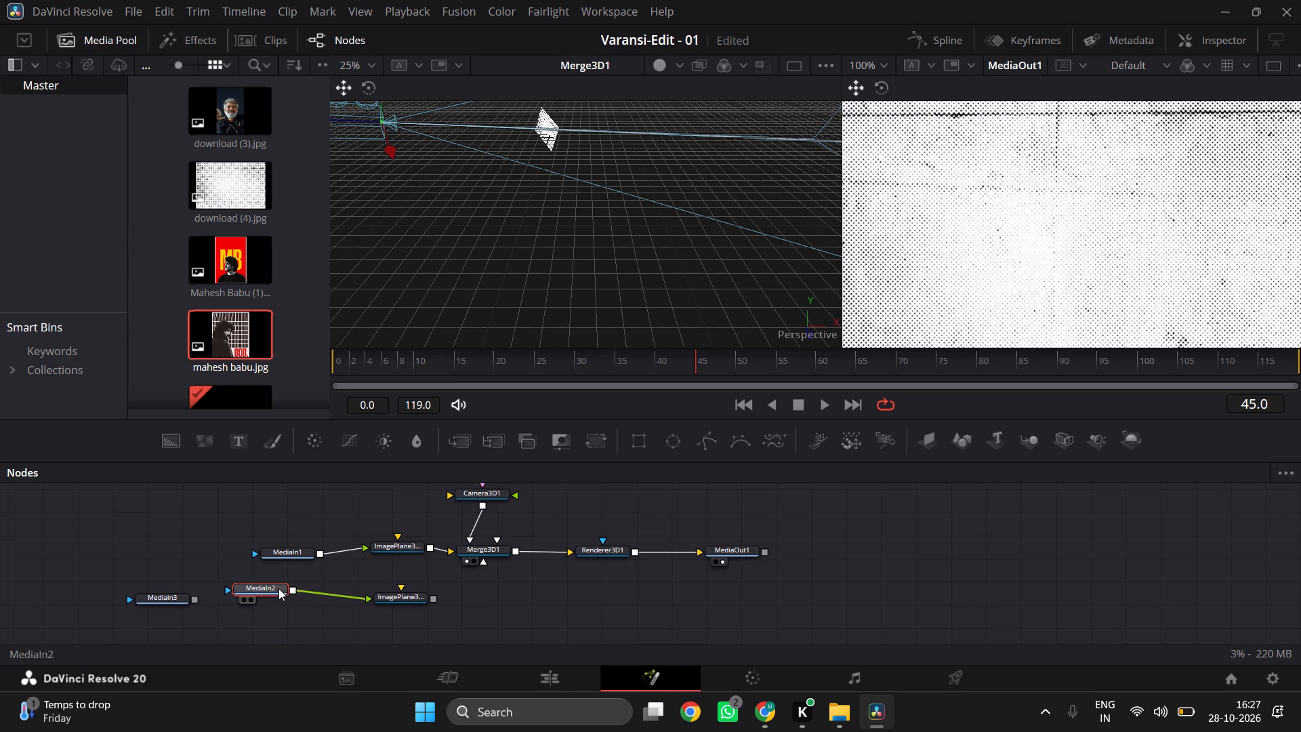
{"action": "left_click_drag", "start_coordinate": [278, 588], "coordinate": [301, 590]}
{"action": "left_click_drag", "start_coordinate": [398, 594], "coordinate": [407, 588]}
{"action": "left_click_drag", "start_coordinate": [303, 555], "coordinate": [291, 552]}
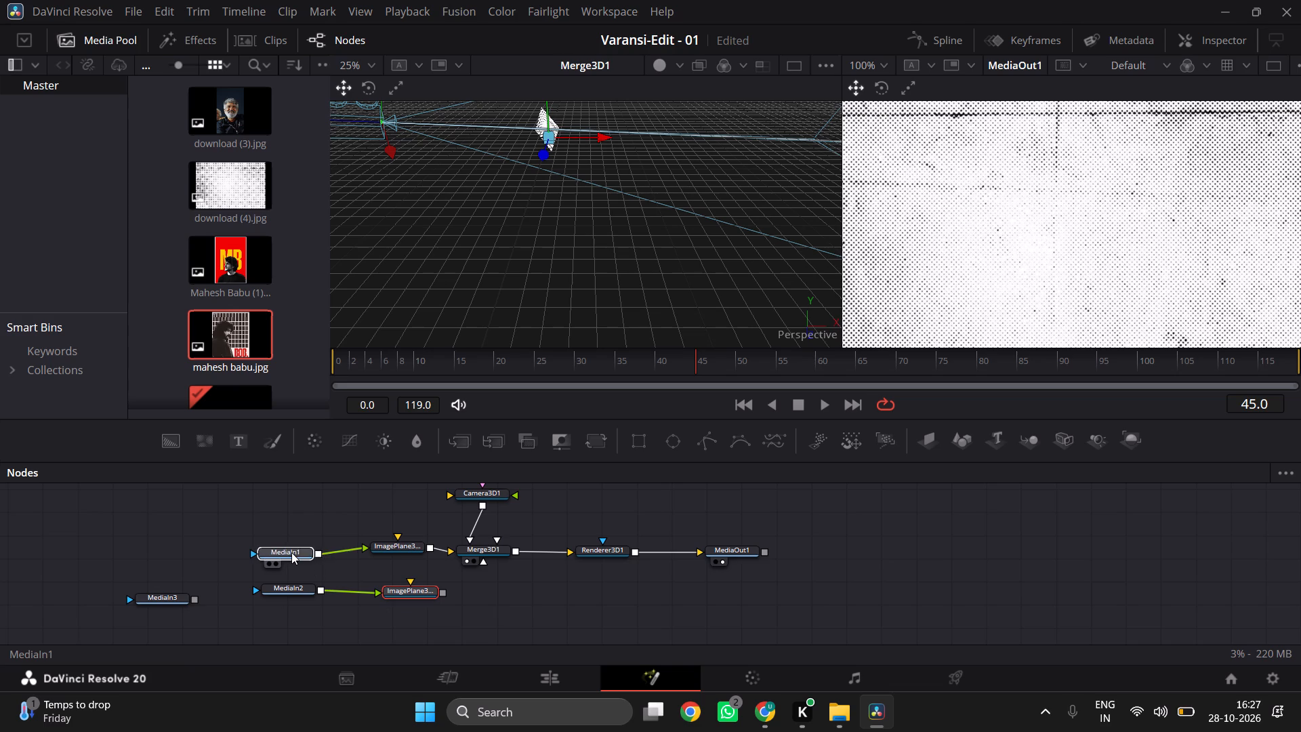
{"action": "left_click_drag", "start_coordinate": [291, 552], "coordinate": [289, 548]}
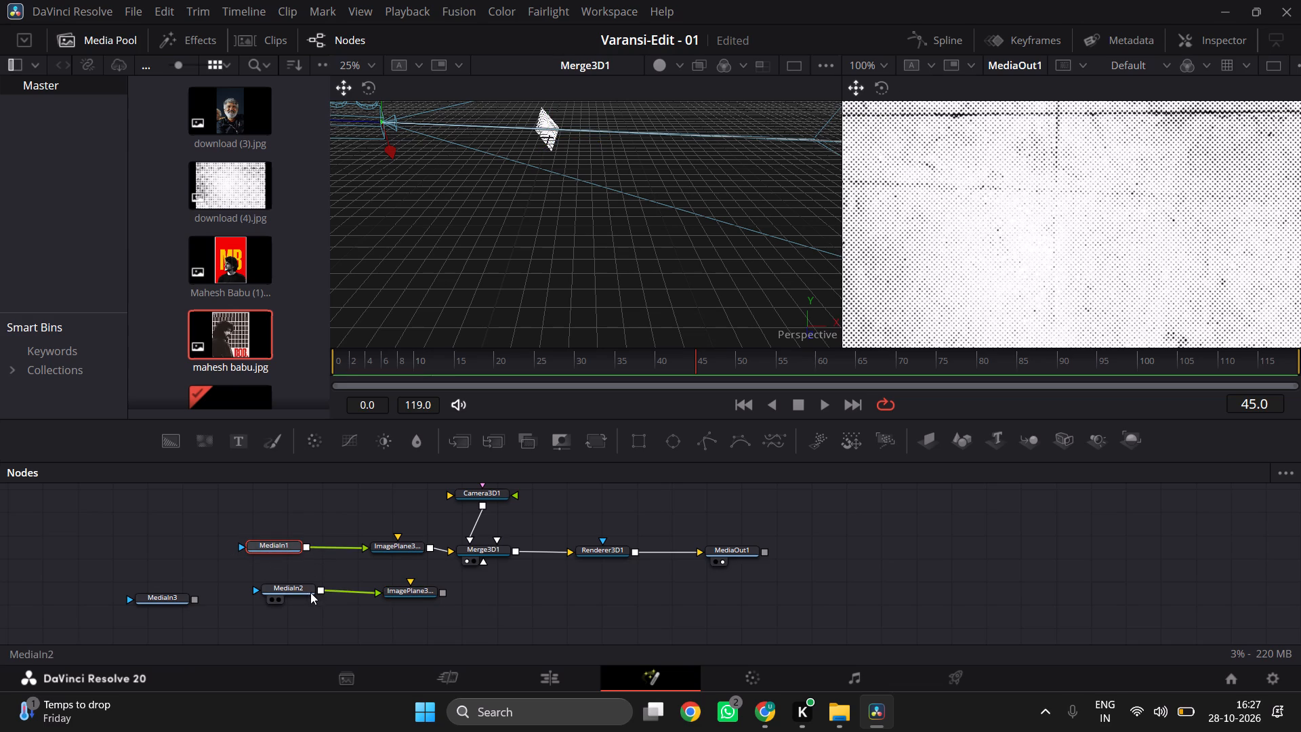
{"action": "left_click_drag", "start_coordinate": [302, 592], "coordinate": [284, 588]}
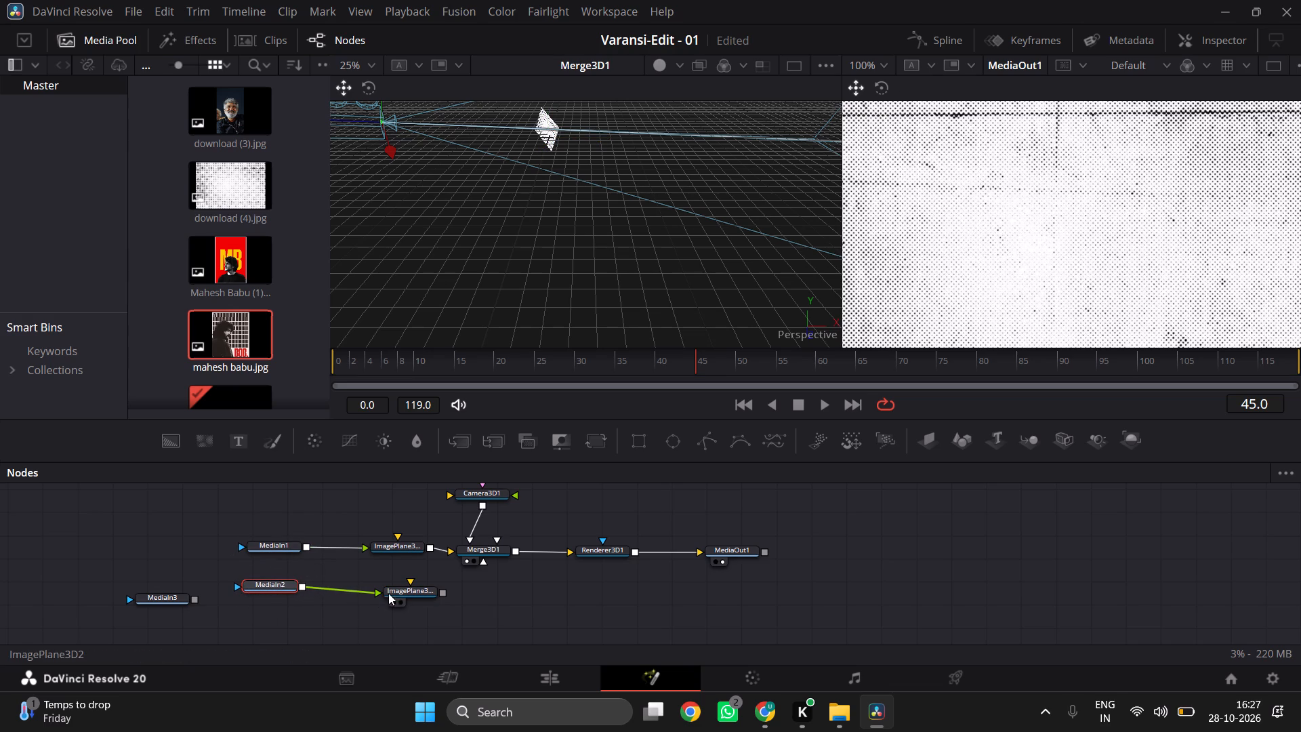
{"action": "left_click", "coordinate": [400, 590]}
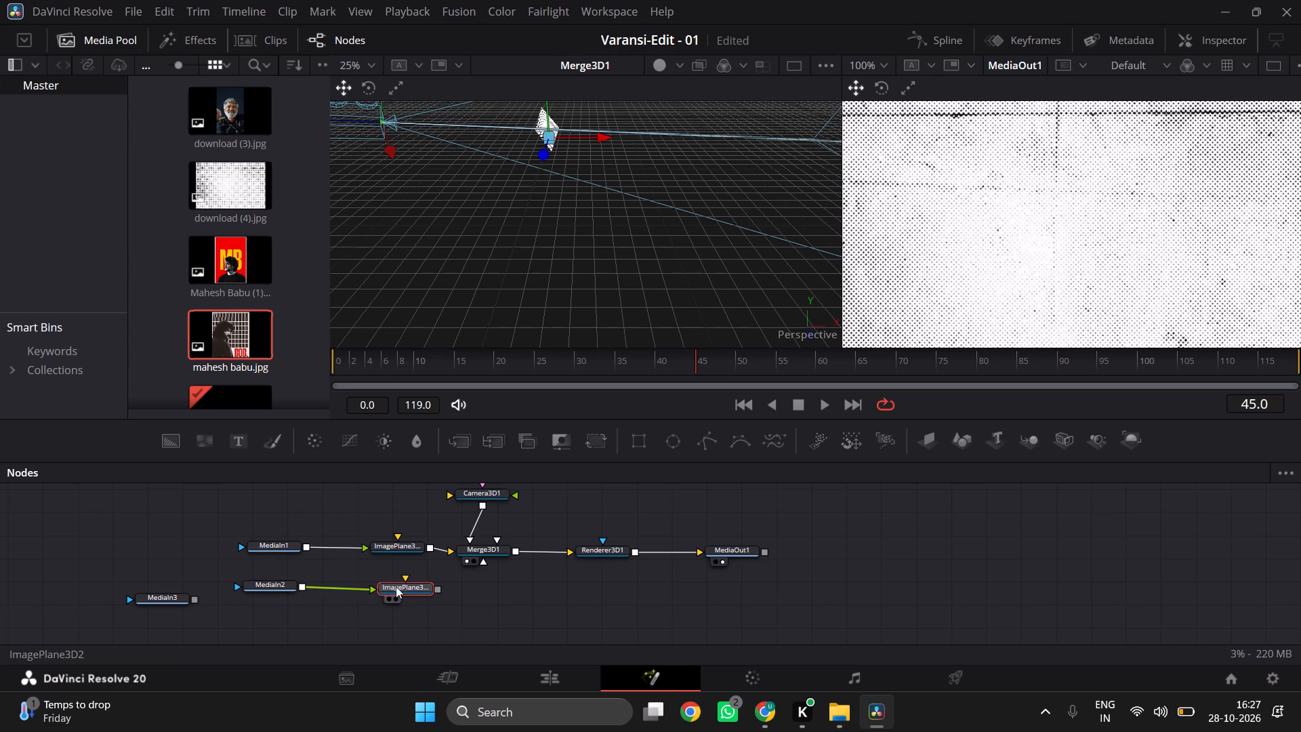
{"action": "left_click_drag", "start_coordinate": [149, 601], "coordinate": [257, 626]}
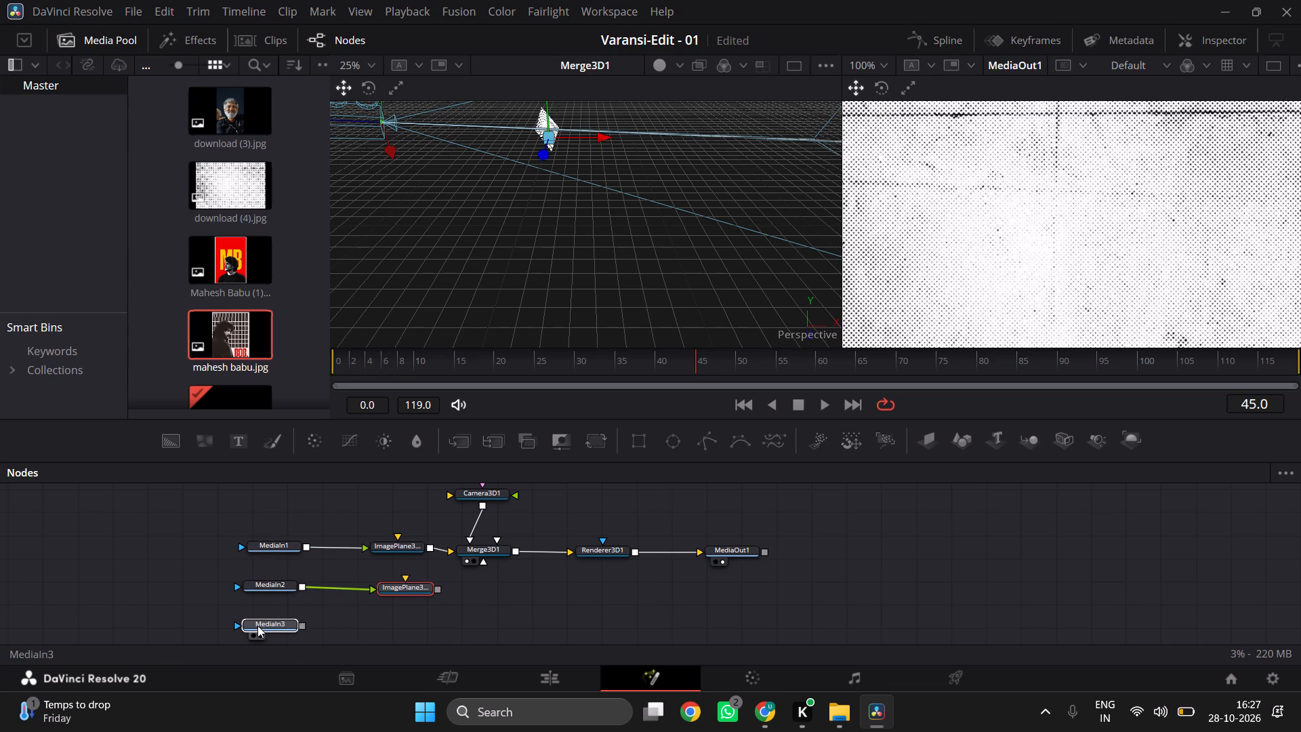
{"action": "left_click_drag", "start_coordinate": [257, 626], "coordinate": [258, 626]}
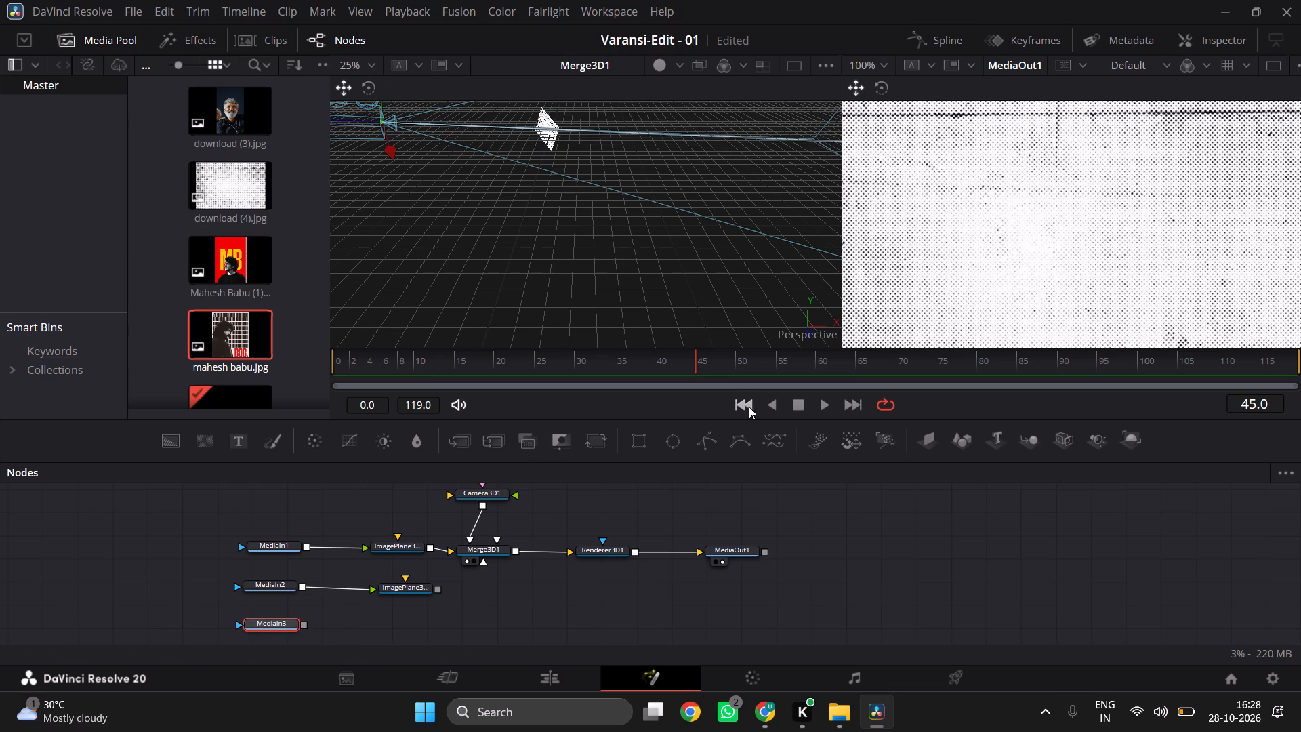
Add a third image plane node beneath ImagePlane3D2, in line with MediaIn3.
{"action": "left_click_drag", "start_coordinate": [928, 443], "coordinate": [432, 603]}
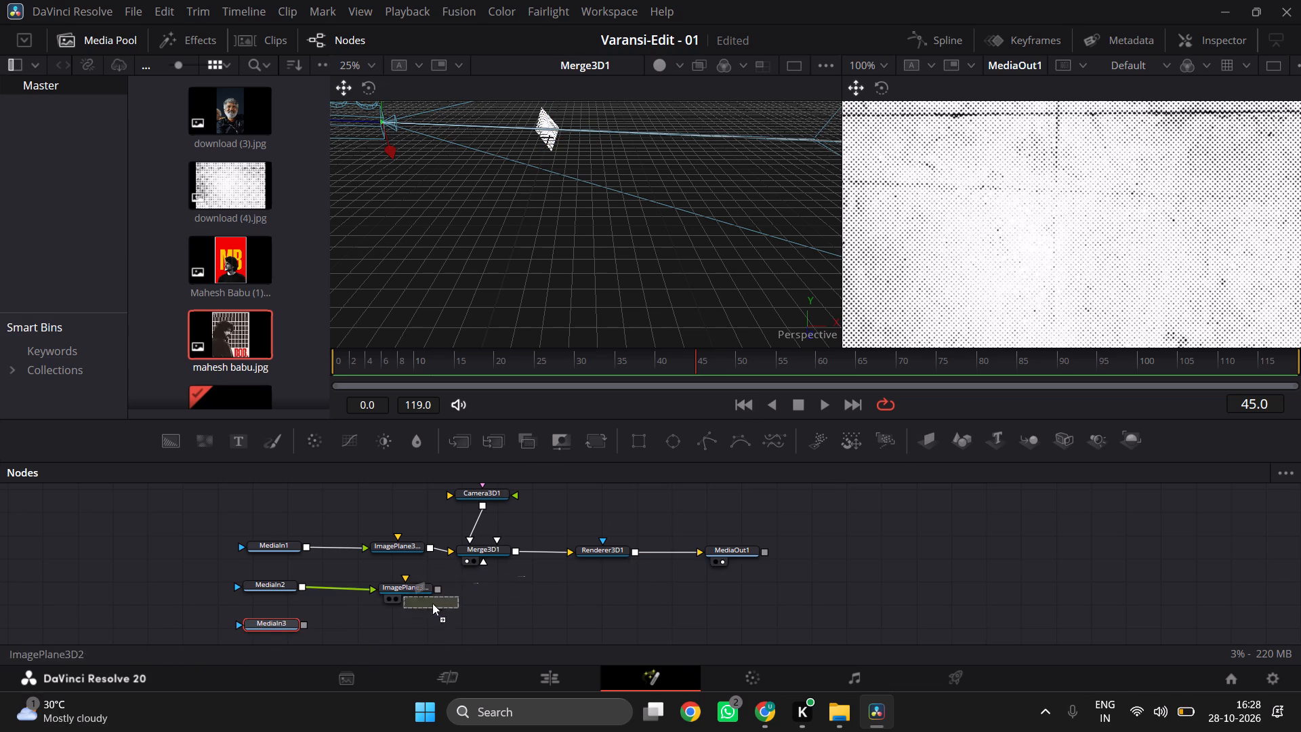
{"action": "left_click_drag", "start_coordinate": [432, 603], "coordinate": [418, 626]}
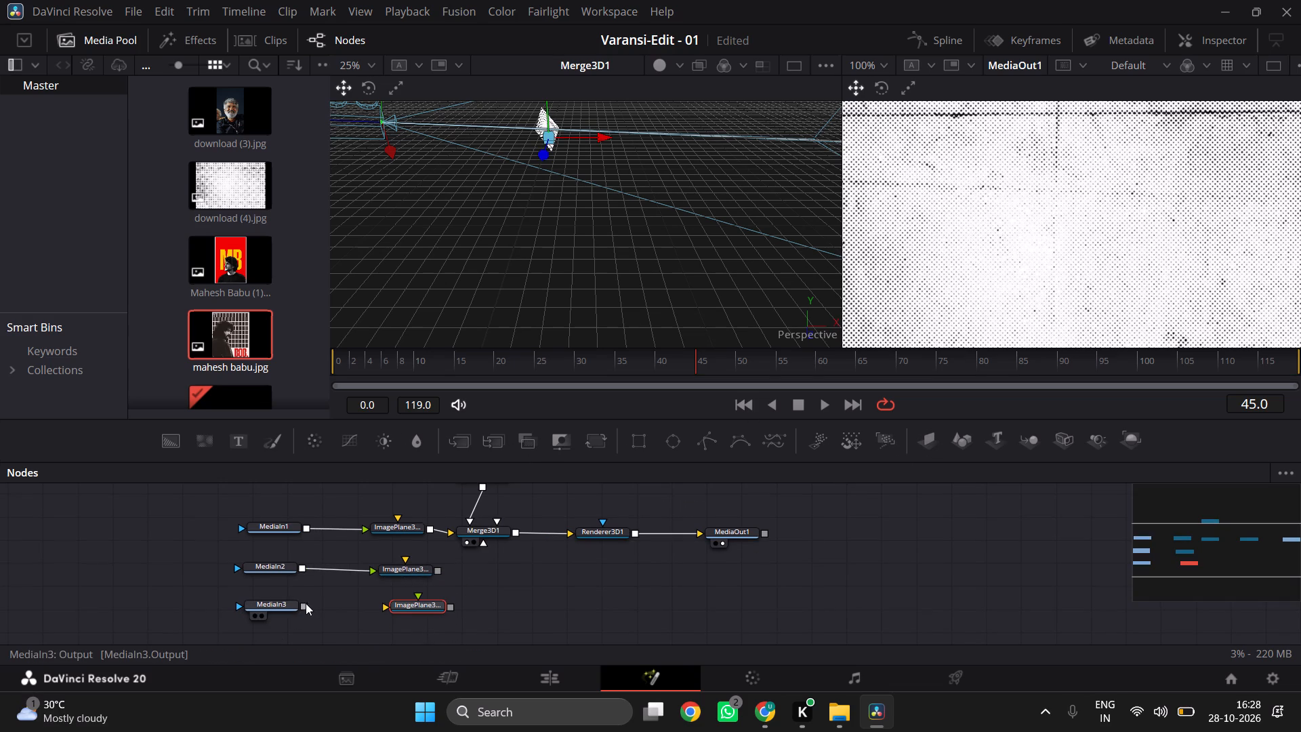
Connect MediaIn3's output to the material input of the third image plane, ImagePlane3D3.
{"action": "left_click_drag", "start_coordinate": [302, 605], "coordinate": [384, 607]}
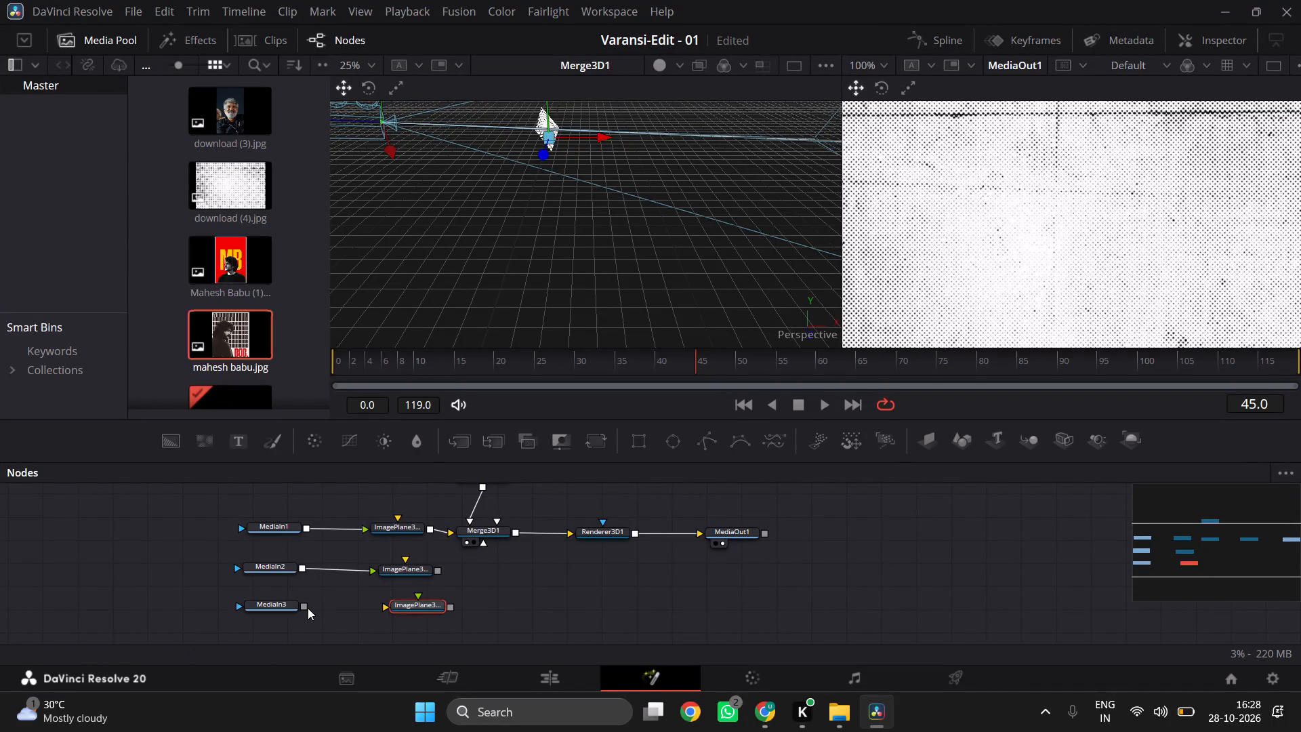
{"action": "left_click_drag", "start_coordinate": [303, 606], "coordinate": [415, 593]}
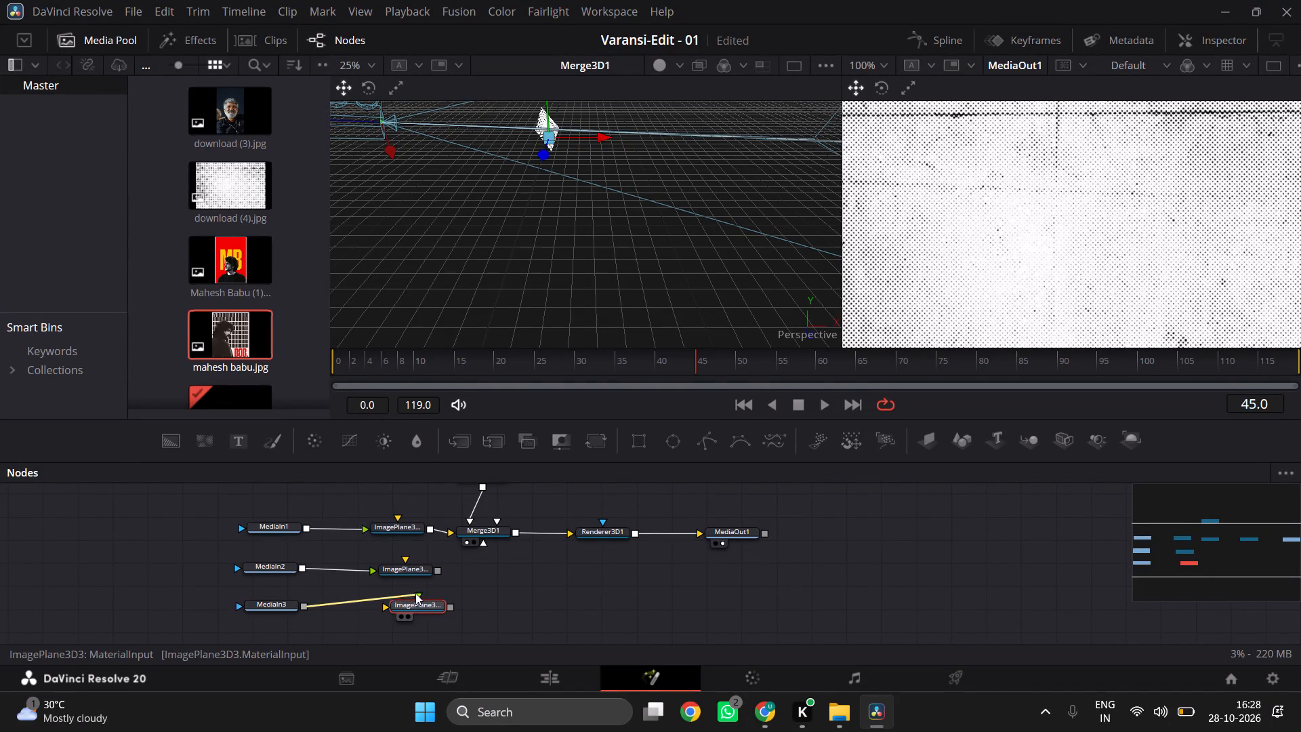
{"action": "left_click_drag", "start_coordinate": [415, 593], "coordinate": [416, 592]}
{"action": "left_click_drag", "start_coordinate": [300, 606], "coordinate": [399, 596]}
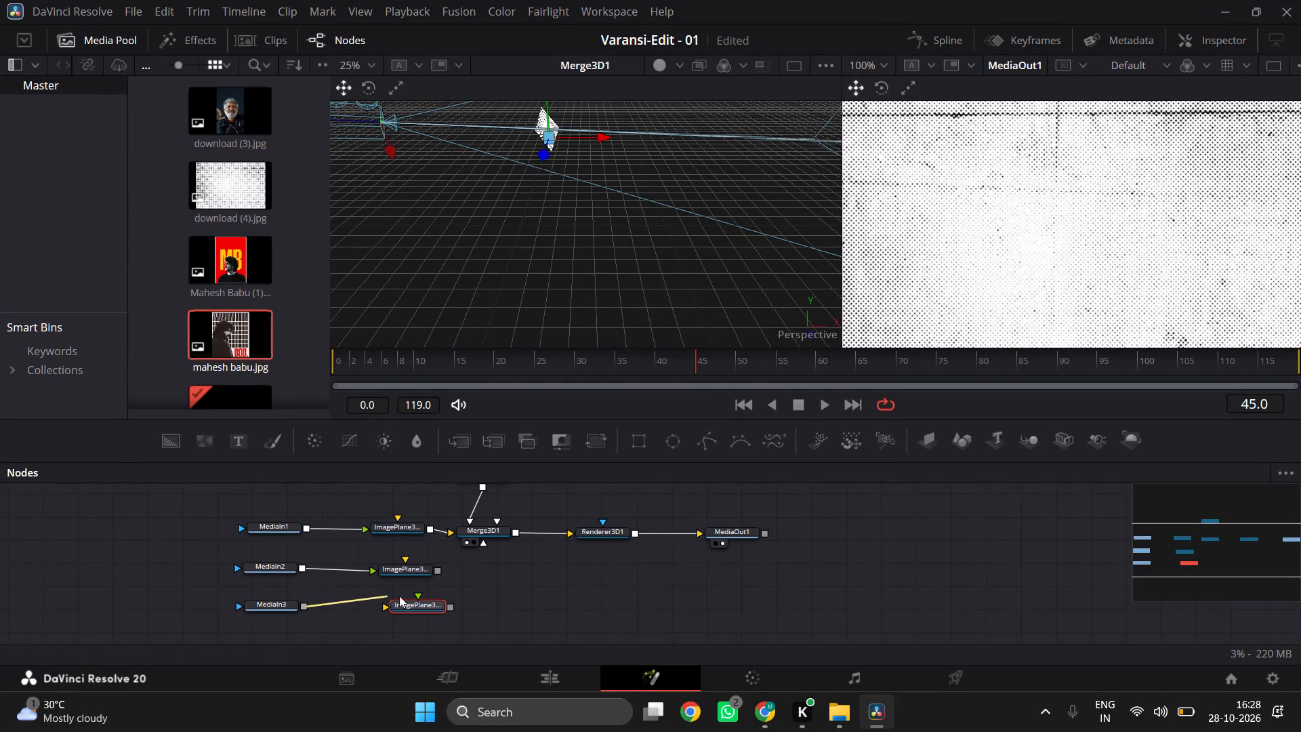
{"action": "left_click_drag", "start_coordinate": [399, 596], "coordinate": [415, 596]}
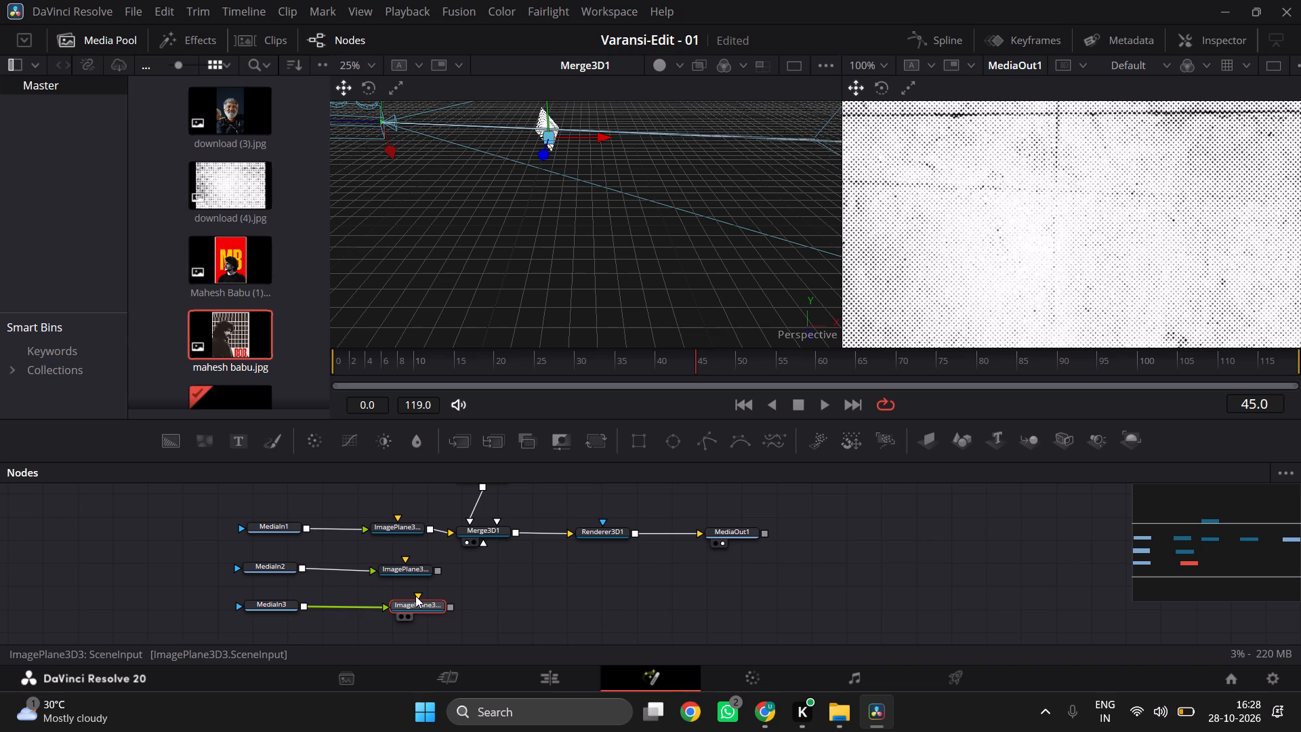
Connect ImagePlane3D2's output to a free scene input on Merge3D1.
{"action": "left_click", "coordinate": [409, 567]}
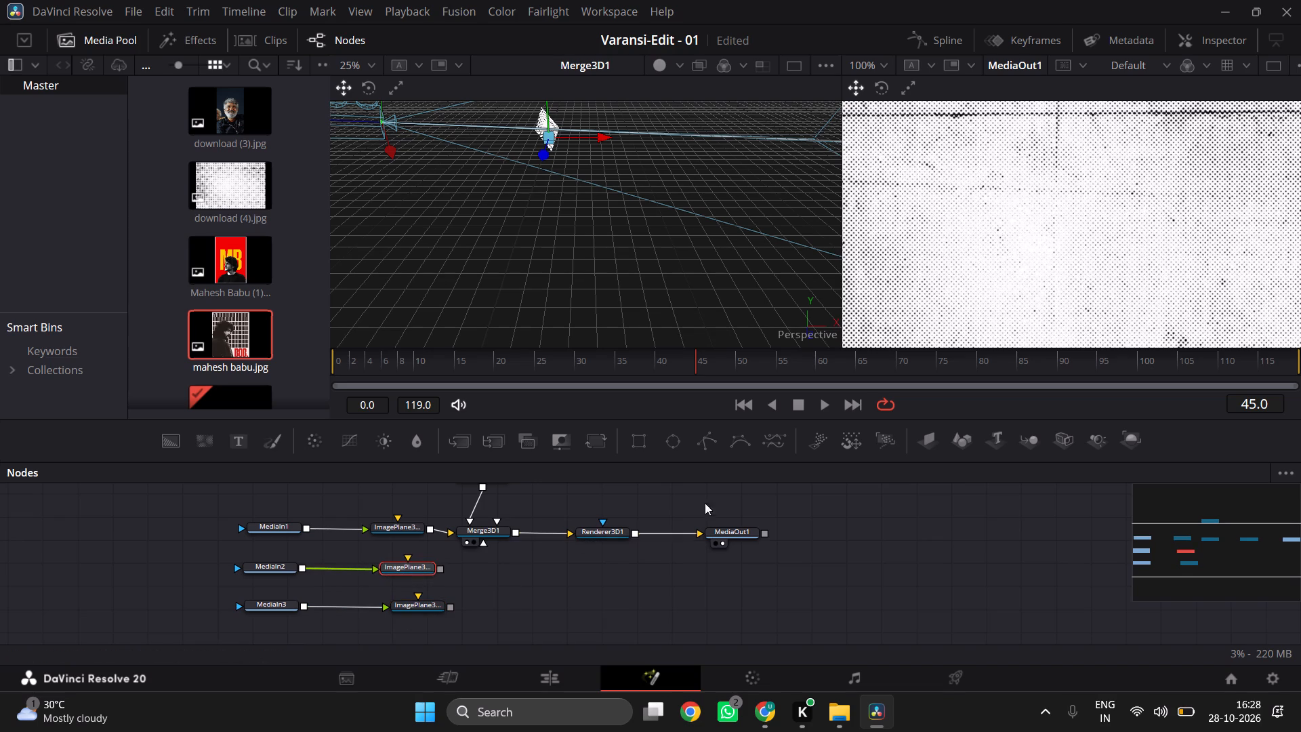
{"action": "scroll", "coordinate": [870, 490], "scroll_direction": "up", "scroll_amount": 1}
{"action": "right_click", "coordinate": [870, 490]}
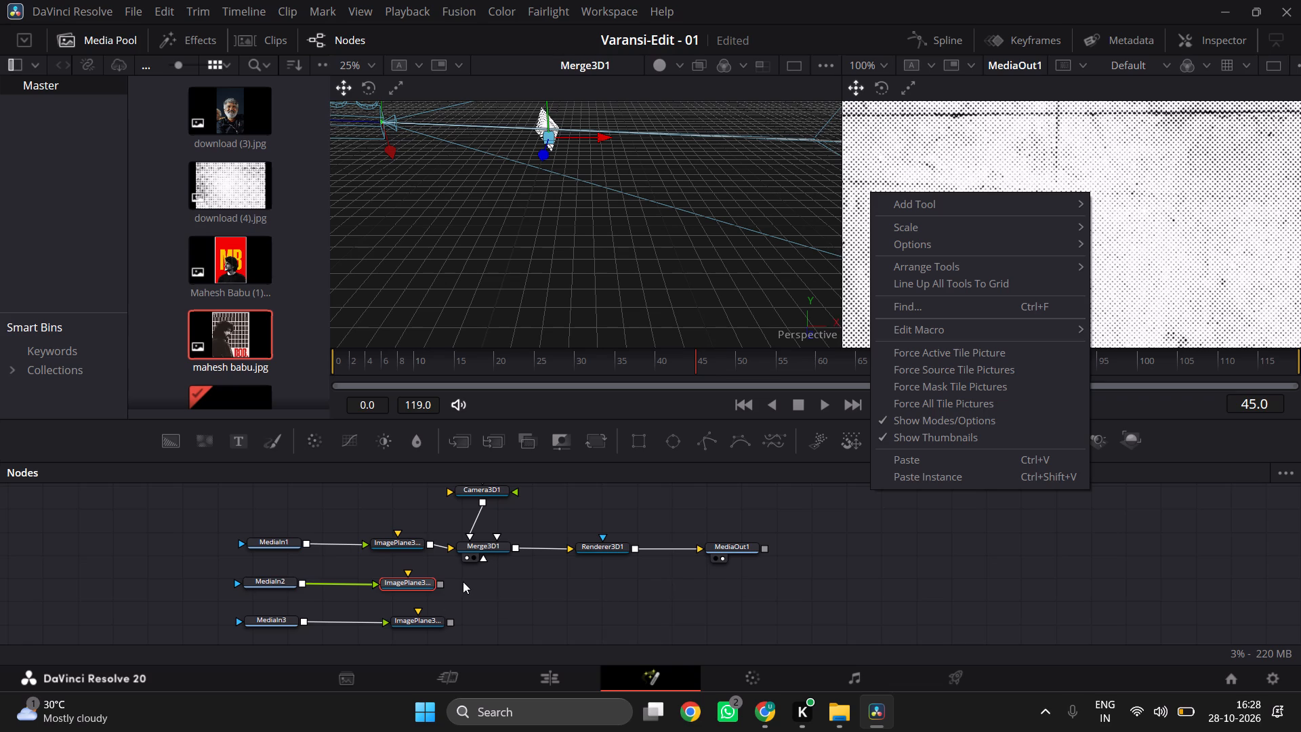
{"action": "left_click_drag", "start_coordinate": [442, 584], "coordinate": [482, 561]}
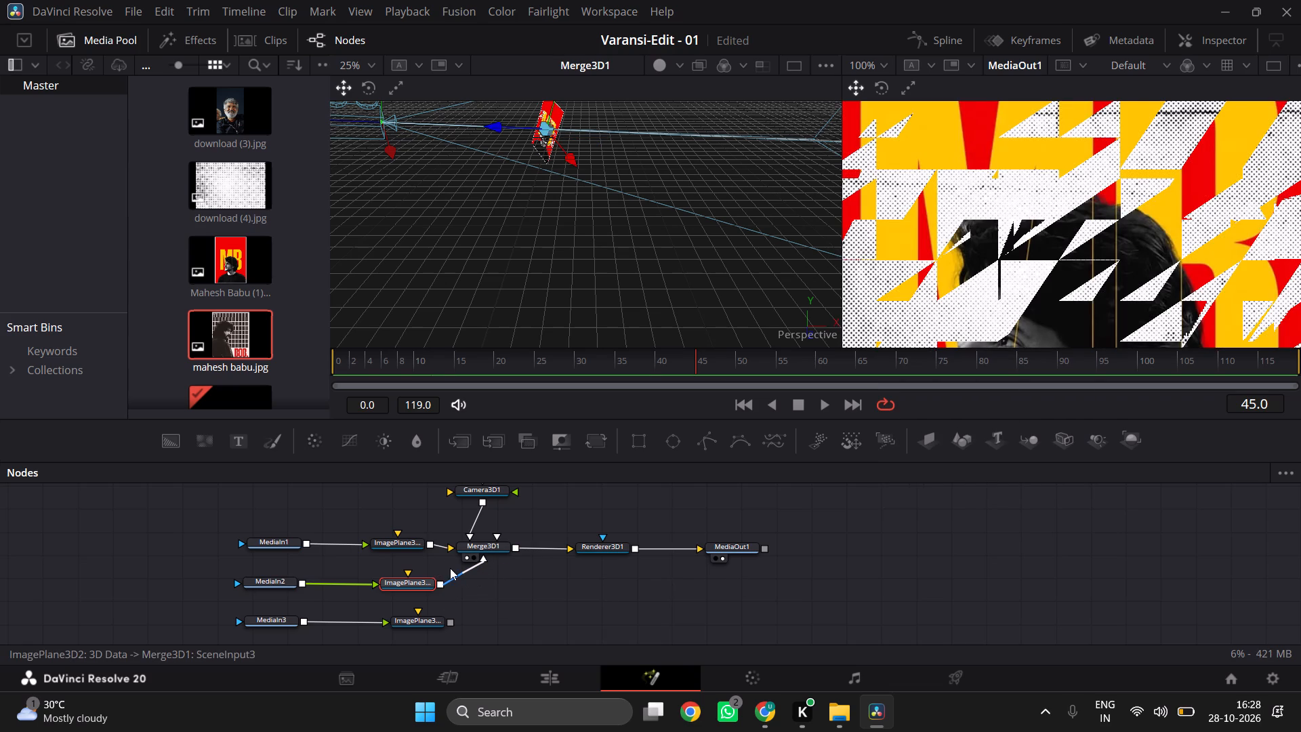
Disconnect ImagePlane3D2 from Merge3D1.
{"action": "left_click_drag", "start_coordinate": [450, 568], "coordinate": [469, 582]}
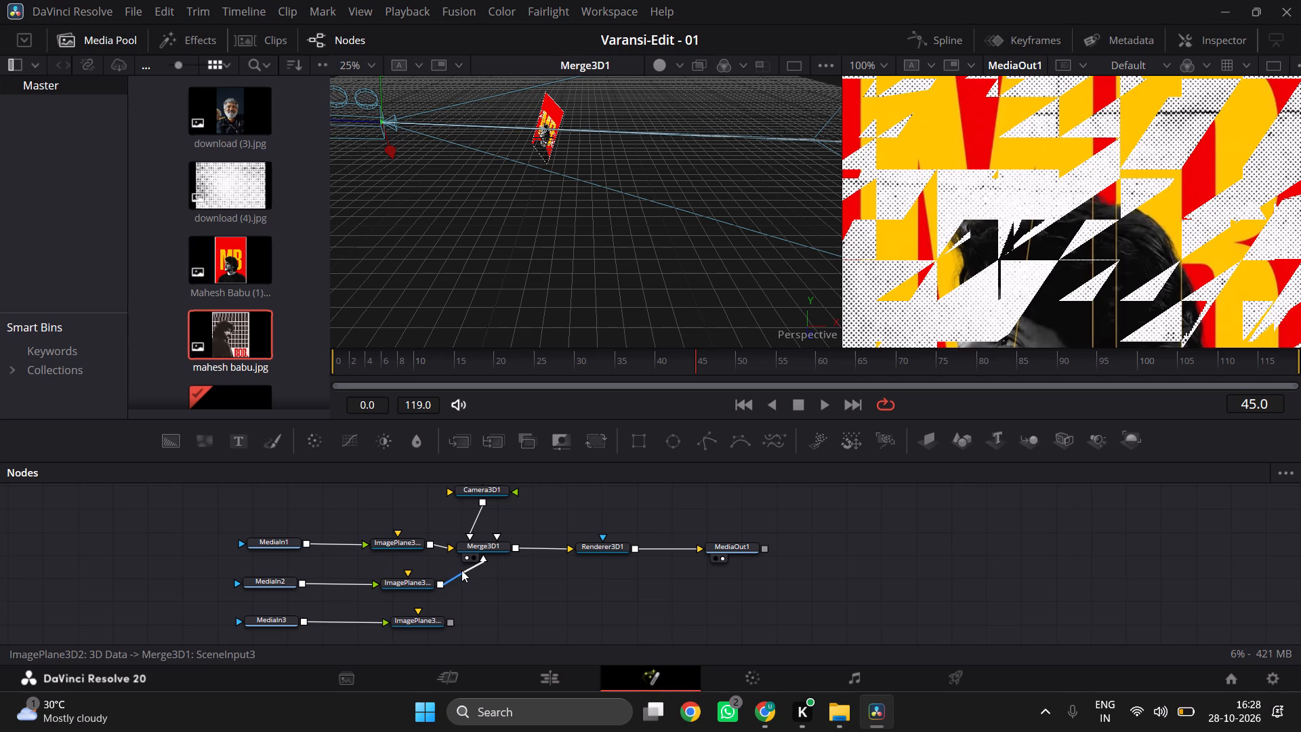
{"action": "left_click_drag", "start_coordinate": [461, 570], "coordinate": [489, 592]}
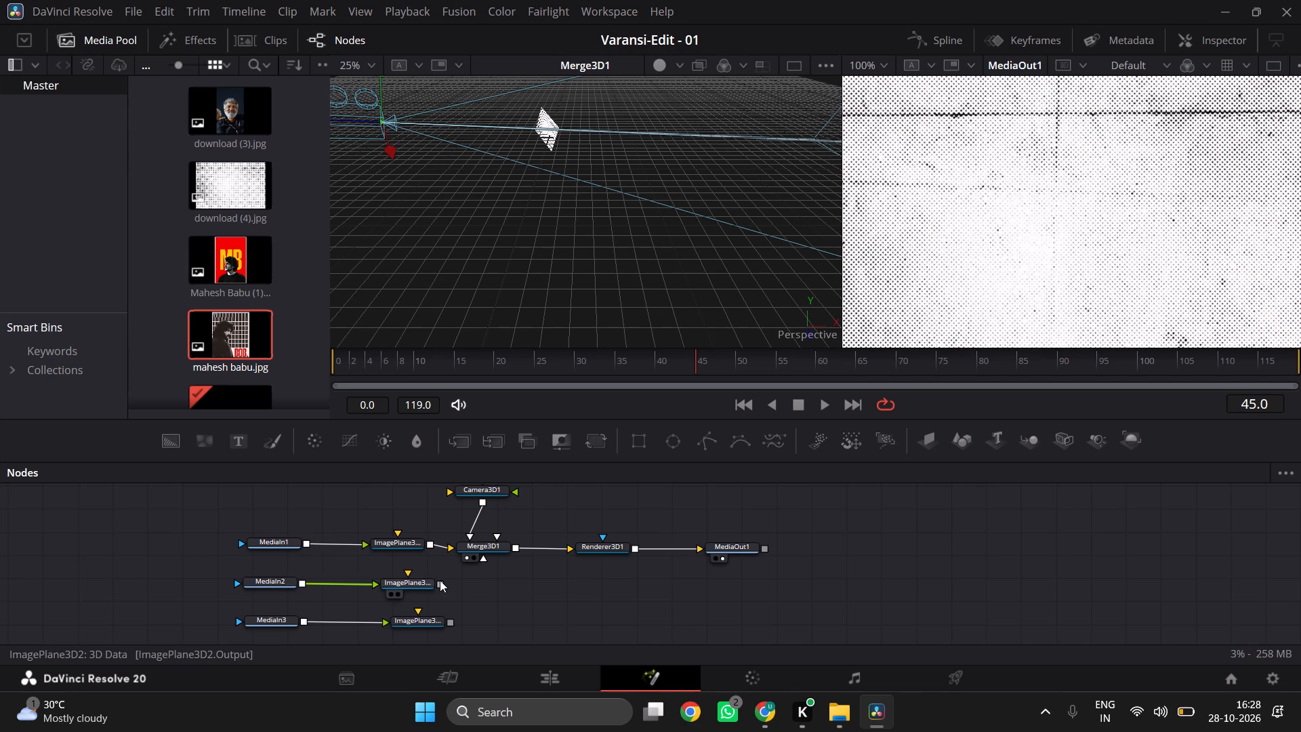
Join the outputs of ImagePlane3D2 and ImagePlane3D3 in a new 3D merge node and place it just beyond them.
{"action": "left_click_drag", "start_coordinate": [440, 584], "coordinate": [453, 619]}
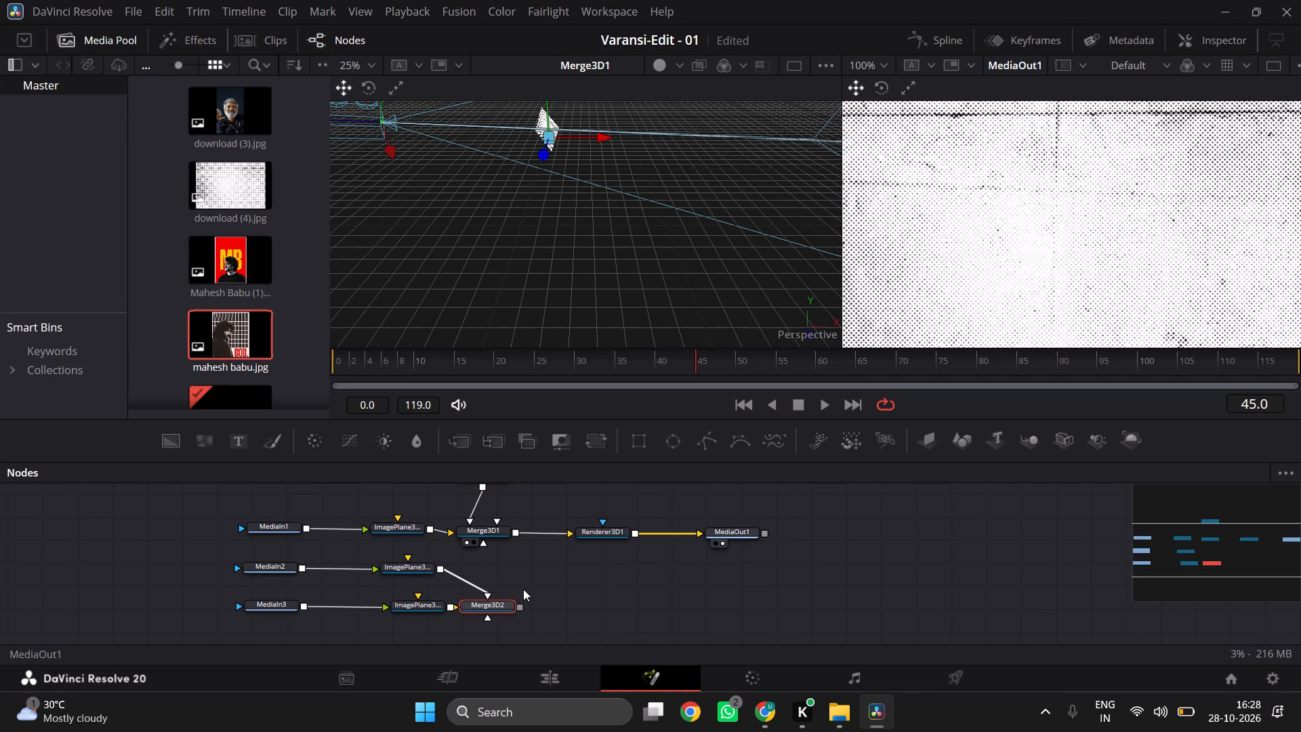
{"action": "left_click_drag", "start_coordinate": [481, 603], "coordinate": [501, 577]}
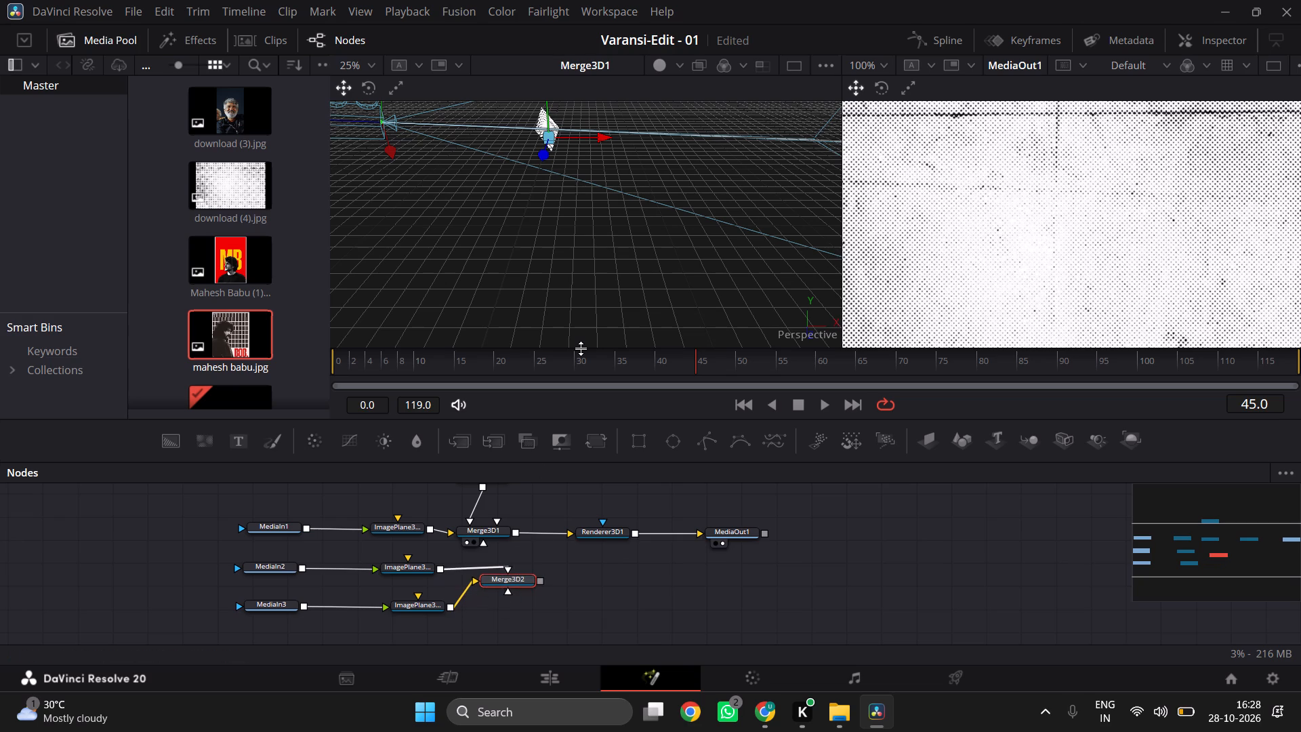
Move the Merge3D2 node away from the image planes to a spot beneath Renderer3D1.
{"action": "scroll", "coordinate": [581, 348], "scroll_direction": "right", "scroll_amount": 2}
{"action": "scroll", "coordinate": [580, 295], "scroll_direction": "up", "scroll_amount": 2, "text": "ctrl"}
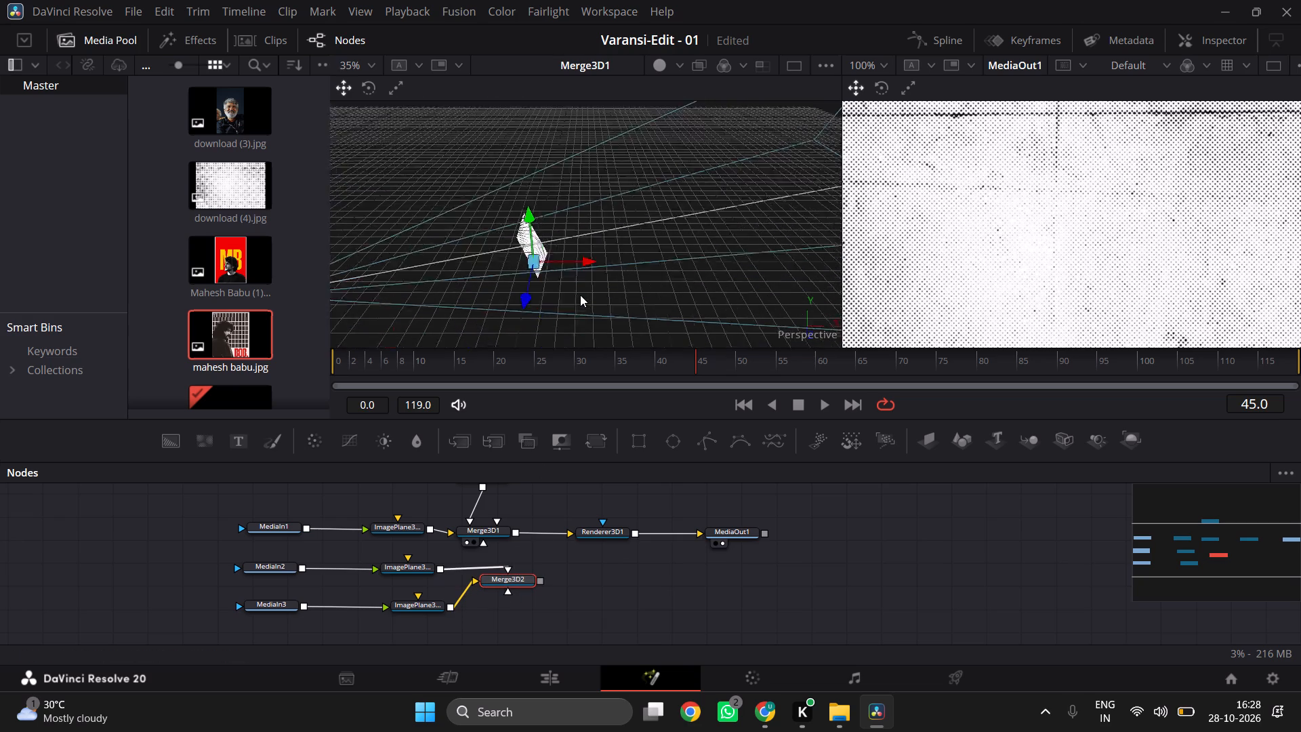
{"action": "scroll", "coordinate": [580, 295], "scroll_direction": "up", "scroll_amount": 3, "text": "ctrl"}
{"action": "scroll", "coordinate": [580, 295], "scroll_direction": "down", "scroll_amount": 1}
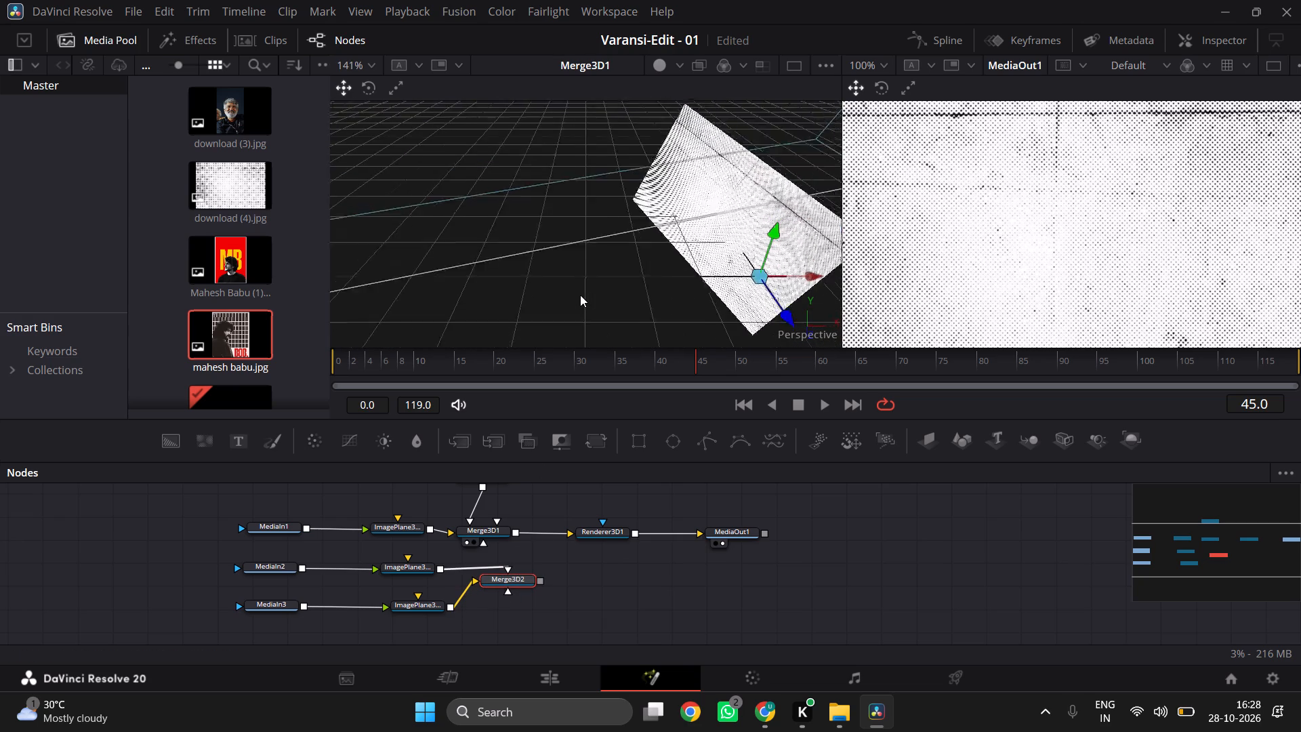
{"action": "scroll", "coordinate": [580, 295], "scroll_direction": "down", "scroll_amount": 1}
{"action": "scroll", "coordinate": [580, 295], "scroll_direction": "left", "scroll_amount": 2}
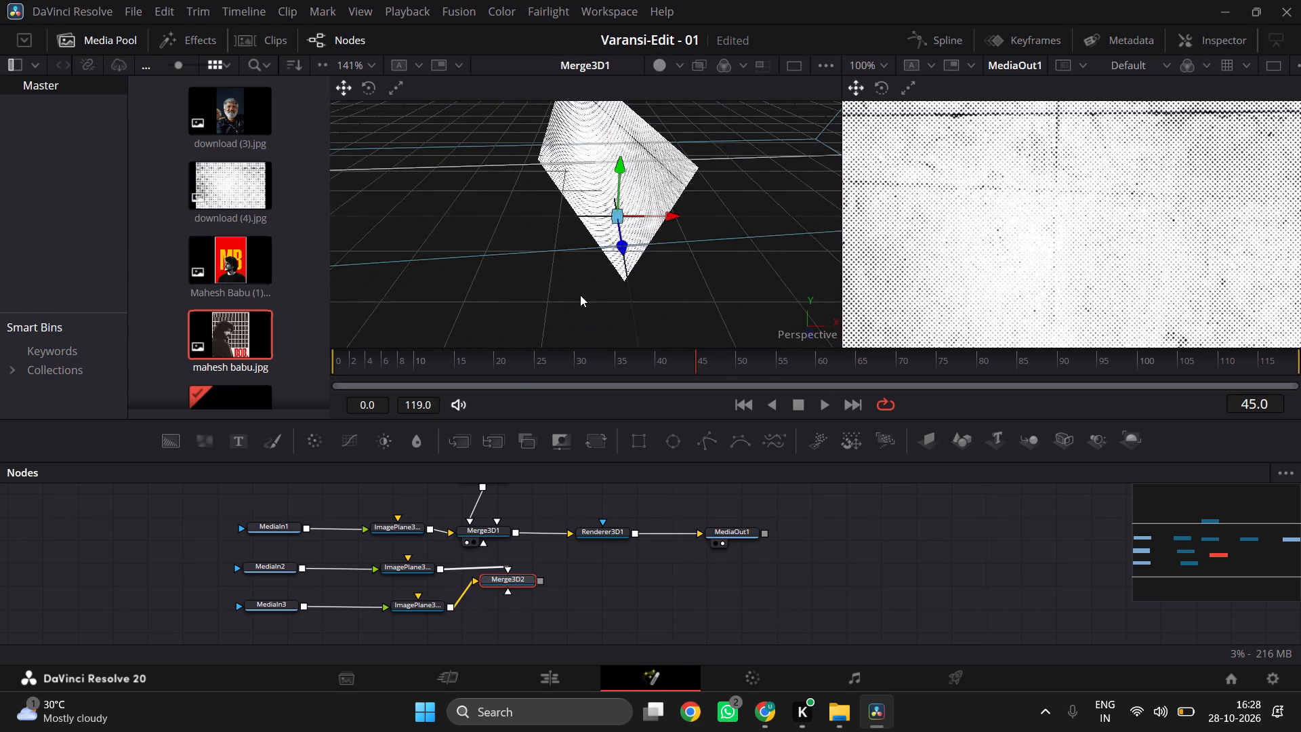
{"action": "left_click_drag", "start_coordinate": [502, 579], "coordinate": [578, 581]}
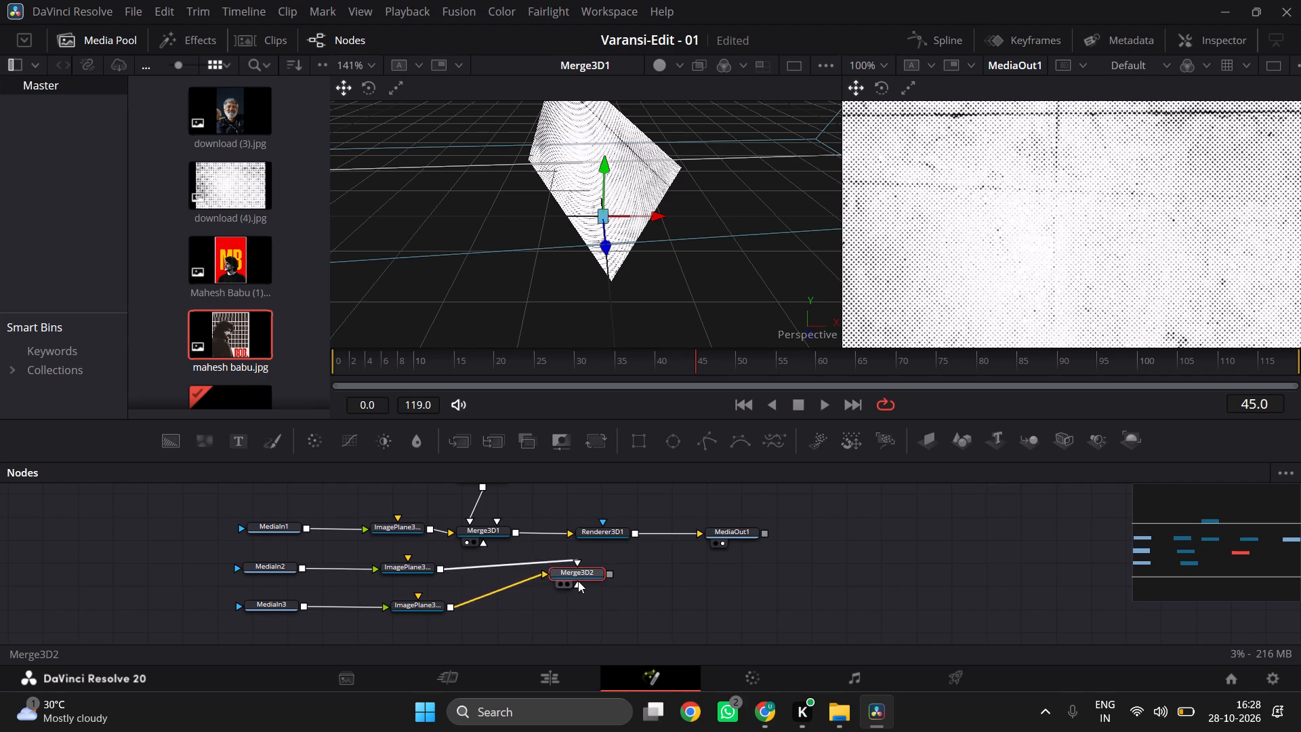
{"action": "left_click_drag", "start_coordinate": [578, 581], "coordinate": [610, 593]}
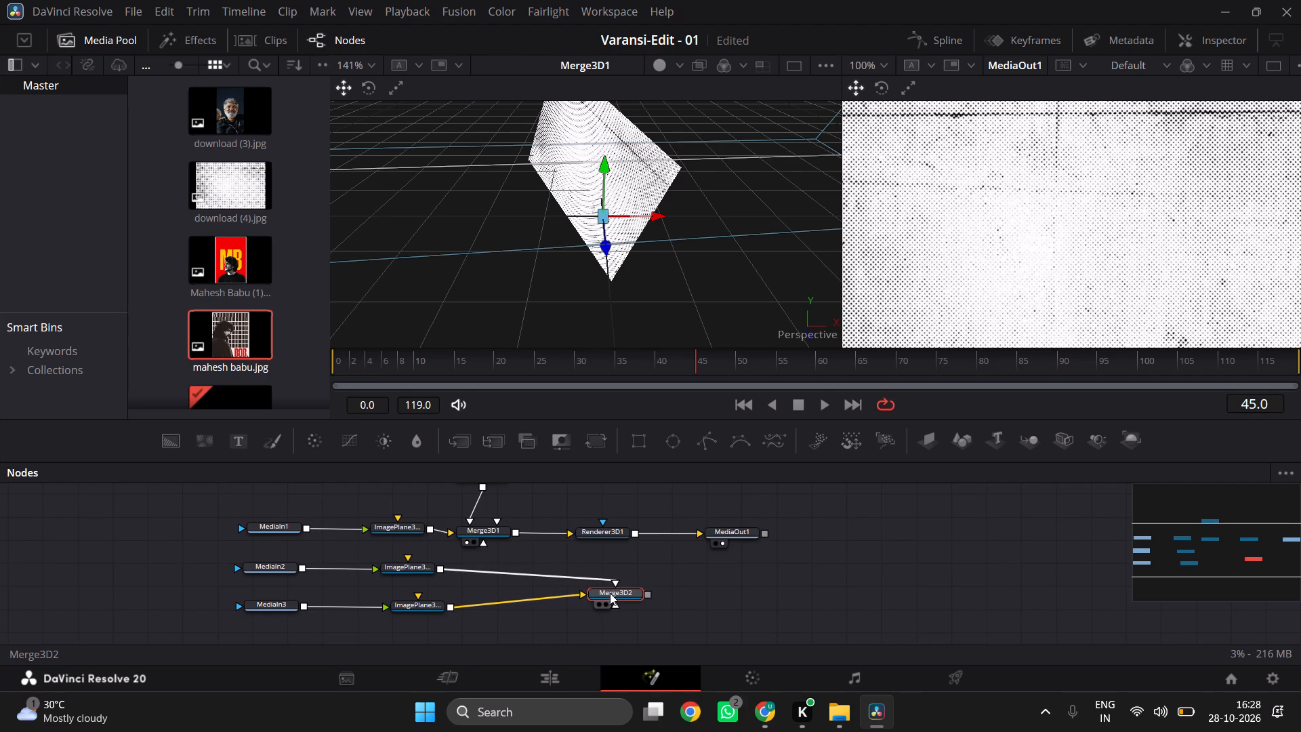
Disconnect both ImagePlane3D2 and ImagePlane3D3 from Merge3D2.
{"action": "left_click", "coordinate": [559, 571]}
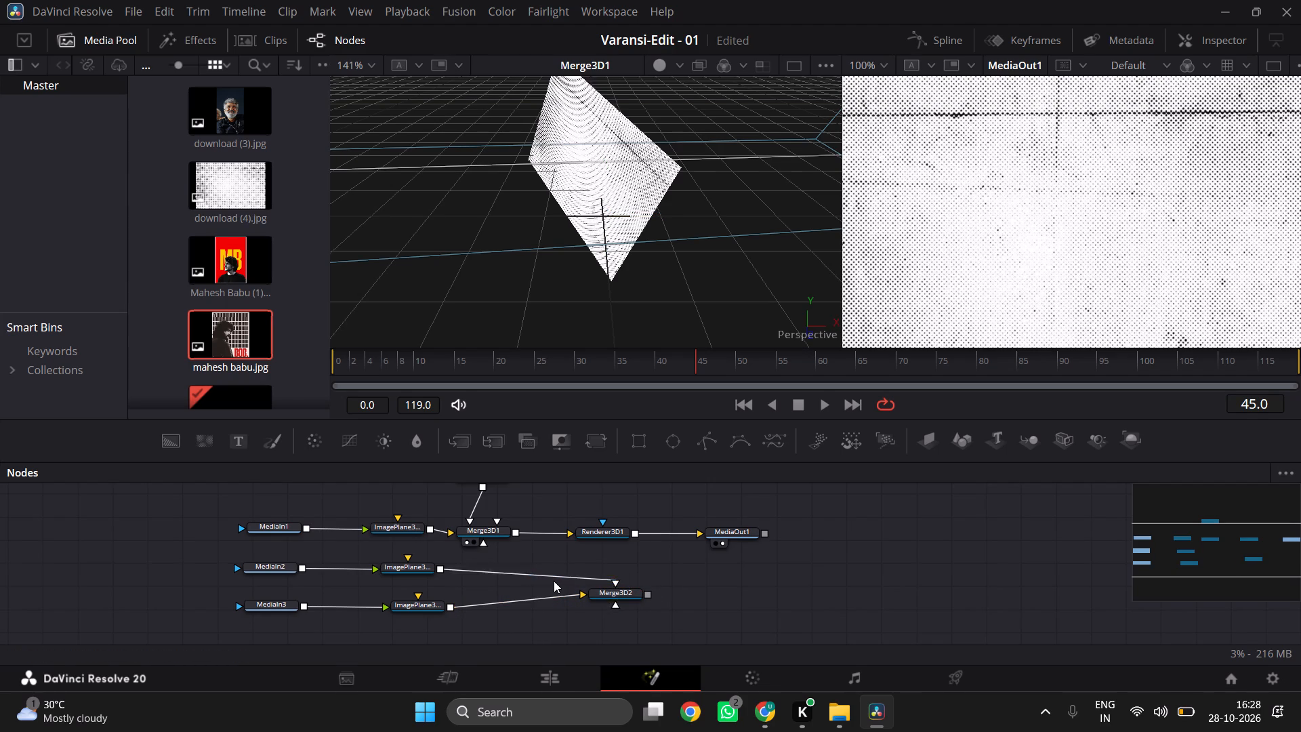
{"action": "left_click", "coordinate": [554, 577]}
{"action": "left_click", "coordinate": [550, 596]}
Show Merge3D1 in the second viewer in place of MediaOut1 and examine the camera and image plane.
{"action": "left_click", "coordinate": [470, 545]}
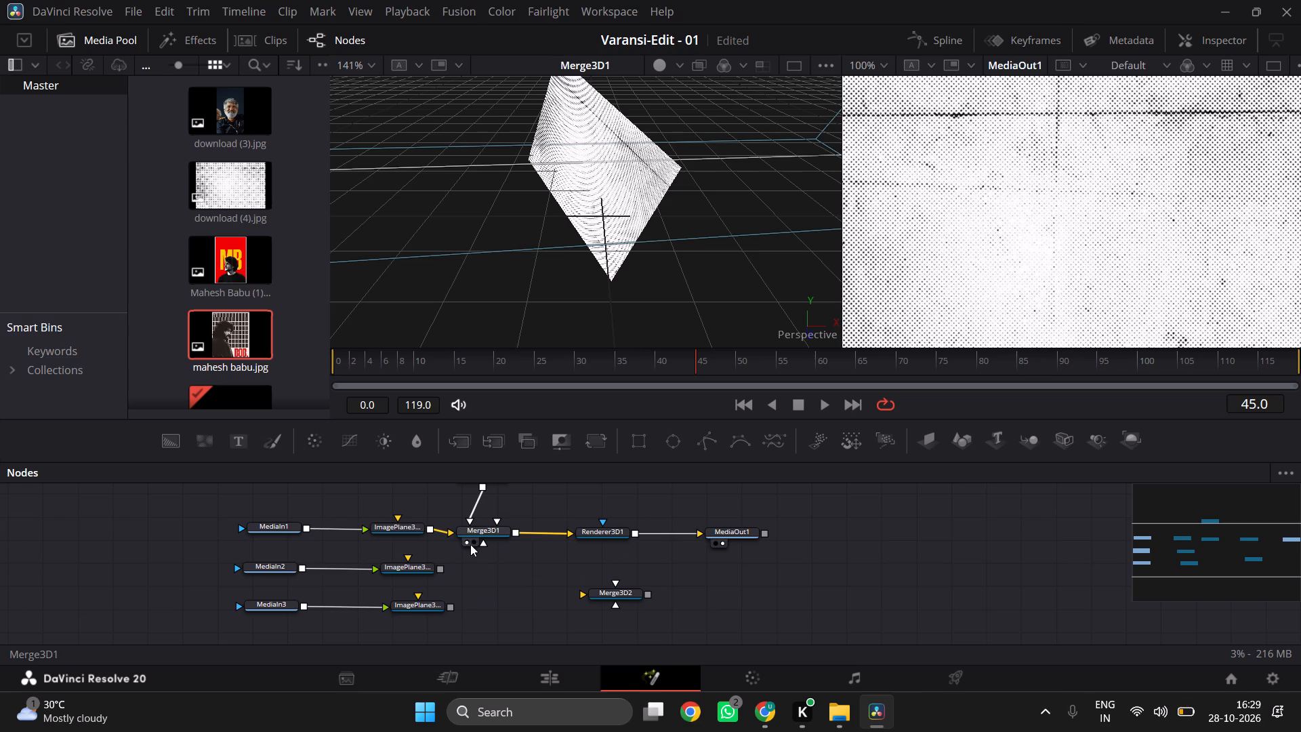
{"action": "left_click", "coordinate": [474, 543]}
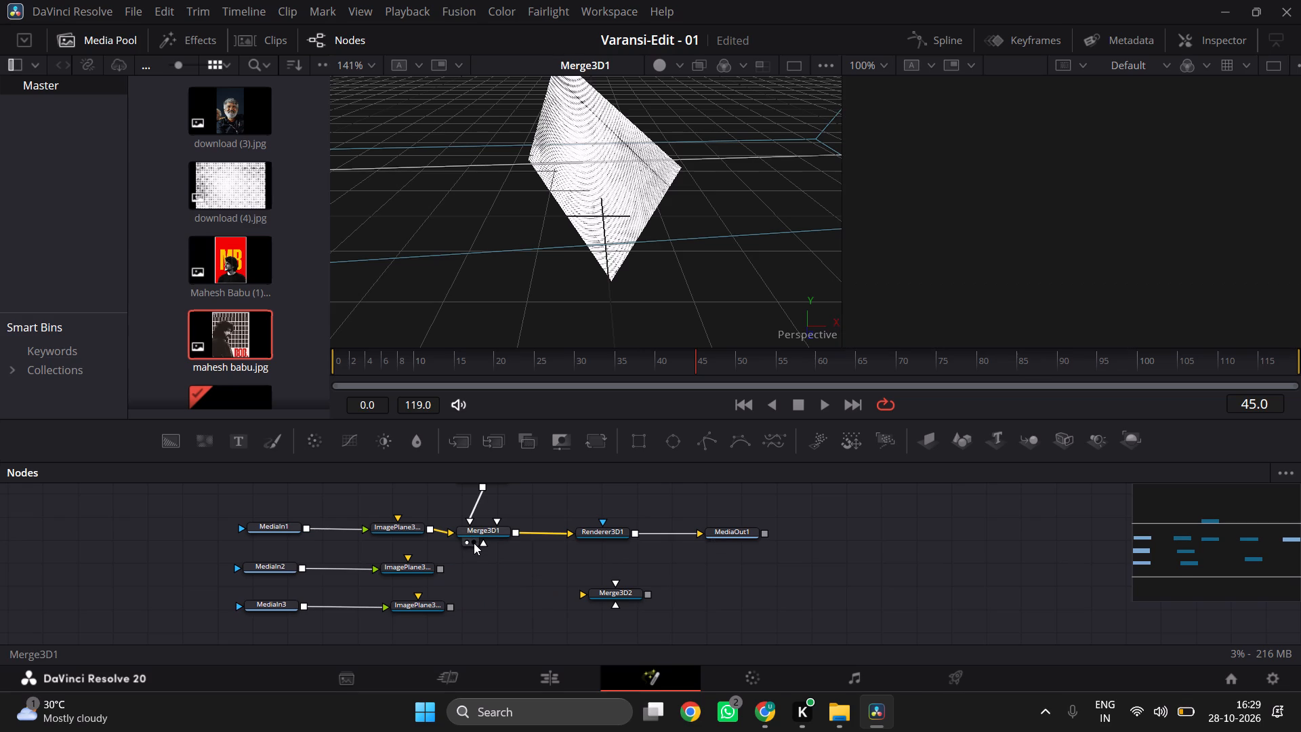
{"action": "left_click", "coordinate": [474, 543]}
{"action": "scroll", "coordinate": [1117, 207], "scroll_direction": "down", "scroll_amount": 1, "text": "ctrl"}
{"action": "scroll", "coordinate": [1117, 207], "scroll_direction": "up", "scroll_amount": 3, "text": "ctrl"}
{"action": "scroll", "coordinate": [1117, 207], "scroll_direction": "down", "scroll_amount": 4, "text": "ctrl"}
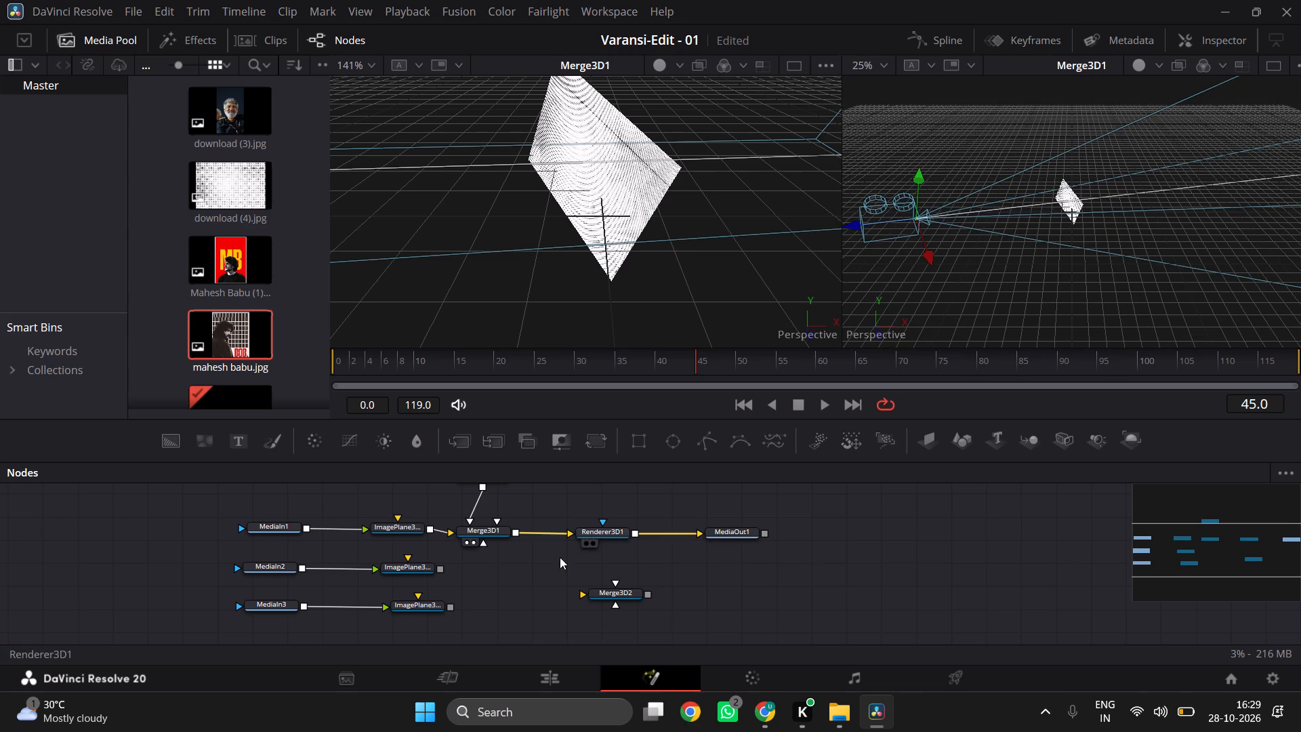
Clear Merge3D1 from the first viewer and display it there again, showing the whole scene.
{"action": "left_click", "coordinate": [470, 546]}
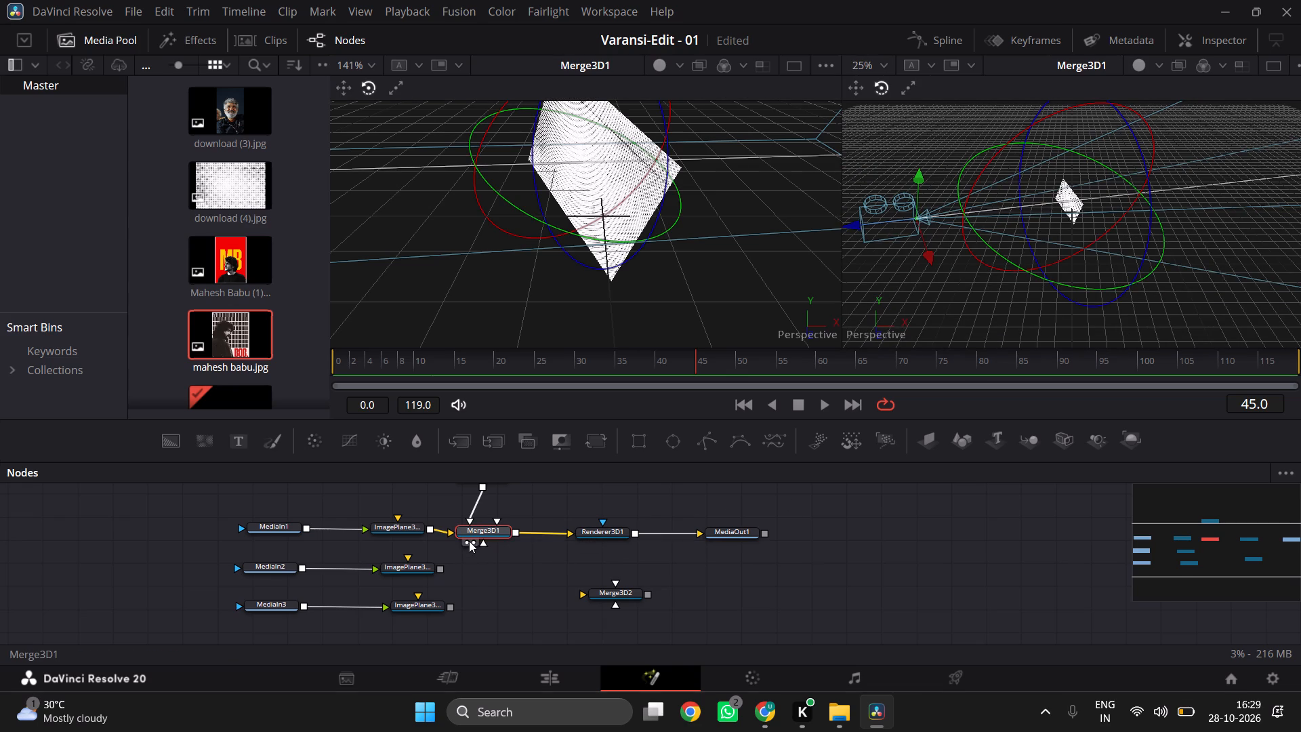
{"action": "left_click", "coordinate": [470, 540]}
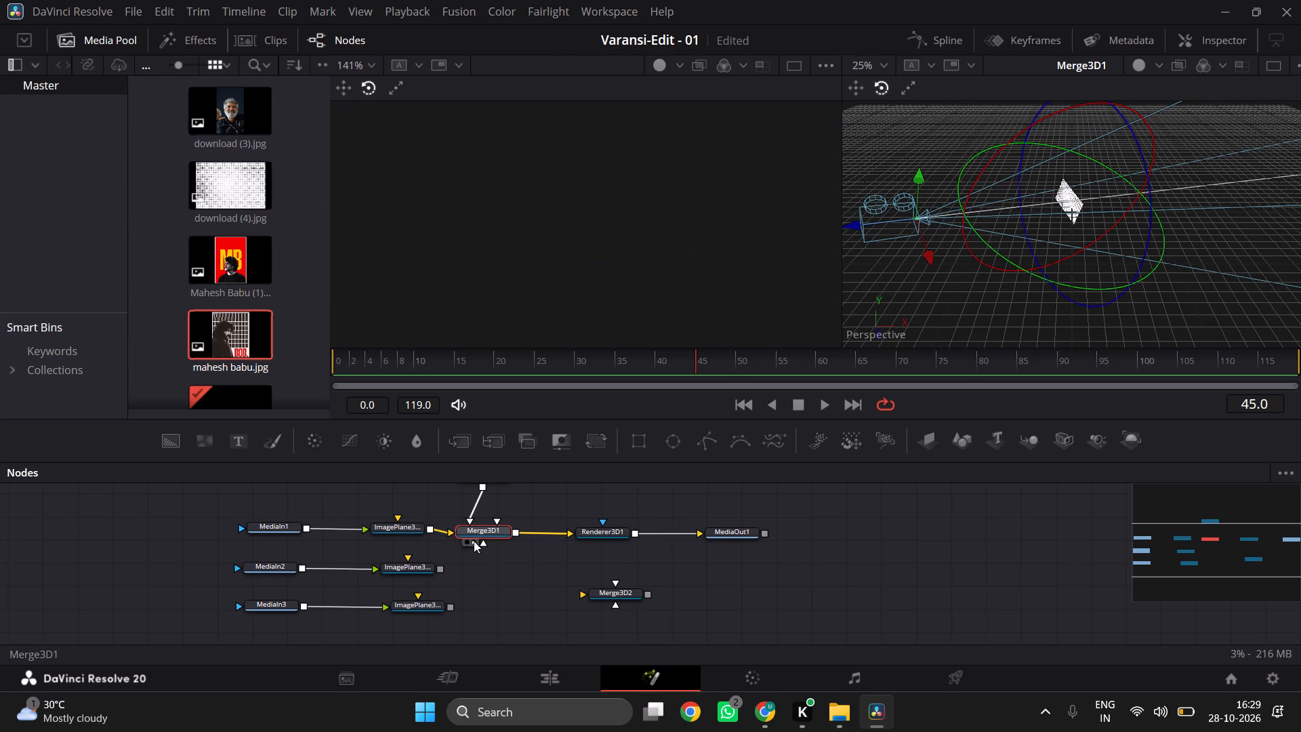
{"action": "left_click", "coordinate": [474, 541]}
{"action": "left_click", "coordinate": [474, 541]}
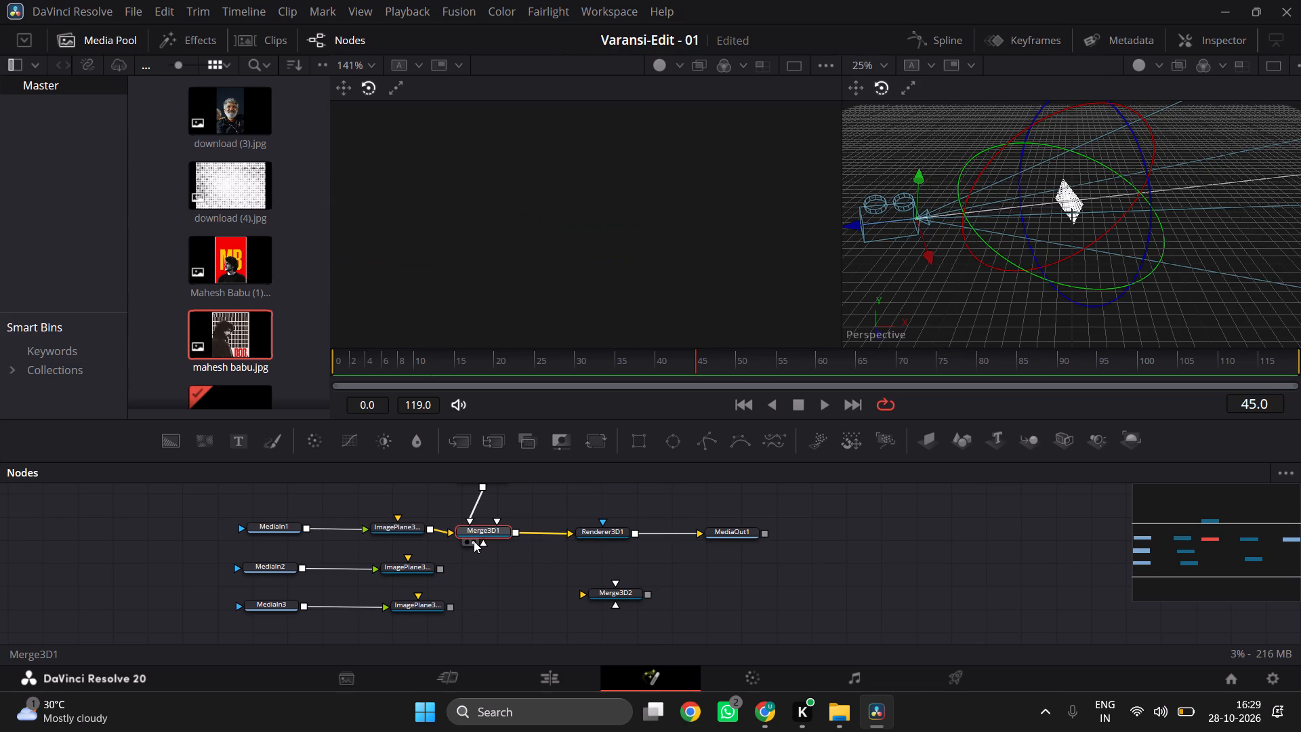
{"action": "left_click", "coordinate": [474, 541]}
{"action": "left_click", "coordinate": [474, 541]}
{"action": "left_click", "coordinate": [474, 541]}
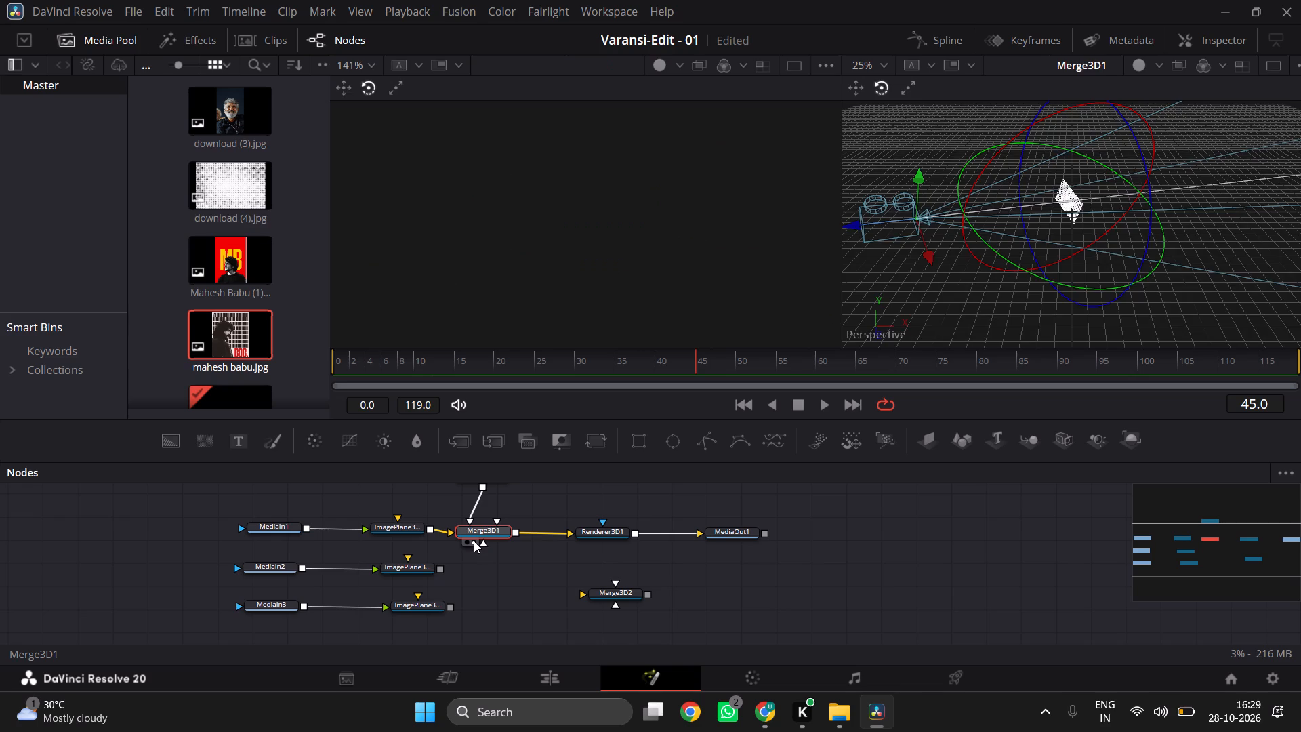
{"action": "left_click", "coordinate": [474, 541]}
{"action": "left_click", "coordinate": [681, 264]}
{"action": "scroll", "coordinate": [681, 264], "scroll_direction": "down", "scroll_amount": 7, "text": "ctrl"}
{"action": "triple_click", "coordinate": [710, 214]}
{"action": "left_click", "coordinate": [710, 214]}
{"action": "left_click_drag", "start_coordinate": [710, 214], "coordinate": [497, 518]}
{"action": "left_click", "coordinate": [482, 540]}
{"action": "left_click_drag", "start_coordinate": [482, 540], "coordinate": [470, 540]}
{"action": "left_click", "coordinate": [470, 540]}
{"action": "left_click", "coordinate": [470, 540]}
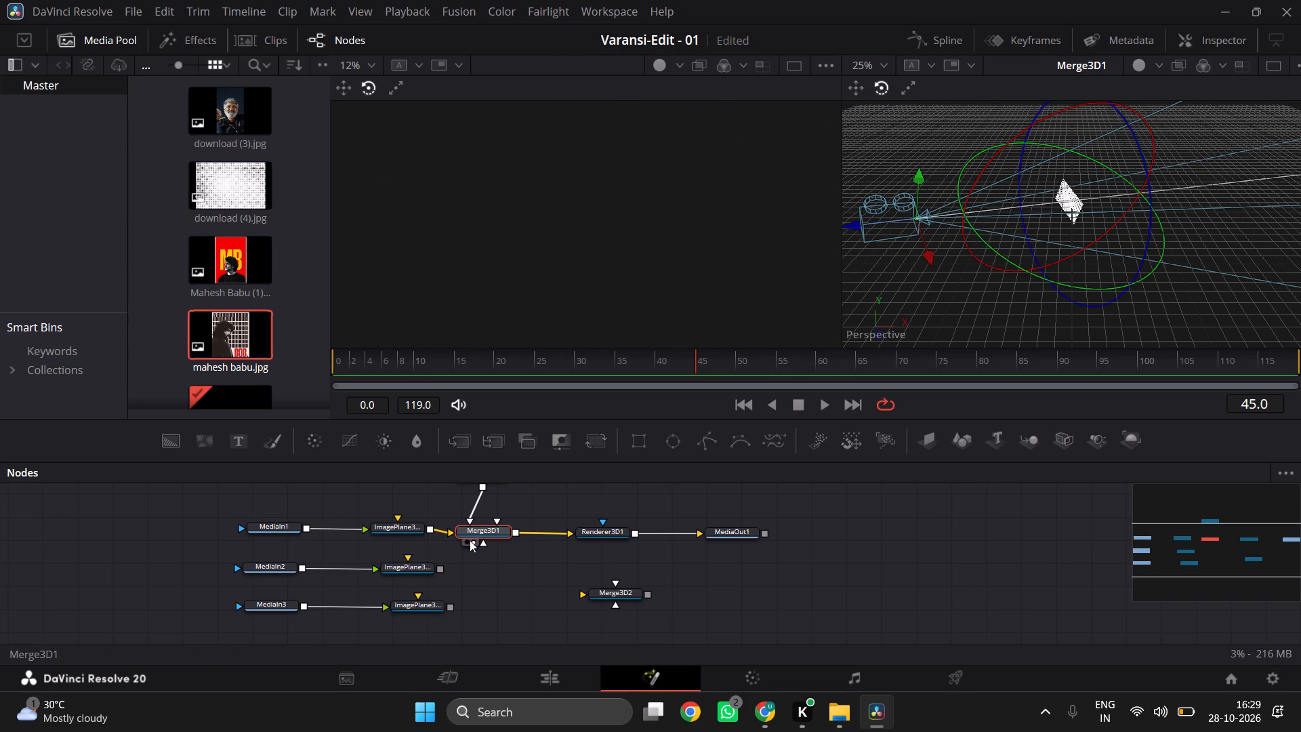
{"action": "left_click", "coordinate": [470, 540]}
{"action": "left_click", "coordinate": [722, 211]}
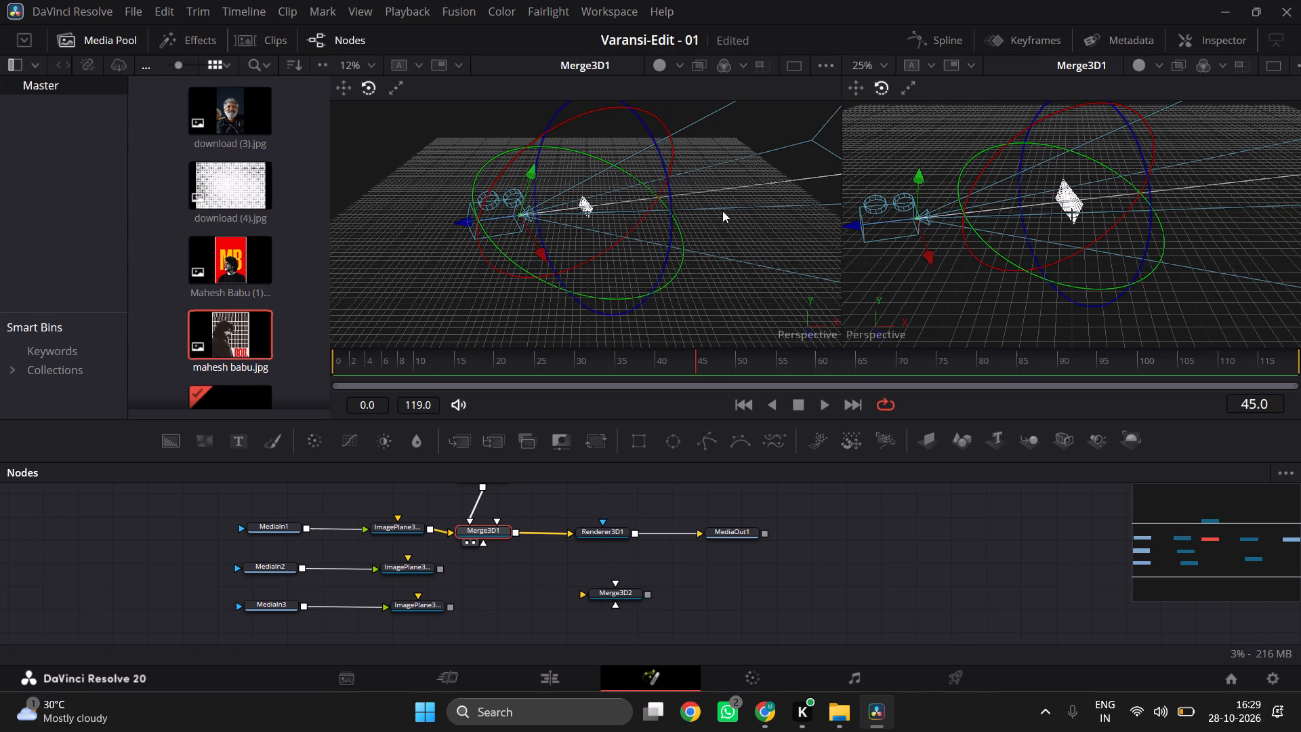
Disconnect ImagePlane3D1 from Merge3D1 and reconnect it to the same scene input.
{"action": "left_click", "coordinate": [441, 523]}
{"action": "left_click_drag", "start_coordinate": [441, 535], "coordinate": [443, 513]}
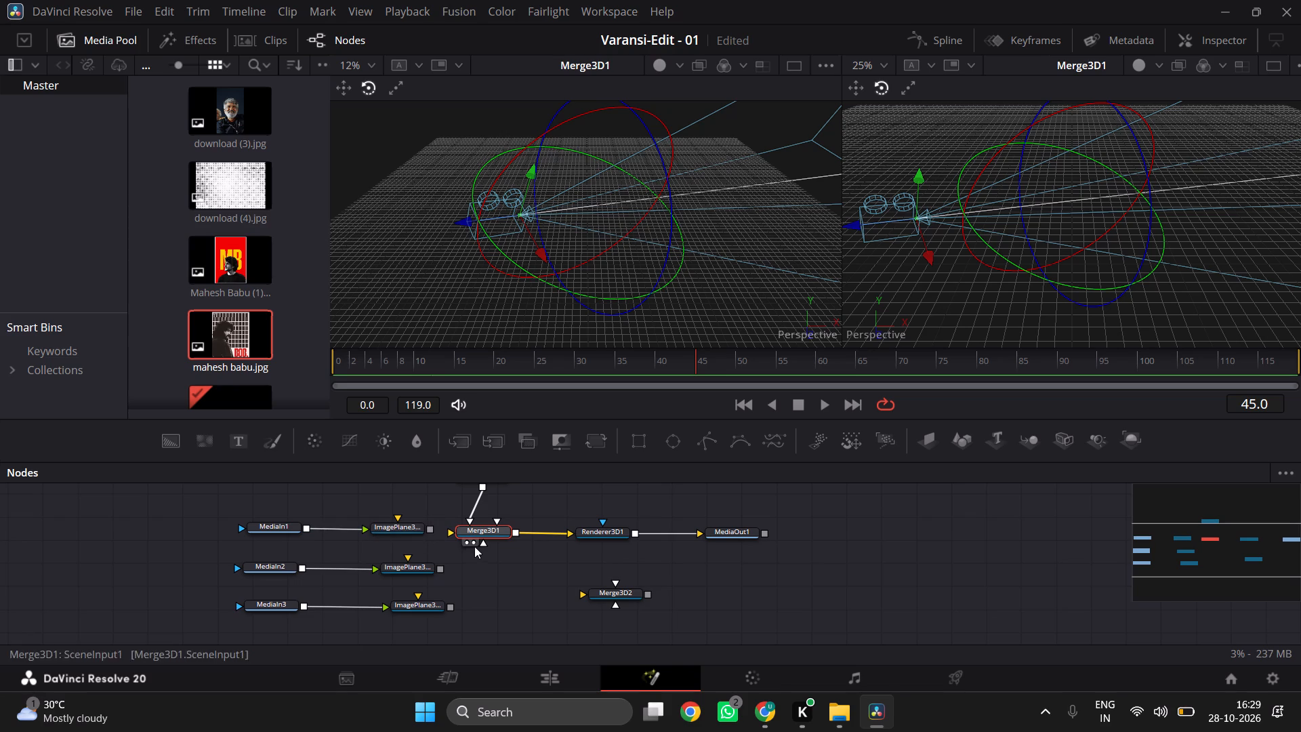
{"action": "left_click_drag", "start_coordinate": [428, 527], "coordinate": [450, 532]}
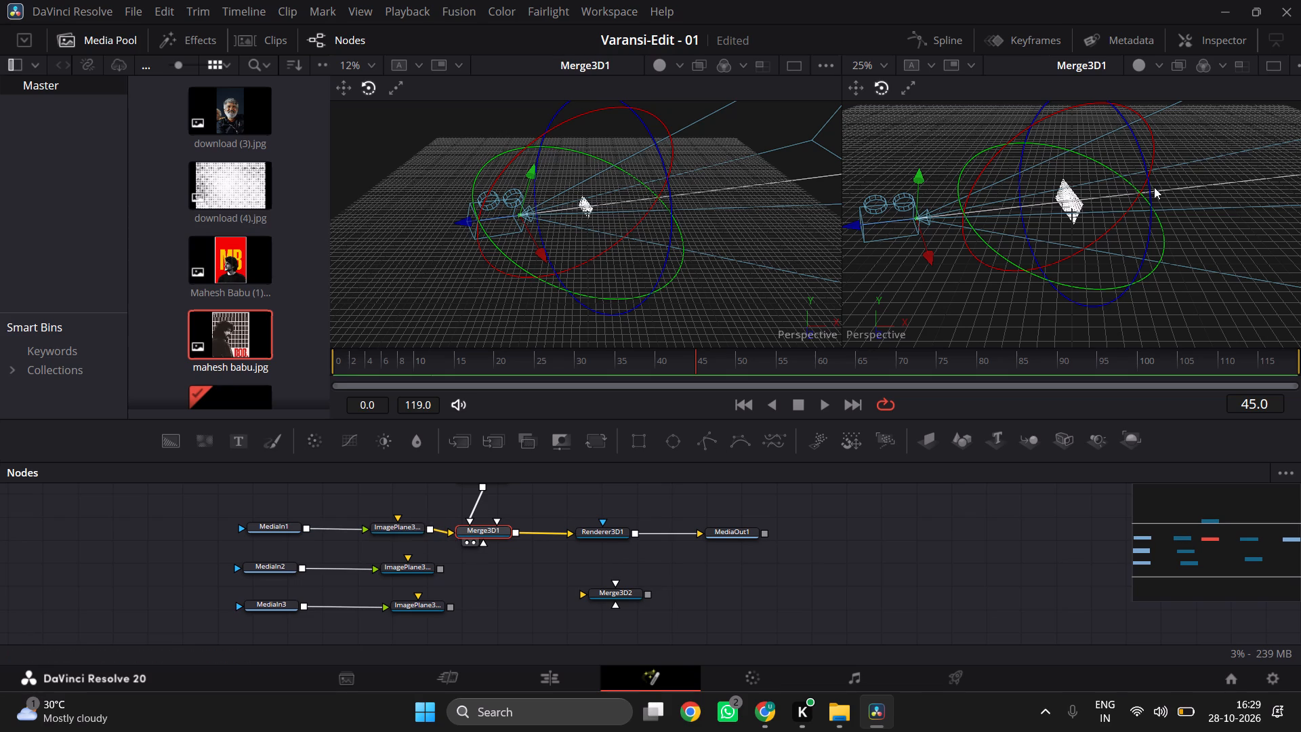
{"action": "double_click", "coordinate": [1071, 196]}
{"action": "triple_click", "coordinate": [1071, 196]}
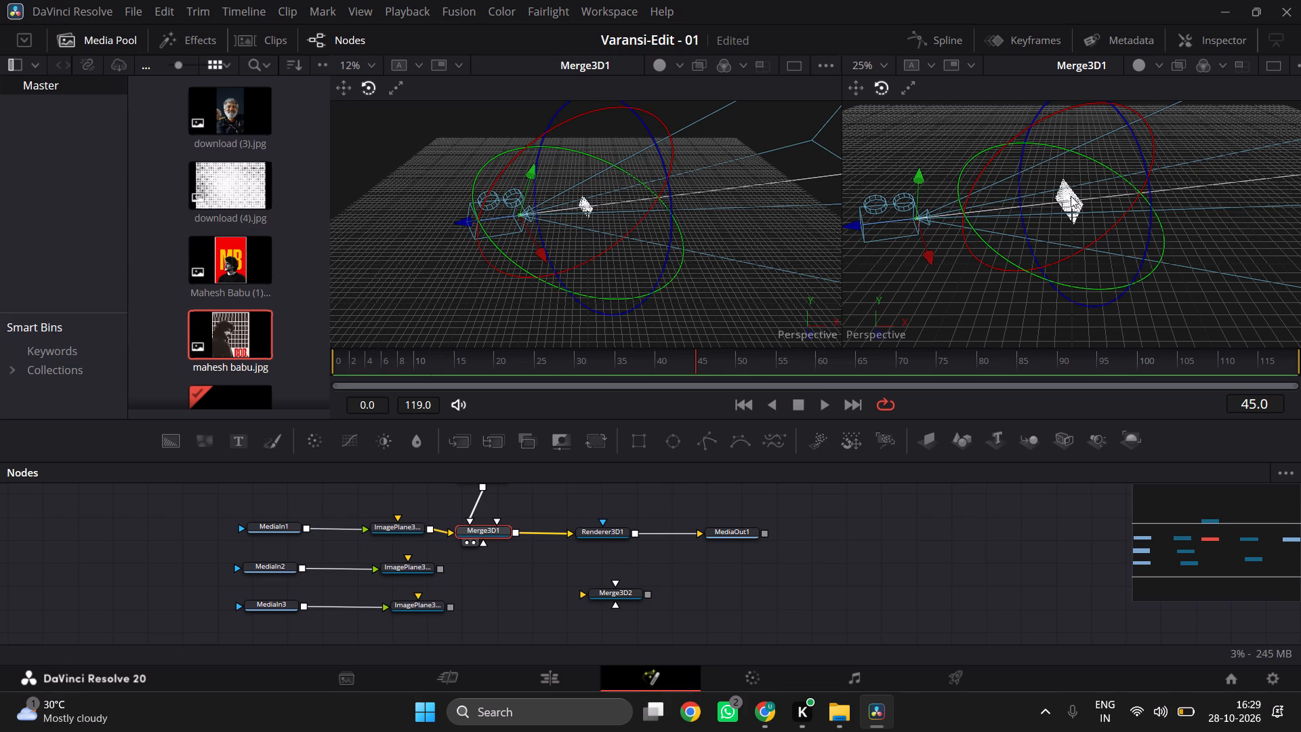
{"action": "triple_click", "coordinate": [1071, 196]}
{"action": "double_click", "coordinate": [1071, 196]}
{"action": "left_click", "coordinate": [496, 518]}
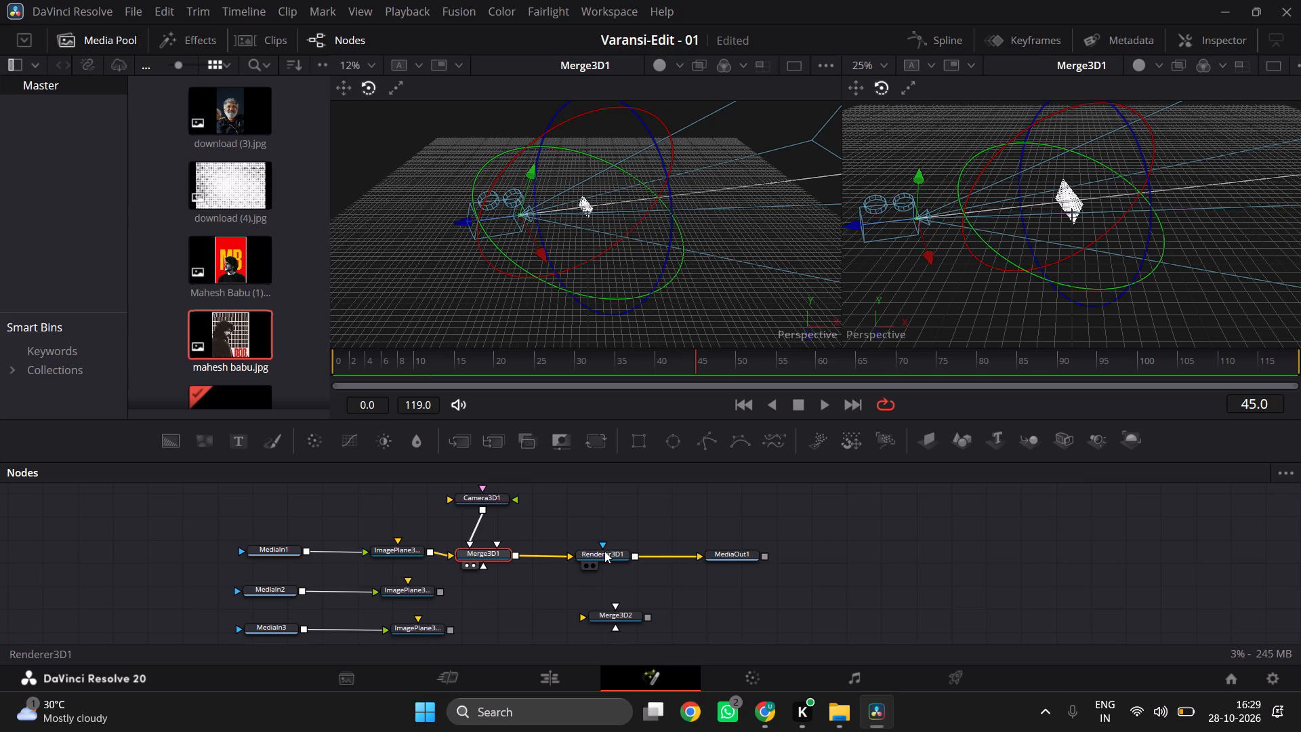
Show Renderer3D1's output in the second viewer and examine the rendered paper texture up close.
{"action": "left_click", "coordinate": [604, 551]}
{"action": "left_click", "coordinate": [596, 564]}
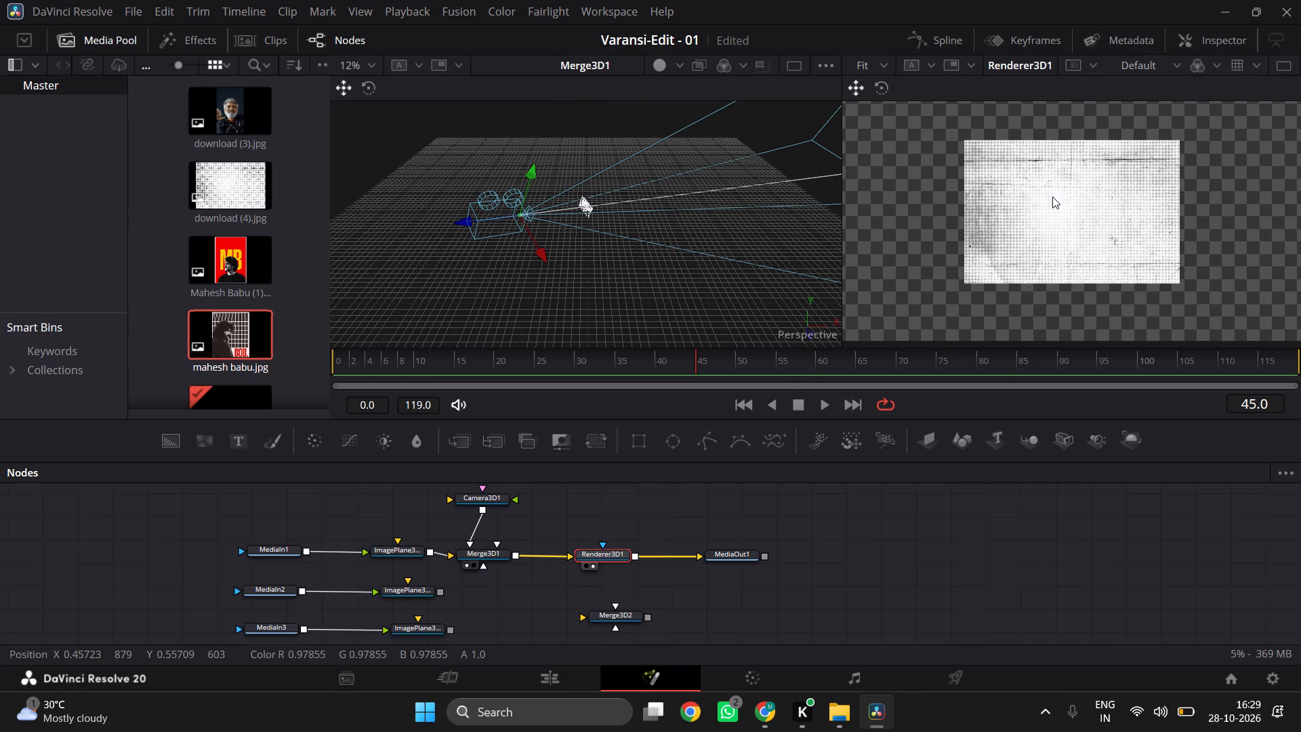
{"action": "scroll", "coordinate": [1052, 197], "scroll_direction": "up", "scroll_amount": 3, "text": "ctrl"}
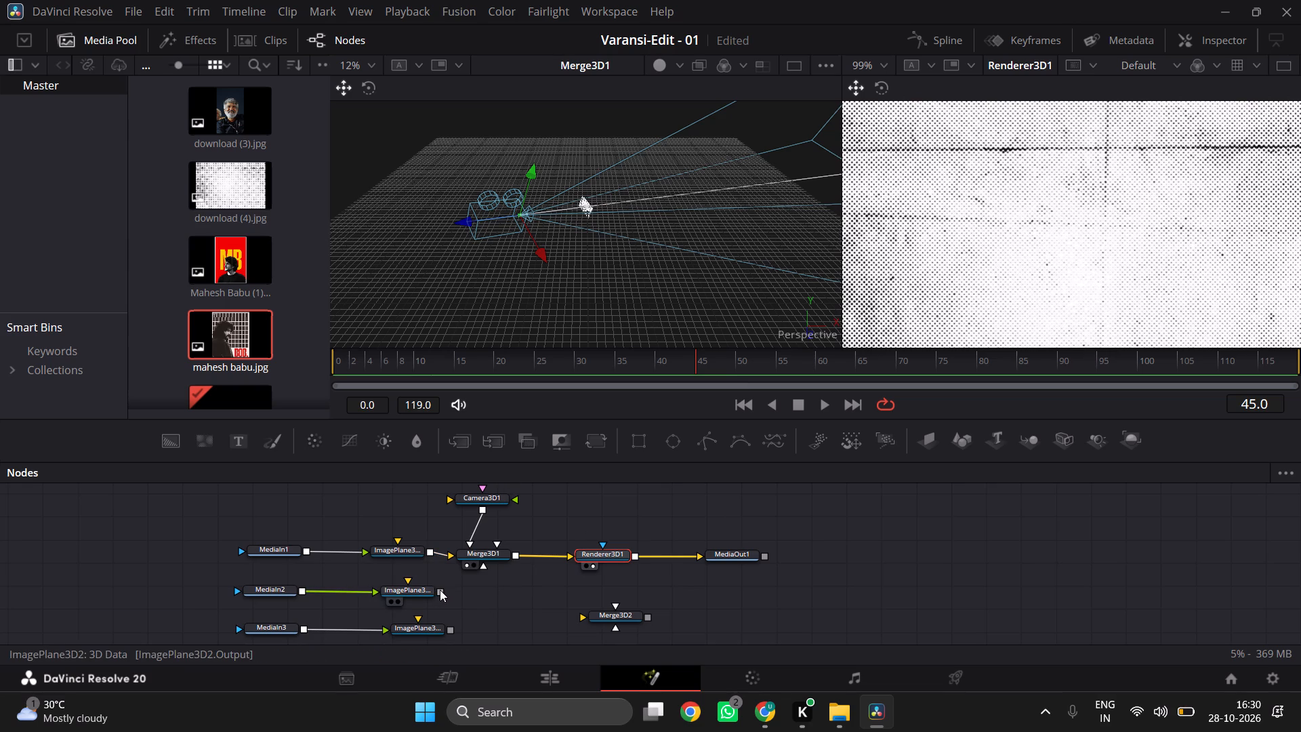
Connect ImagePlane3D2's output to Renderer3D1's scene input in place of Merge3D1.
{"action": "left_click_drag", "start_coordinate": [440, 590], "coordinate": [573, 562]}
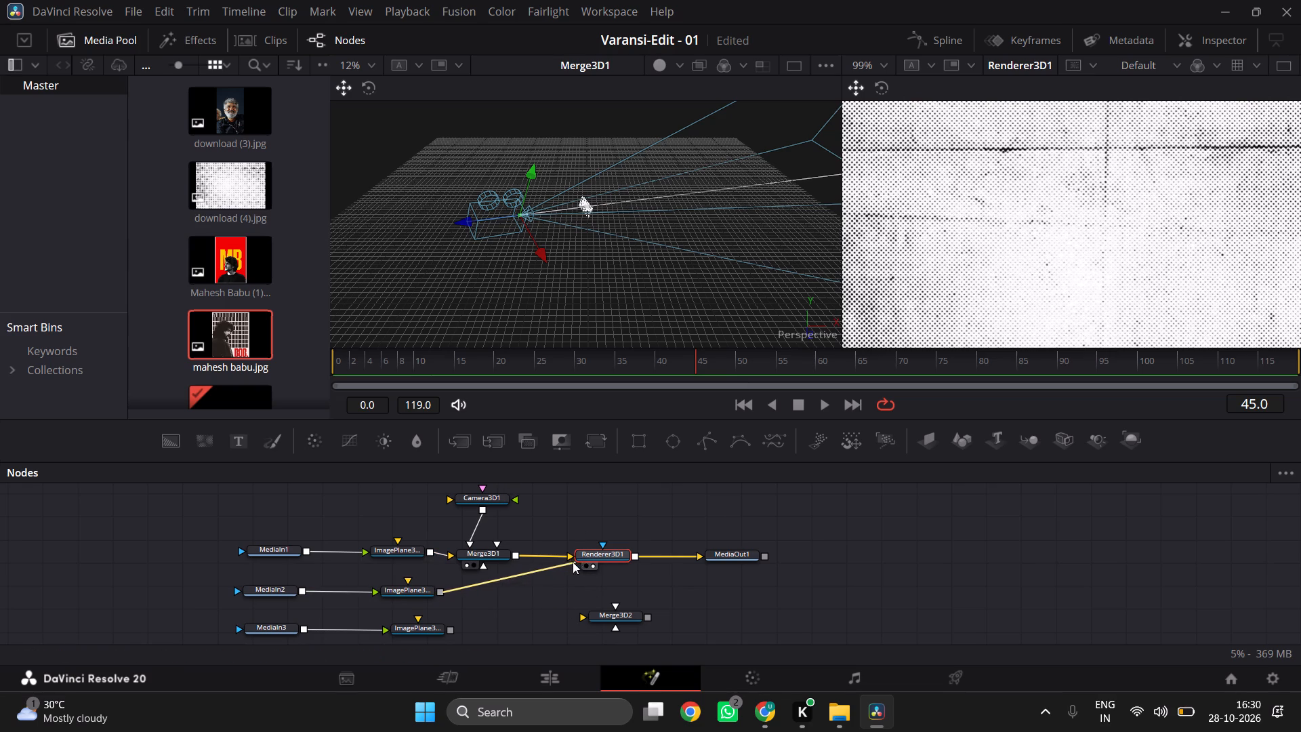
{"action": "left_click_drag", "start_coordinate": [573, 562], "coordinate": [571, 559]}
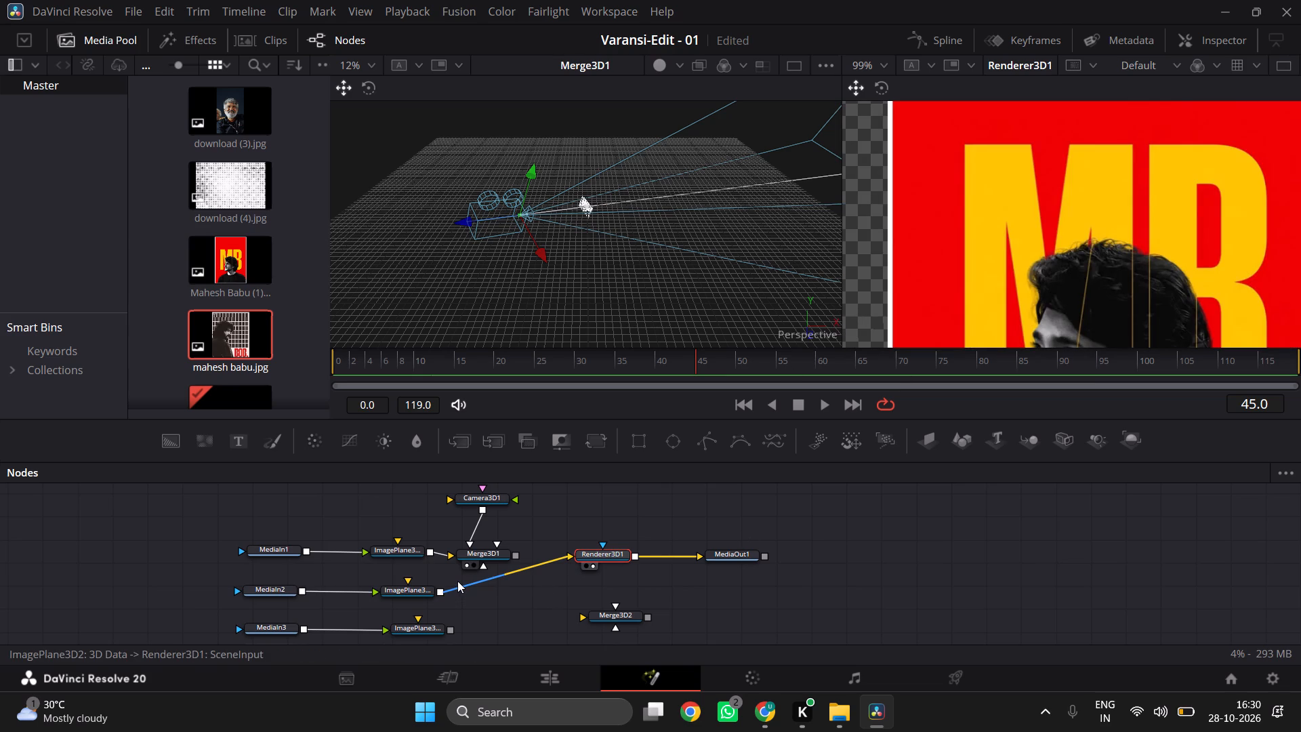
Disconnect ImagePlane3D2 from Renderer3D1 and connect Merge3D1's output back to Renderer3D1's scene input.
{"action": "left_click_drag", "start_coordinate": [457, 581], "coordinate": [502, 601]}
{"action": "left_click_drag", "start_coordinate": [468, 577], "coordinate": [505, 607]}
{"action": "left_click_drag", "start_coordinate": [552, 555], "coordinate": [556, 562]}
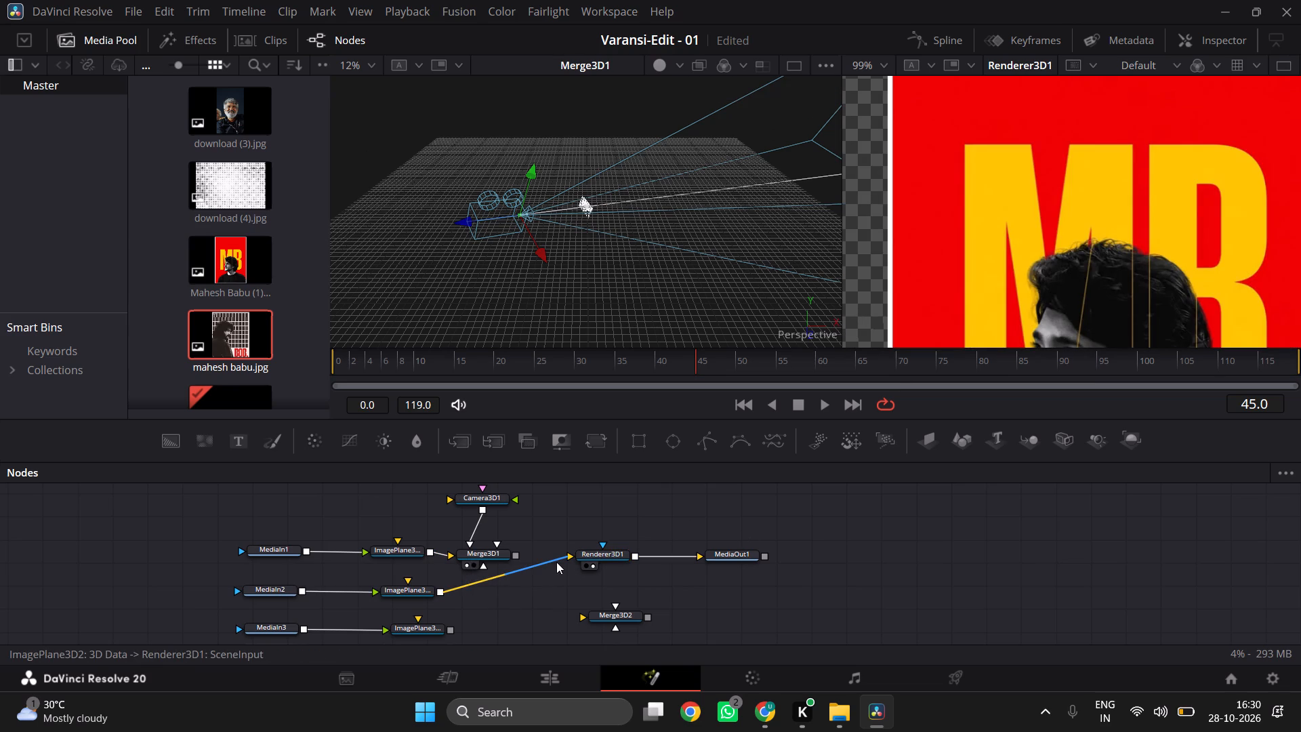
{"action": "left_click_drag", "start_coordinate": [550, 561], "coordinate": [546, 598]}
{"action": "left_click_drag", "start_coordinate": [516, 556], "coordinate": [569, 556]}
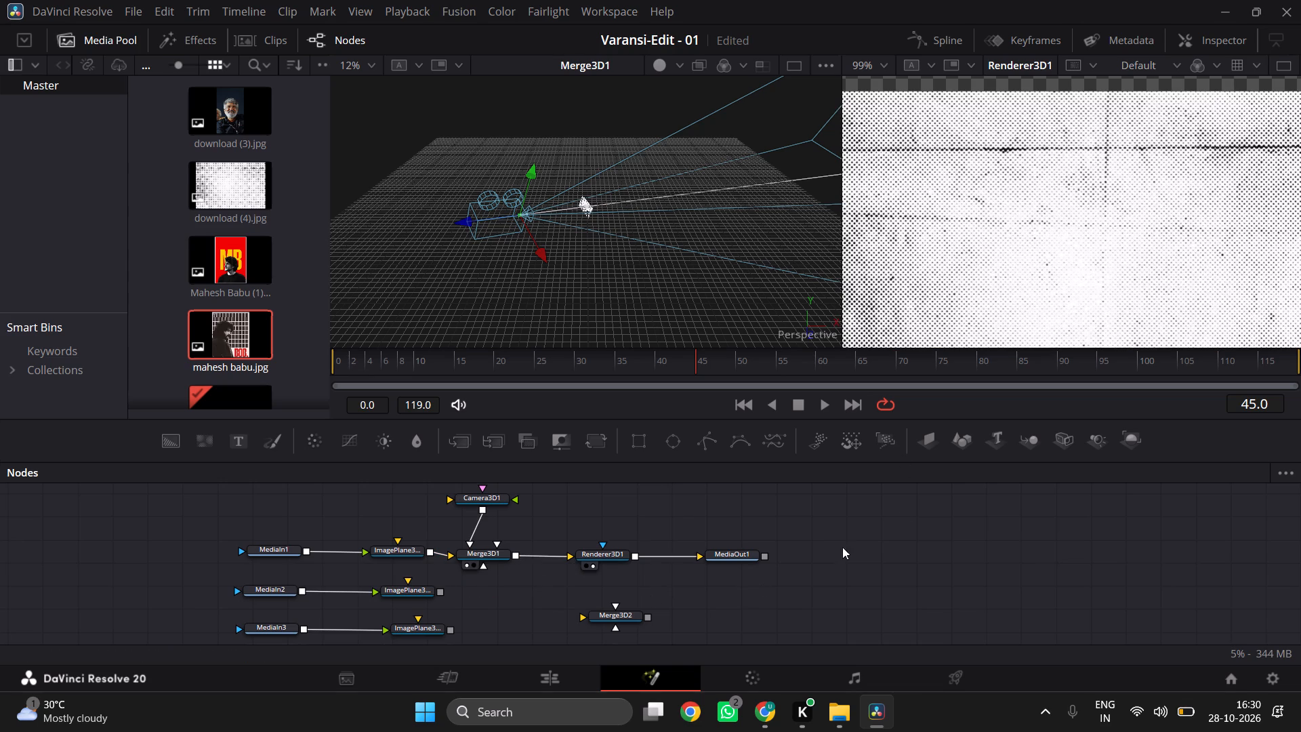
Delete the unconnected Merge3D2 node.
{"action": "left_click", "coordinate": [619, 615]}
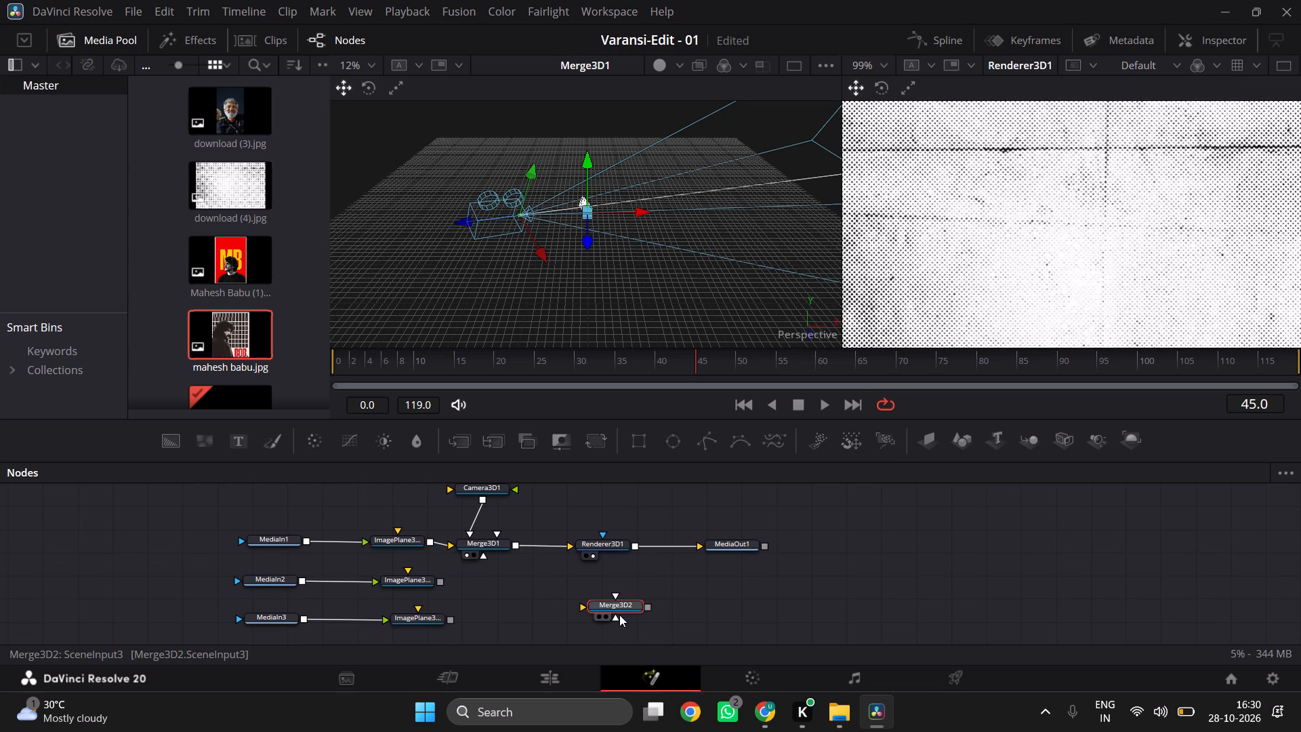
{"action": "key", "text": "Delete"}
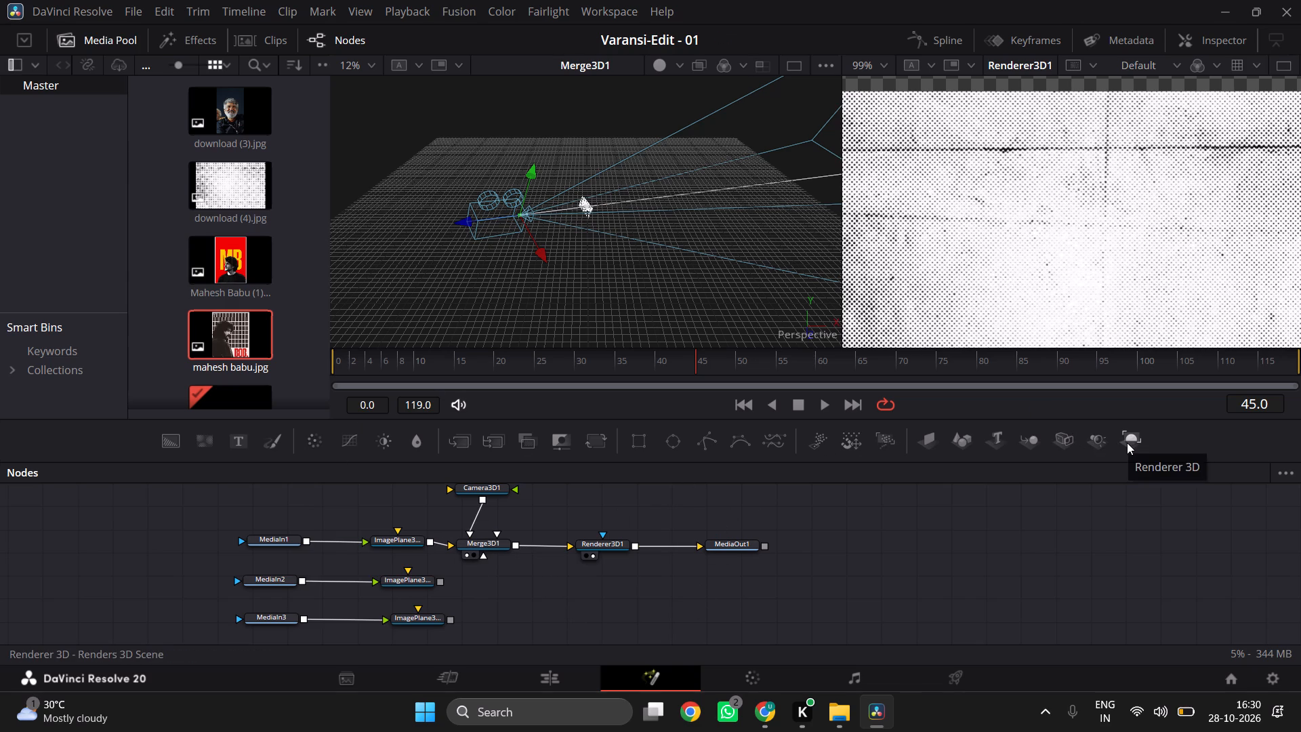
Add a second Renderer 3D node below Renderer3D1 in the node graph.
{"action": "left_click_drag", "start_coordinate": [1130, 443], "coordinate": [840, 563]}
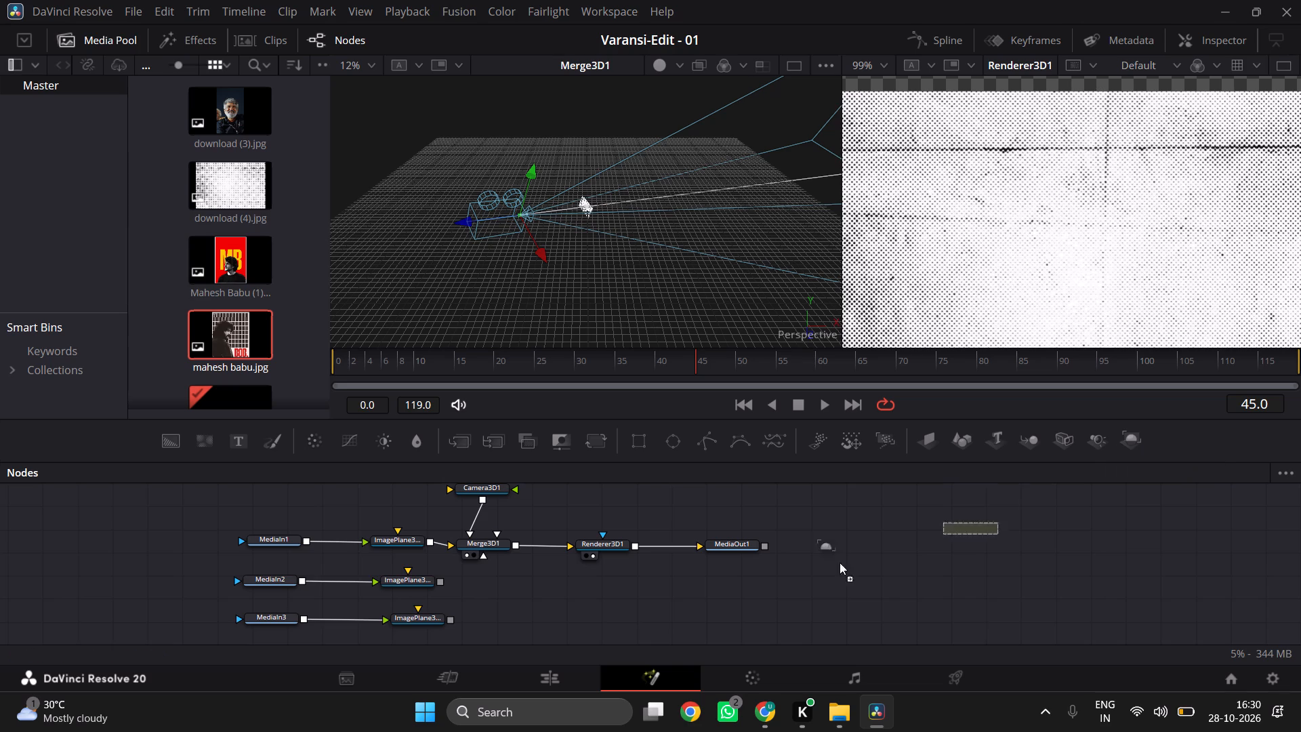
{"action": "left_click_drag", "start_coordinate": [840, 563], "coordinate": [614, 603]}
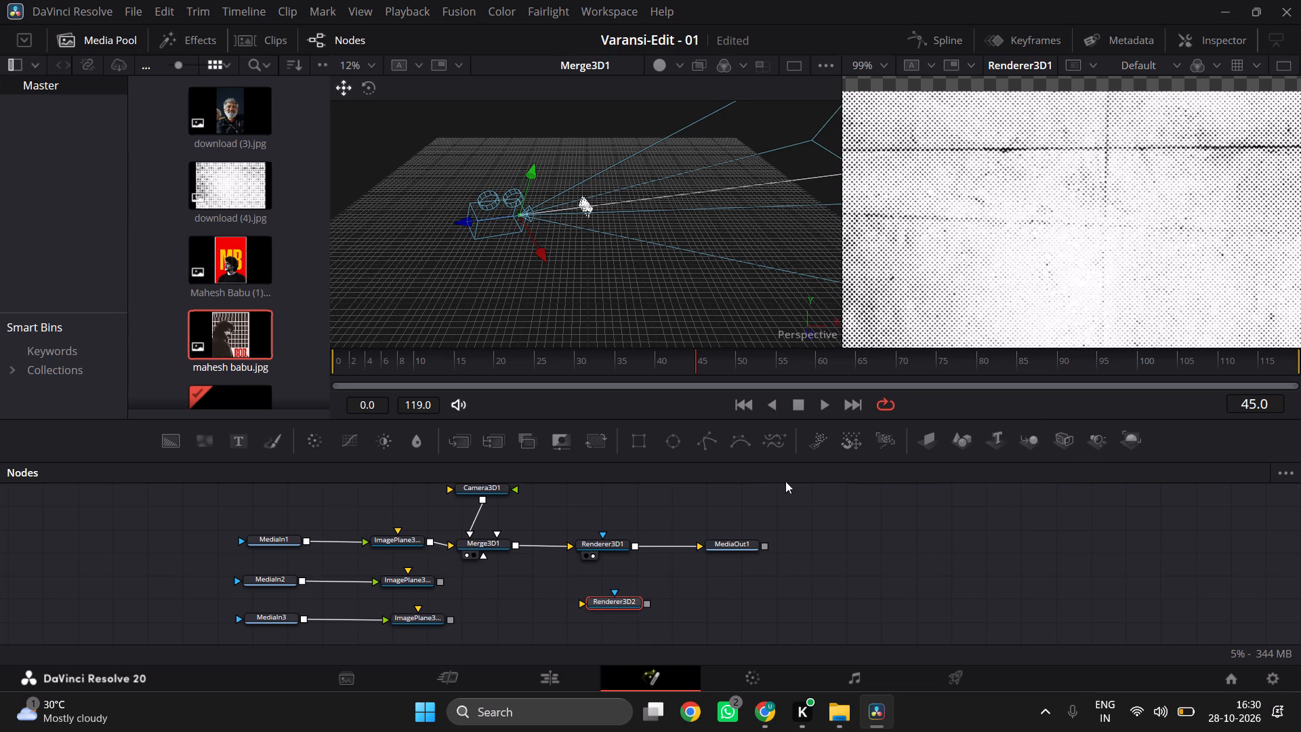
Move the Camera3D1 node from above Merge3D1 to the space beyond Renderer3D2, below MediaOut1.
{"action": "left_click_drag", "start_coordinate": [477, 487], "coordinate": [489, 575]}
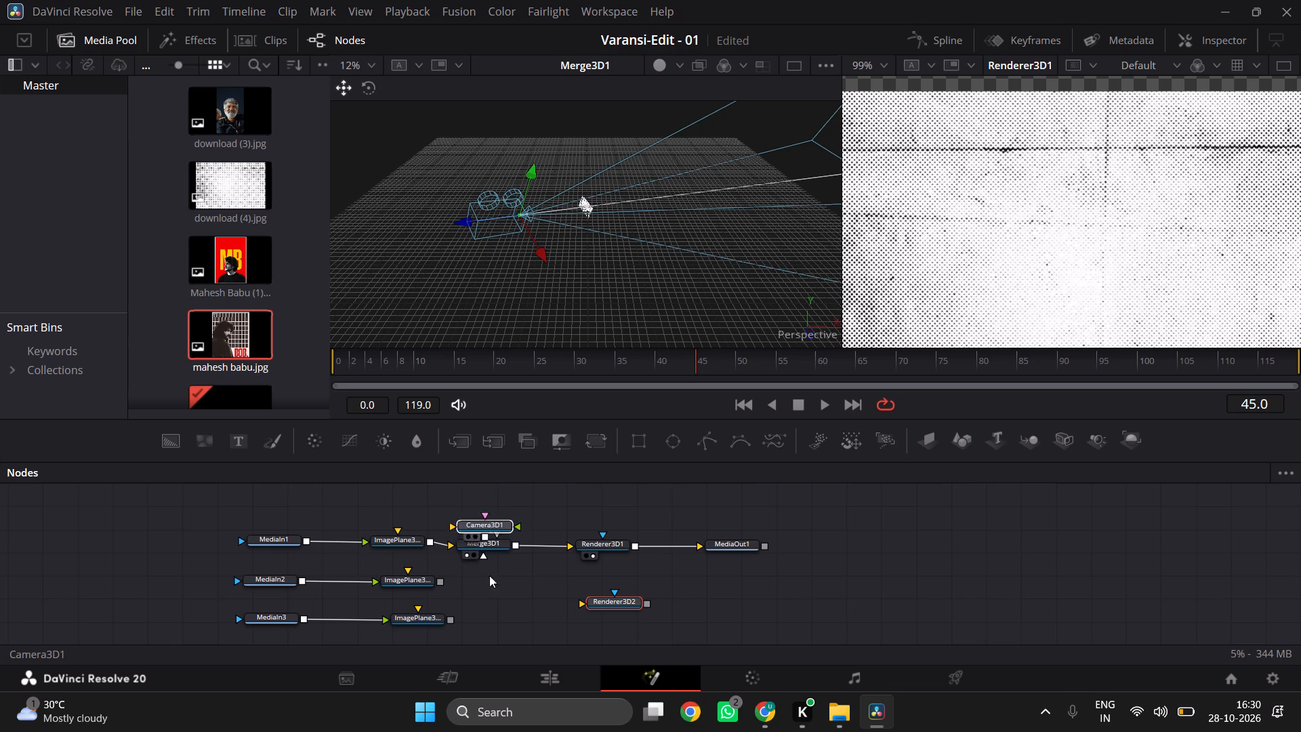
{"action": "left_click_drag", "start_coordinate": [489, 575], "coordinate": [619, 653]}
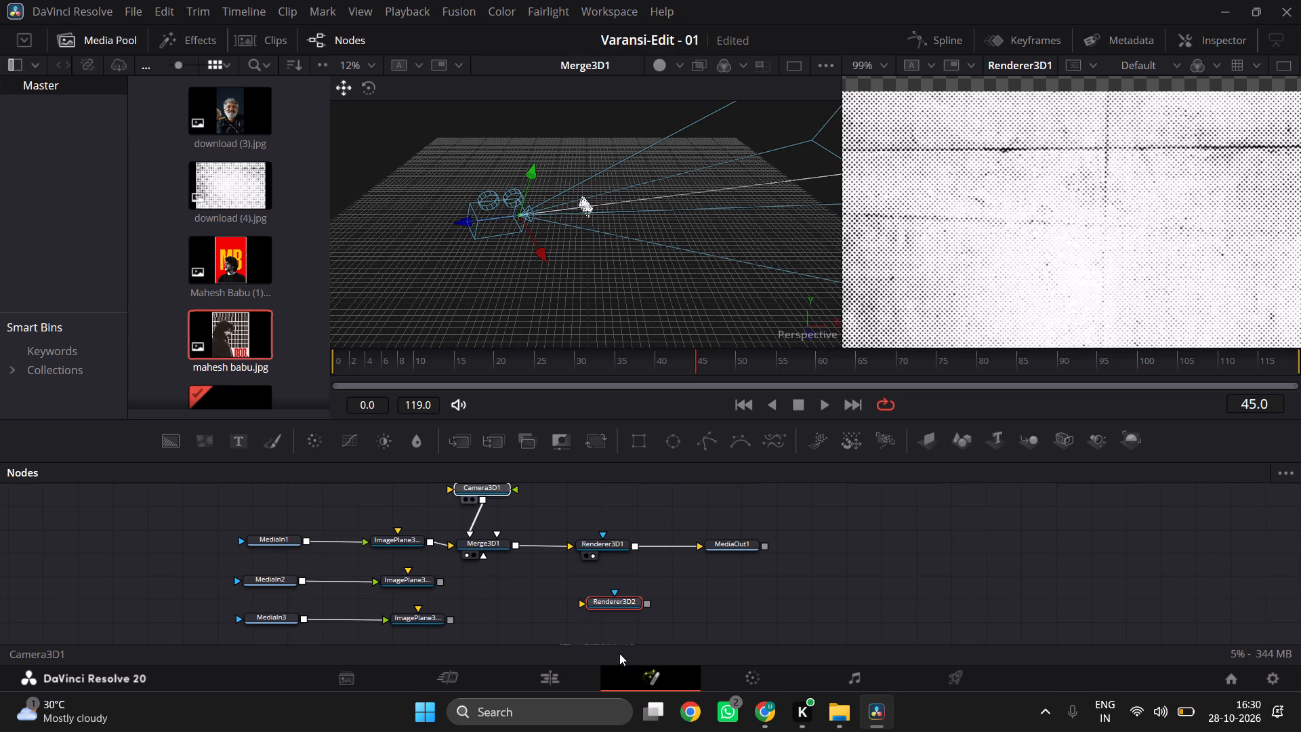
{"action": "left_click_drag", "start_coordinate": [619, 653], "coordinate": [827, 601]}
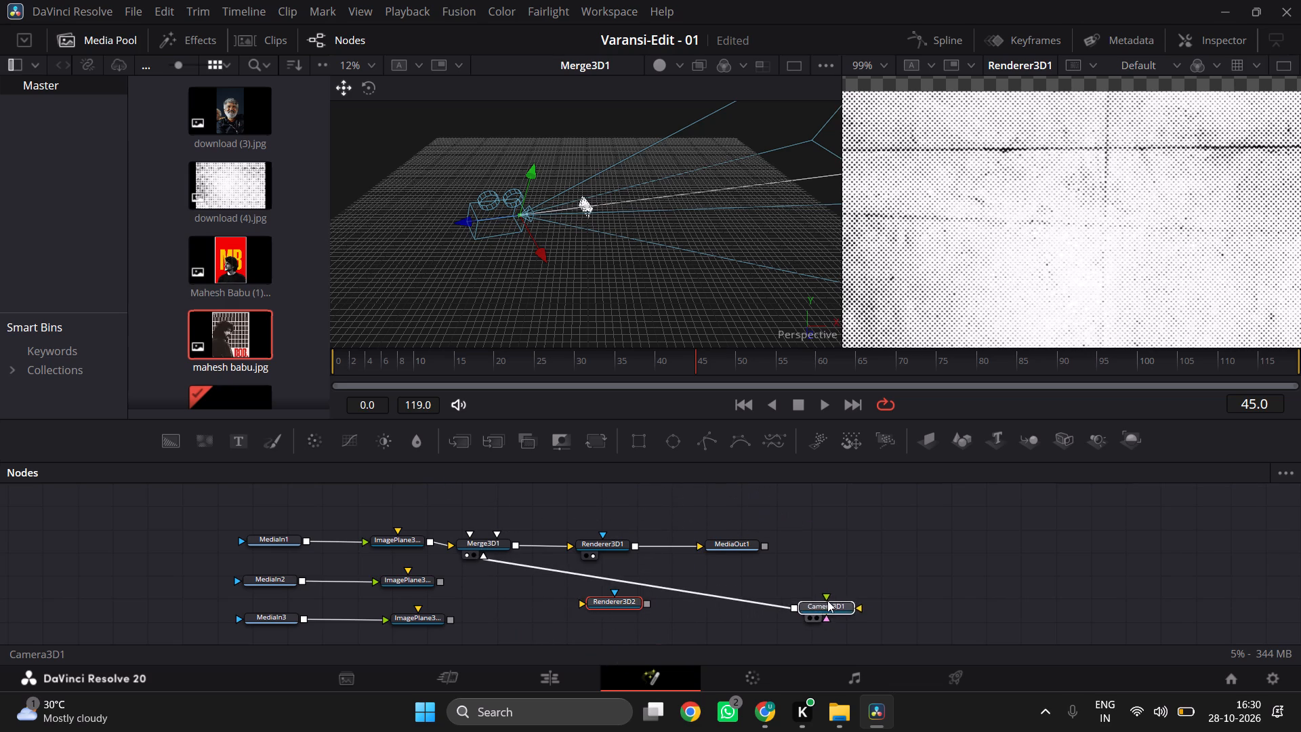
{"action": "left_click_drag", "start_coordinate": [827, 601], "coordinate": [809, 584]}
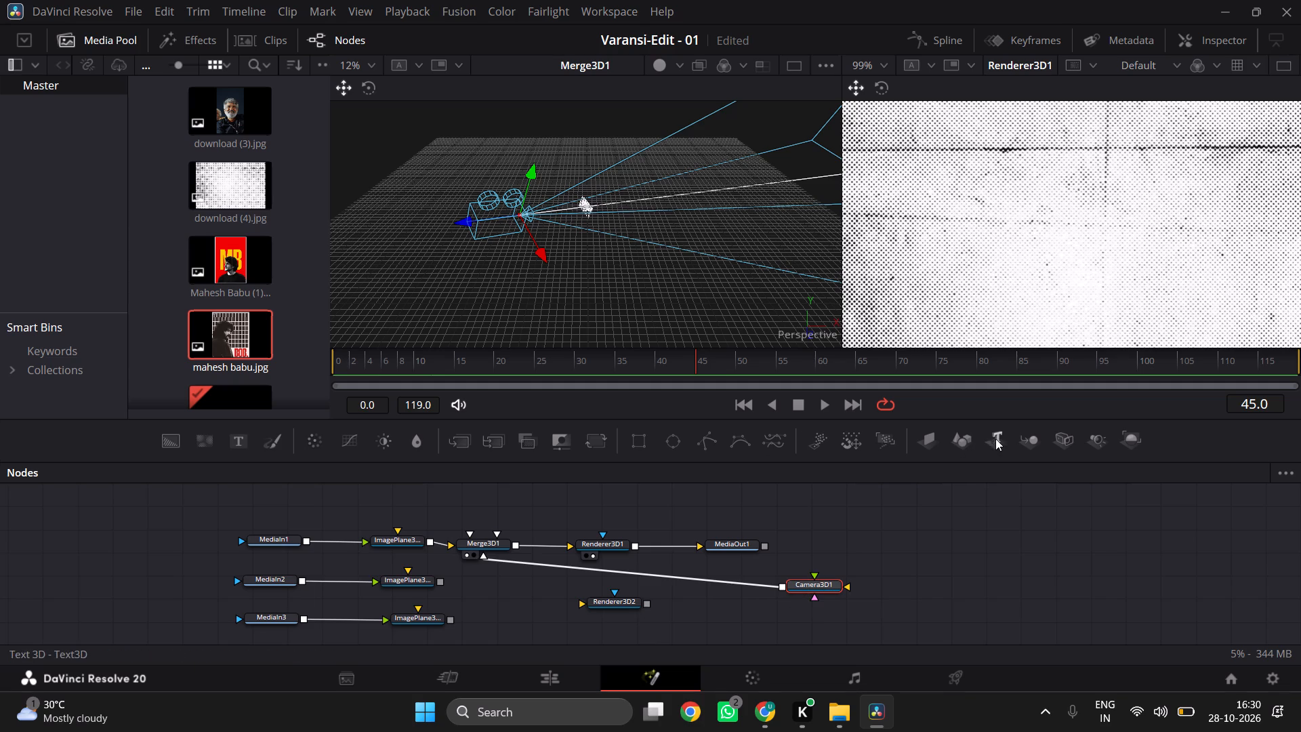
Add a Merge 3D node between the lower image planes and Renderer3D2.
{"action": "left_click_drag", "start_coordinate": [1033, 440], "coordinate": [513, 602]}
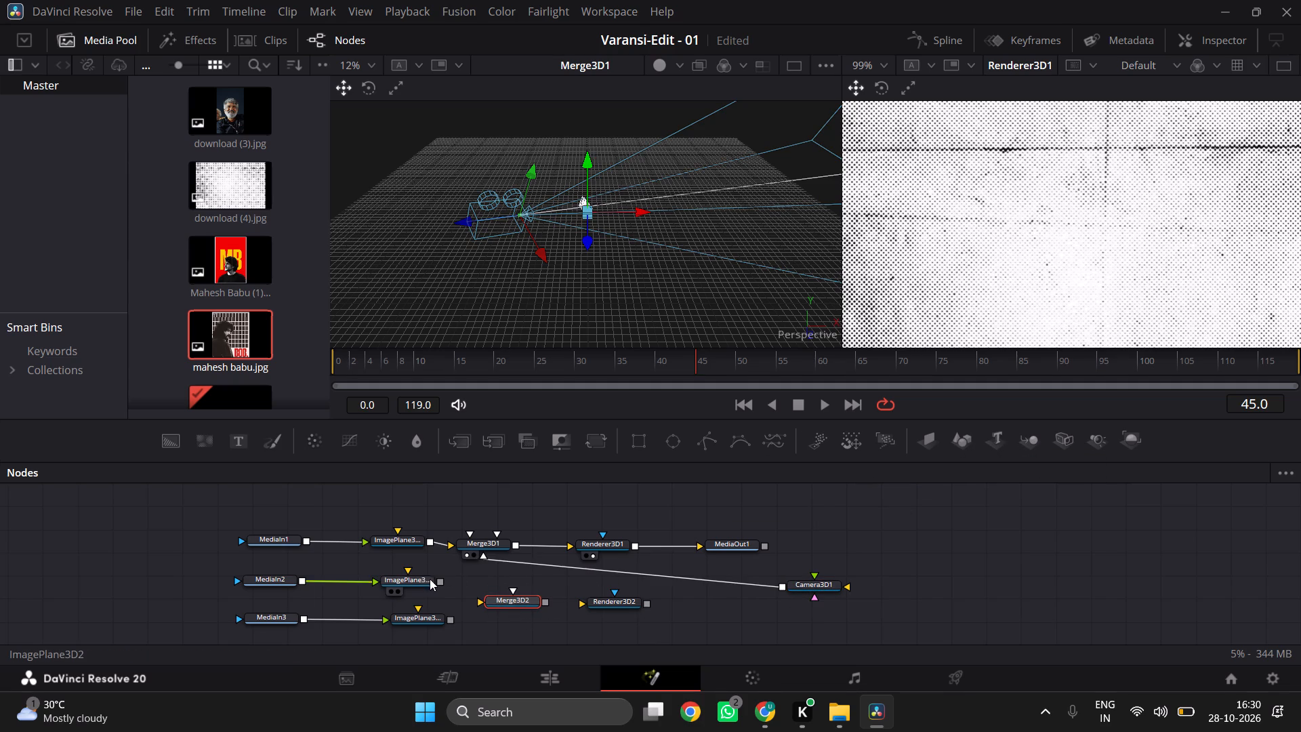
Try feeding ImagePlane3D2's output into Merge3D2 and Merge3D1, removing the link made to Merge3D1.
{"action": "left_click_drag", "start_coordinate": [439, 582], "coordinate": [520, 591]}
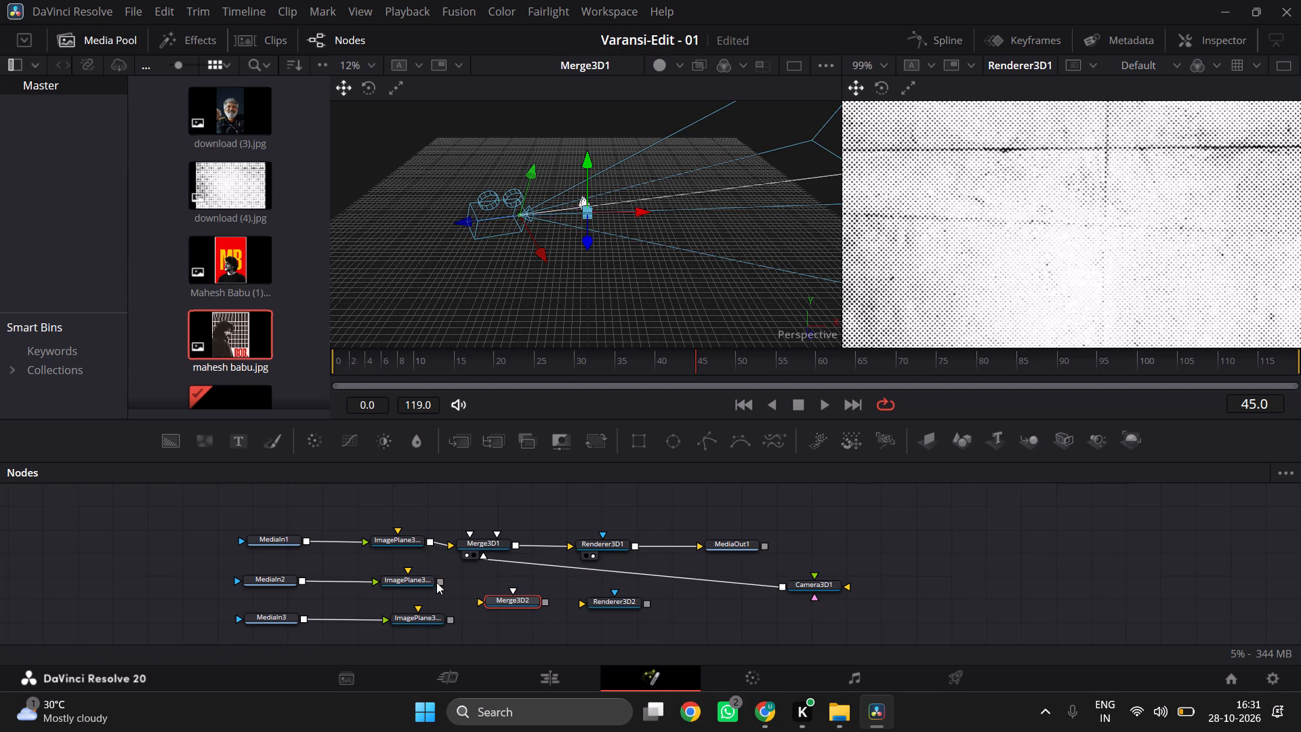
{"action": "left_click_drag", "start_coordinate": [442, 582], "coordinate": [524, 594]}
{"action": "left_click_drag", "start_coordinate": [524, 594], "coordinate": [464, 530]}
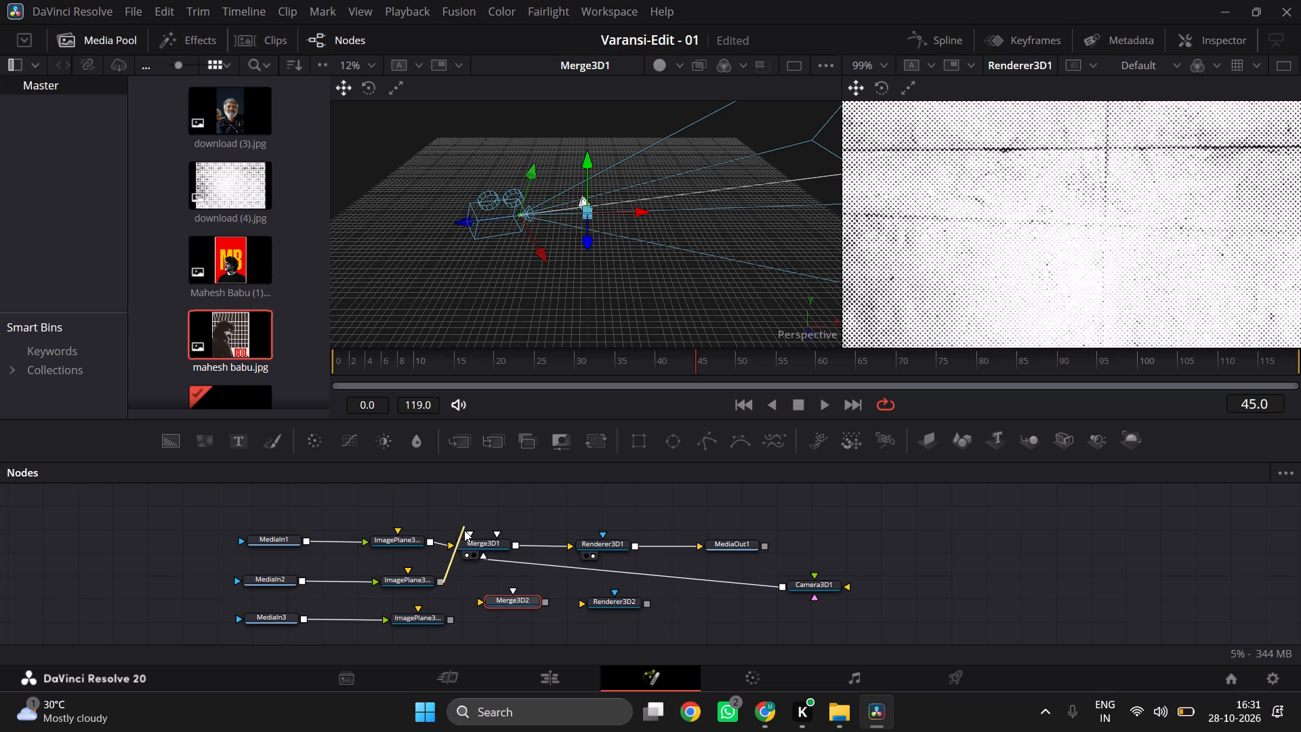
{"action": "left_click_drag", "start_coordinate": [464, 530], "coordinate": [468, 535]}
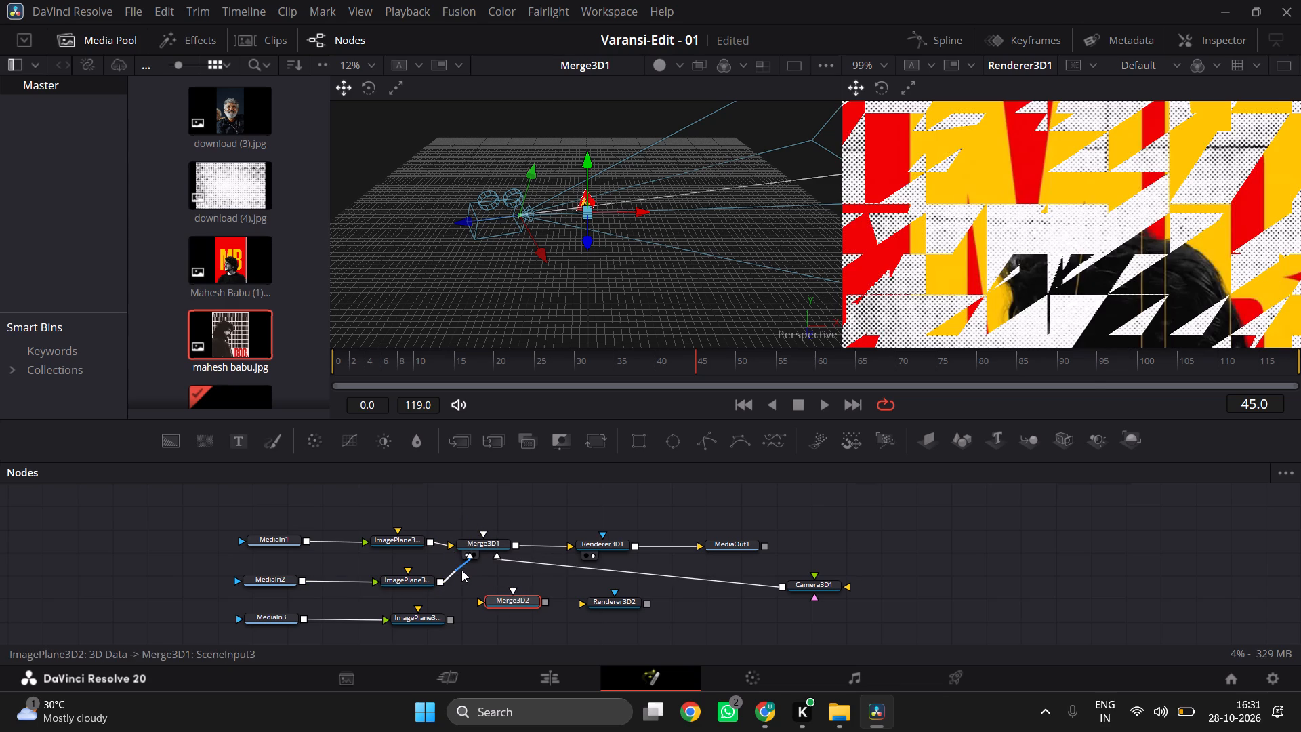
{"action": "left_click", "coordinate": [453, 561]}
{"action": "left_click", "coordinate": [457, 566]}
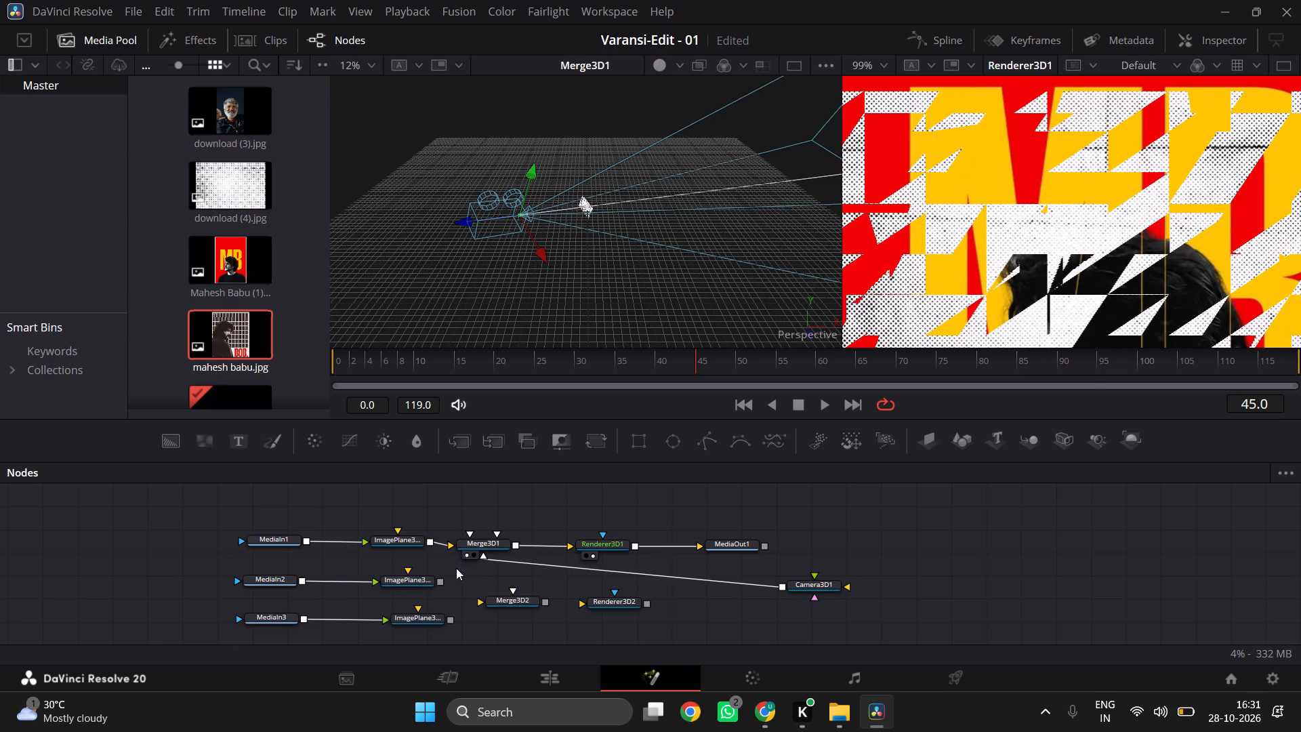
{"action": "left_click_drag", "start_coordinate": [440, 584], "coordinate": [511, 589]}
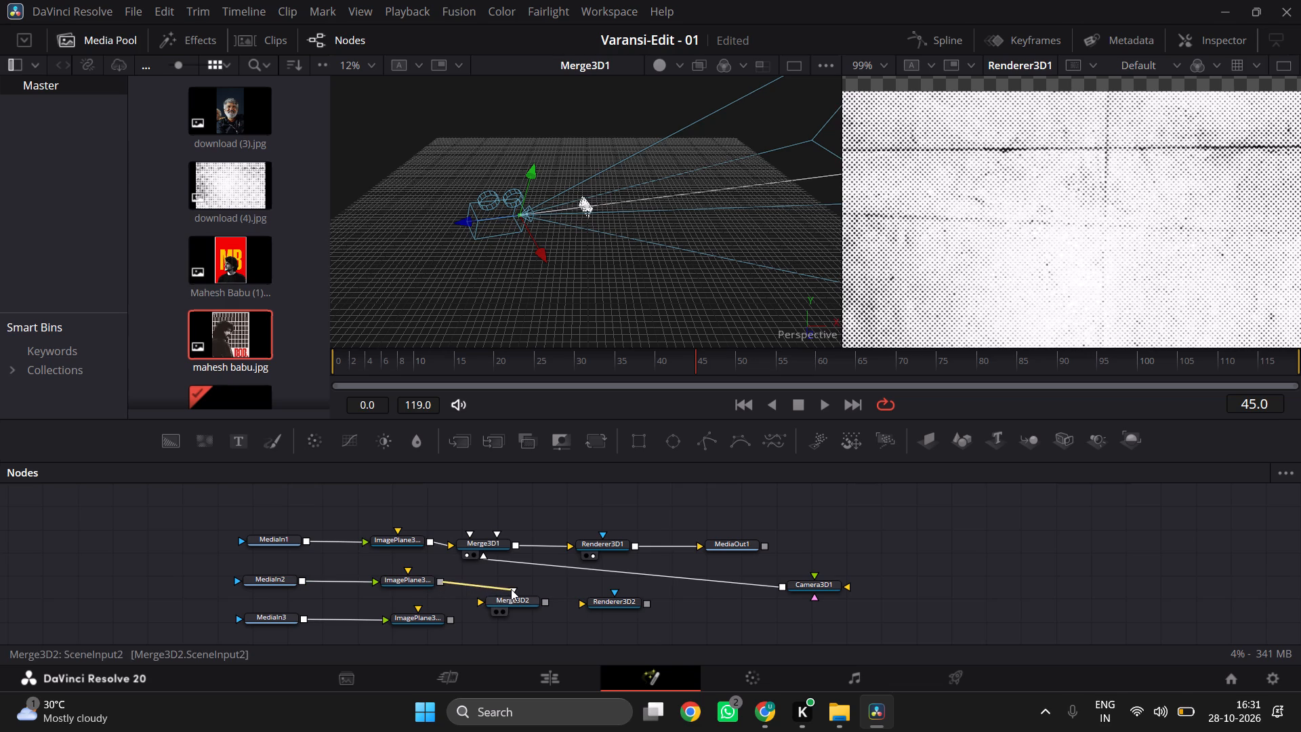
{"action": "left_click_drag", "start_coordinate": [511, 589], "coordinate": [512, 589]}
Chain ImagePlane3D3 through Merge3D2 and Renderer3D2 into Camera3D1's image input.
{"action": "left_click_drag", "start_coordinate": [453, 618], "coordinate": [481, 601]}
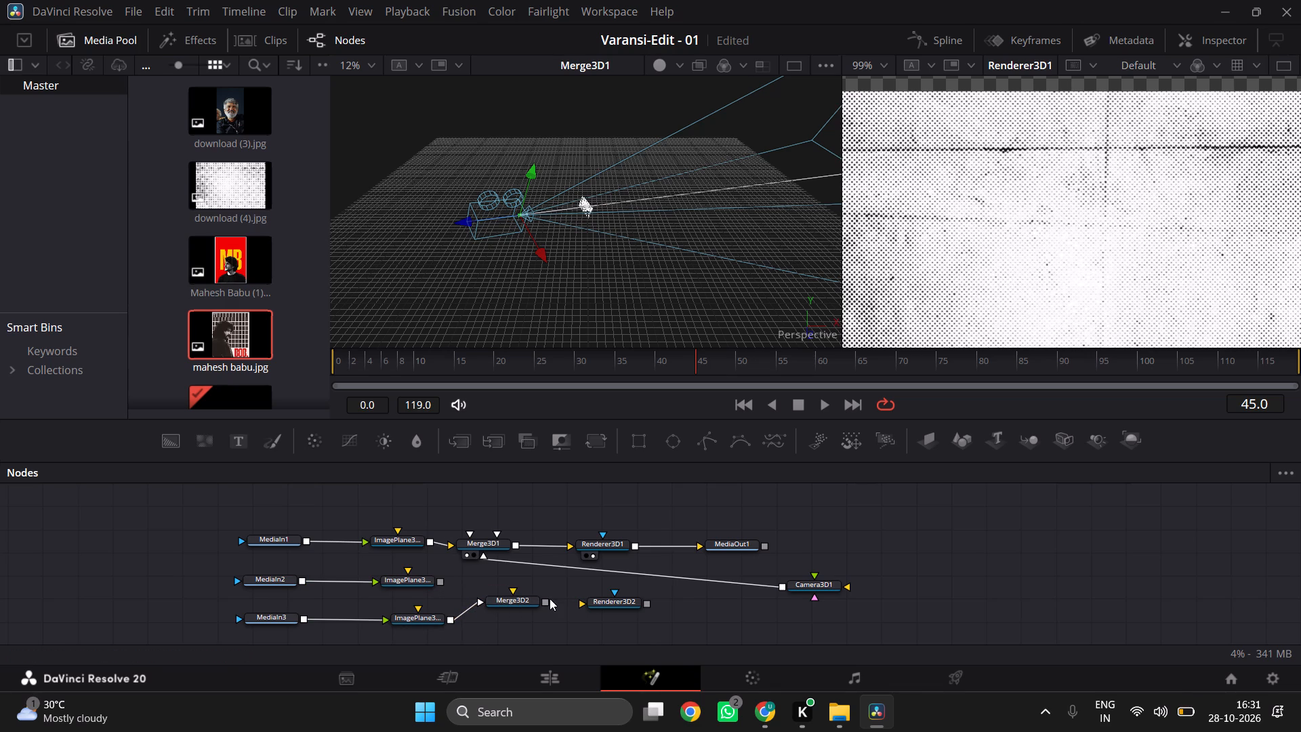
{"action": "left_click_drag", "start_coordinate": [544, 602], "coordinate": [582, 601]}
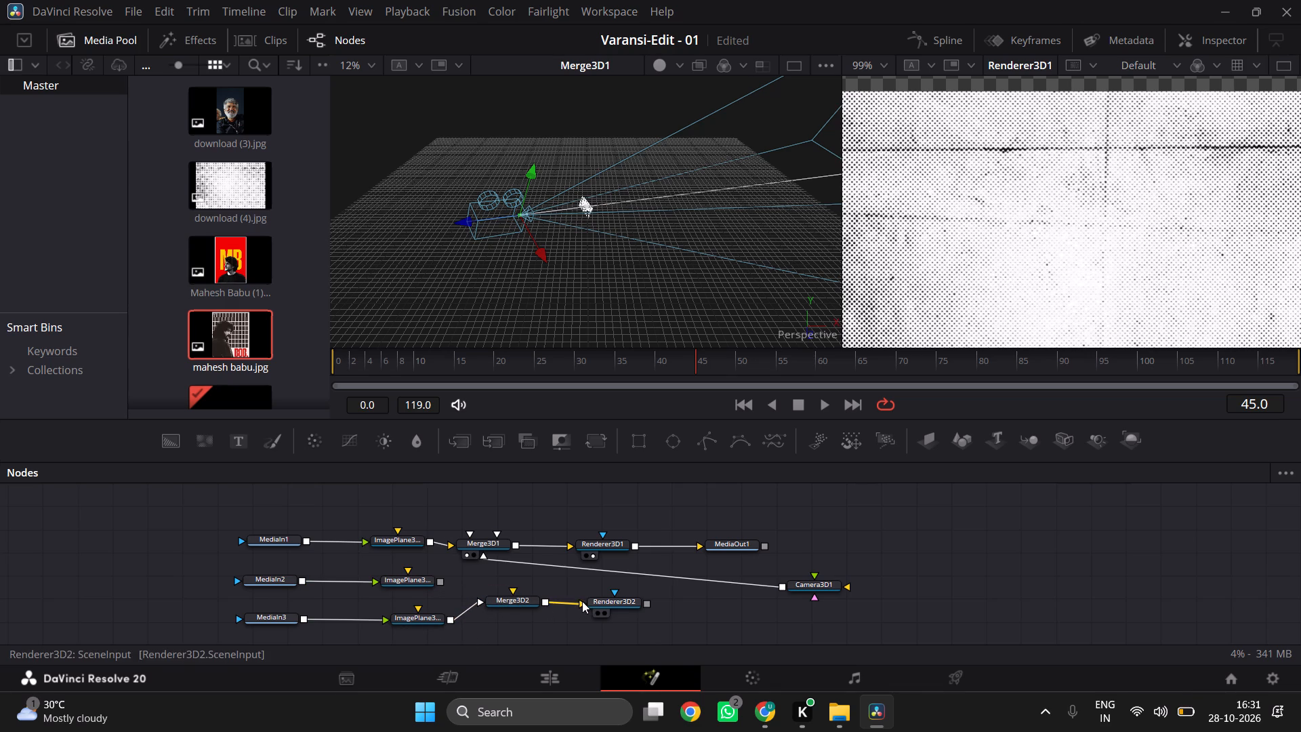
{"action": "left_click_drag", "start_coordinate": [648, 603], "coordinate": [809, 586]}
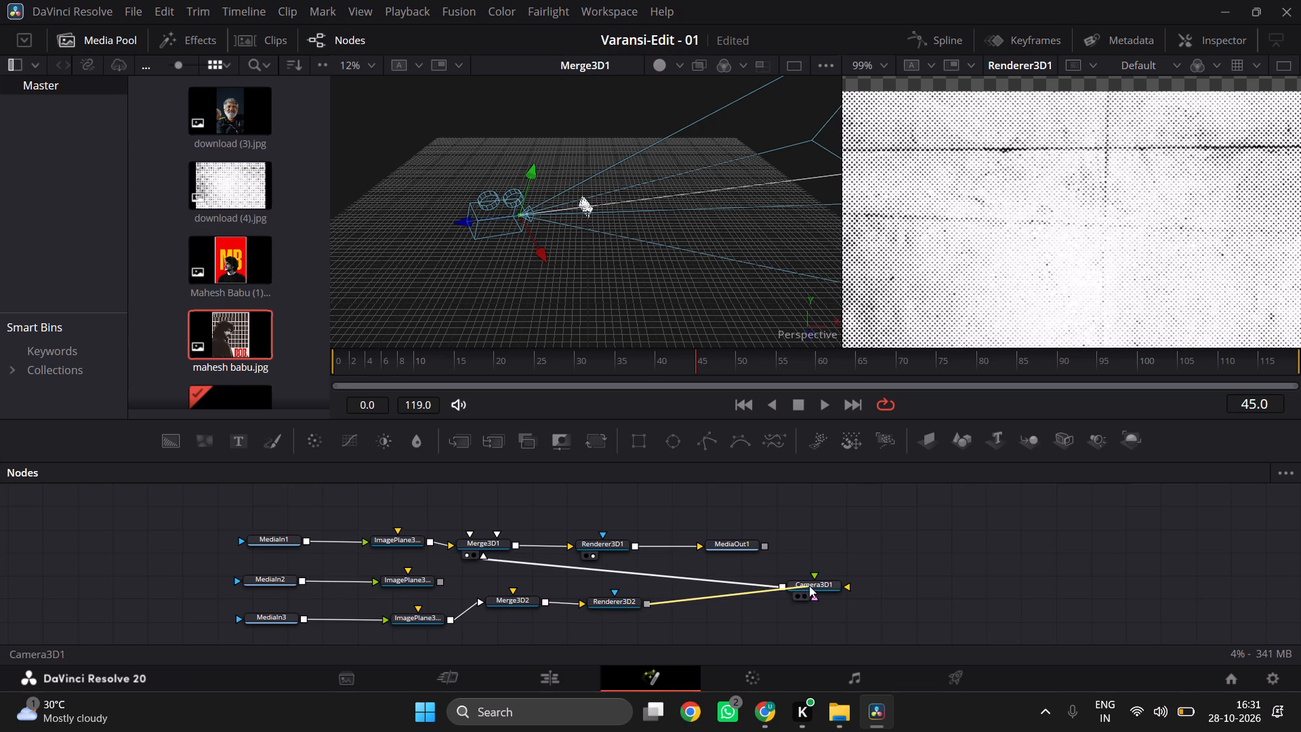
{"action": "left_click_drag", "start_coordinate": [809, 586], "coordinate": [814, 596]}
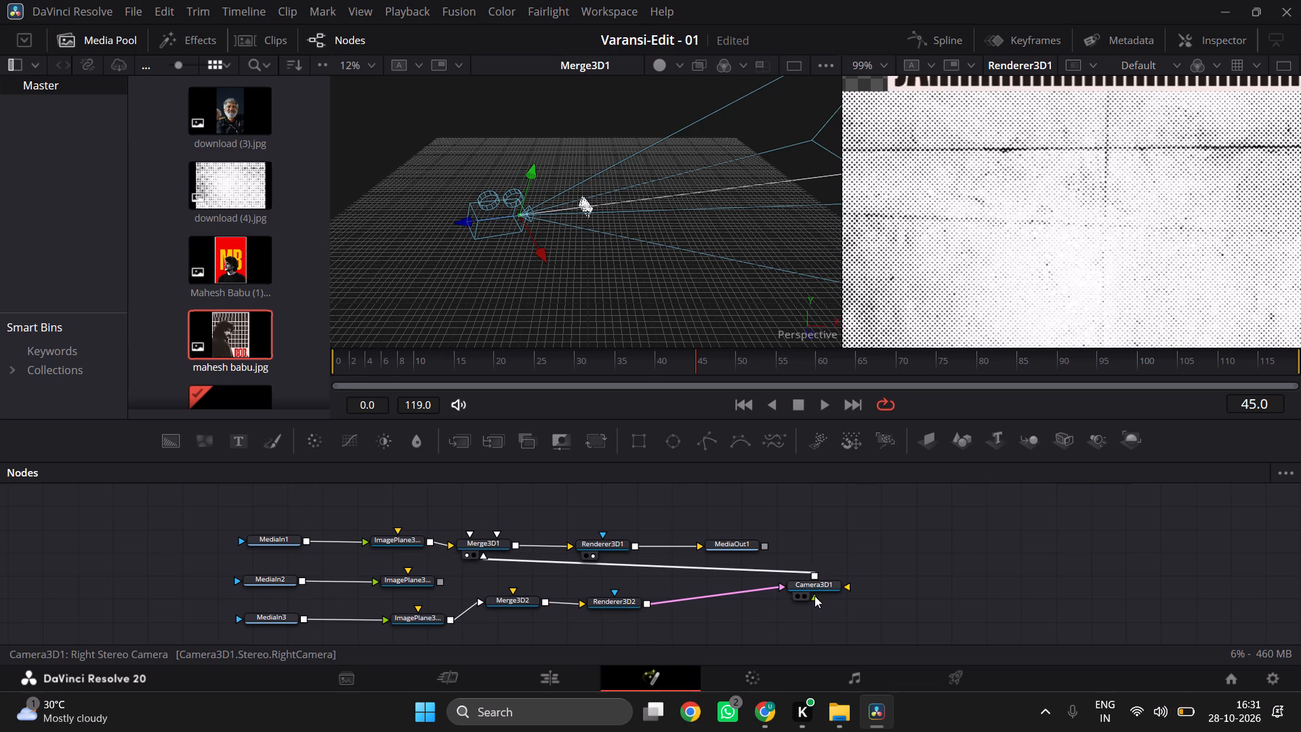
Examine Renderer3D1's rendered frame from top to bottom and inspect the paper plane up close in Merge3D1's perspective view.
{"action": "scroll", "coordinate": [1006, 220], "scroll_direction": "down", "scroll_amount": 2, "text": "ctrl"}
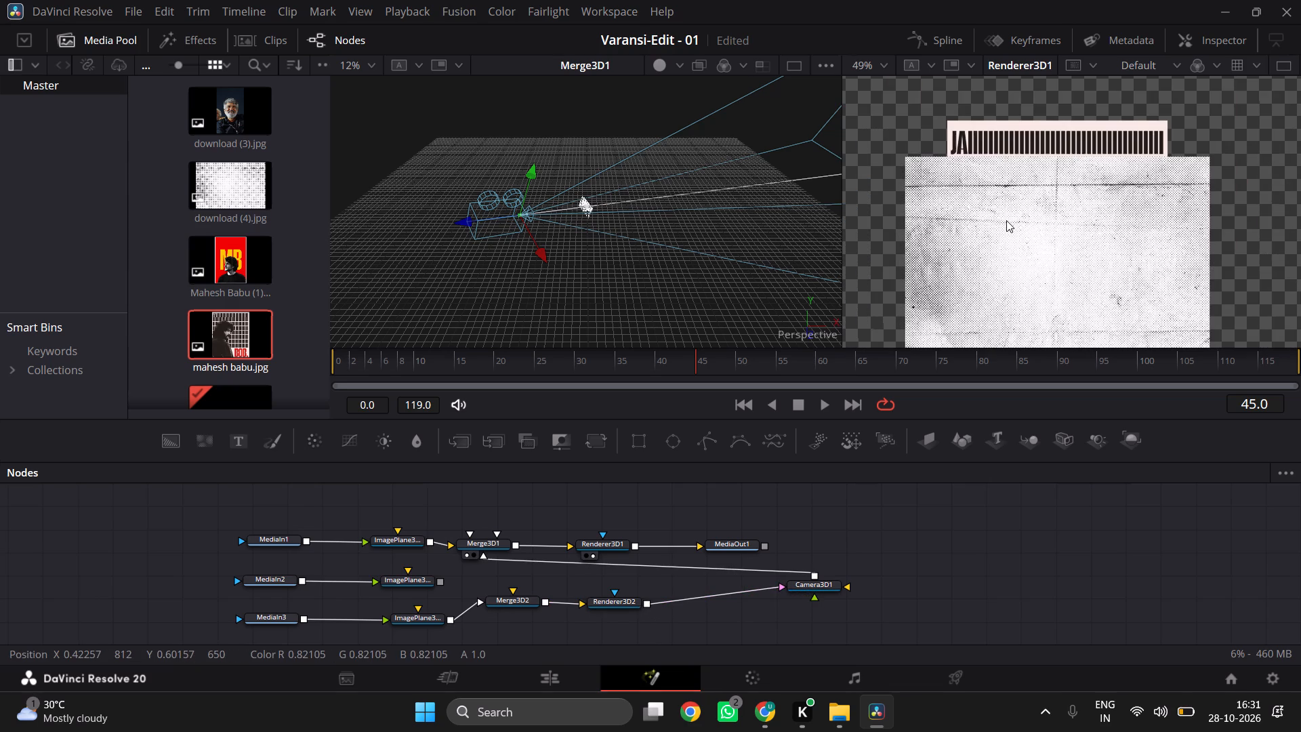
{"action": "left_click_drag", "start_coordinate": [1033, 142], "coordinate": [972, 134]}
{"action": "left_click_drag", "start_coordinate": [972, 134], "coordinate": [956, 88]}
{"action": "scroll", "coordinate": [546, 182], "scroll_direction": "up", "scroll_amount": 9, "text": "ctrl"}
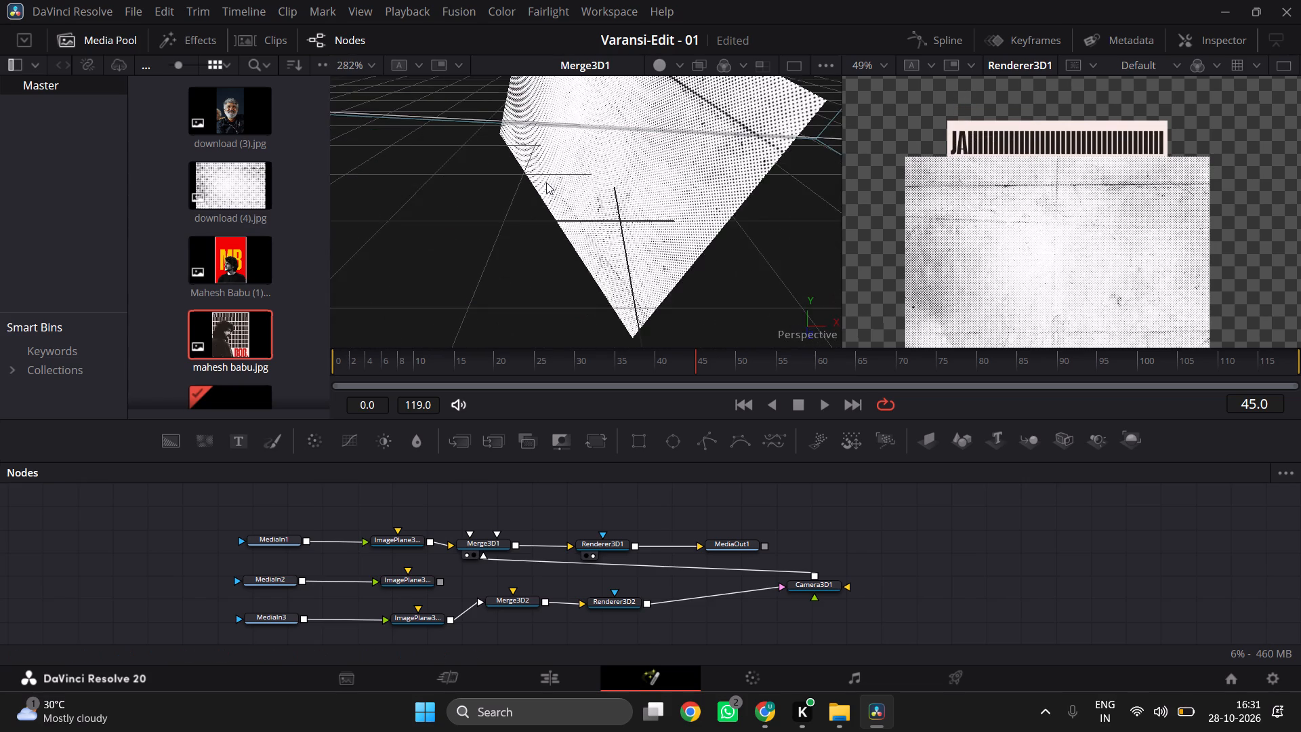
{"action": "scroll", "coordinate": [546, 182], "scroll_direction": "up", "scroll_amount": 1}
{"action": "left_click_drag", "start_coordinate": [1031, 125], "coordinate": [1034, 70]}
{"action": "scroll", "coordinate": [932, 191], "scroll_direction": "down", "scroll_amount": 1}
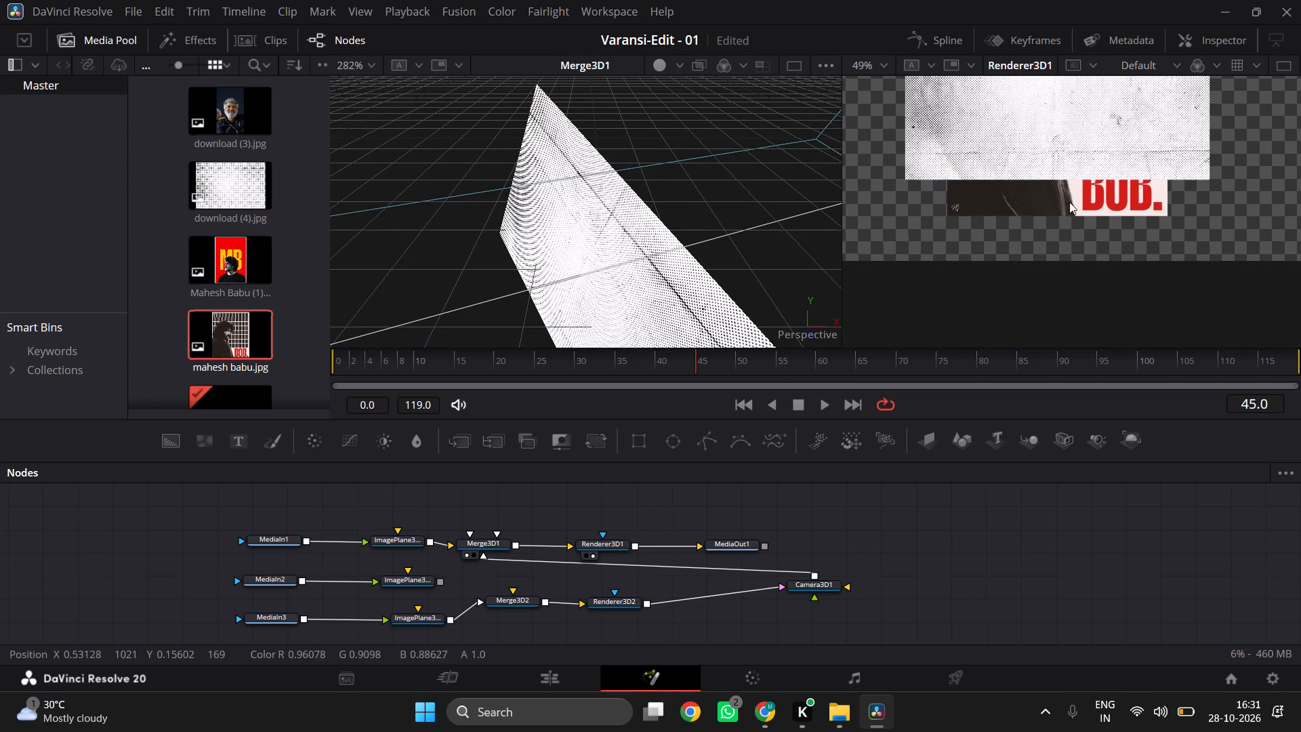
{"action": "left_click_drag", "start_coordinate": [1062, 202], "coordinate": [962, 164]}
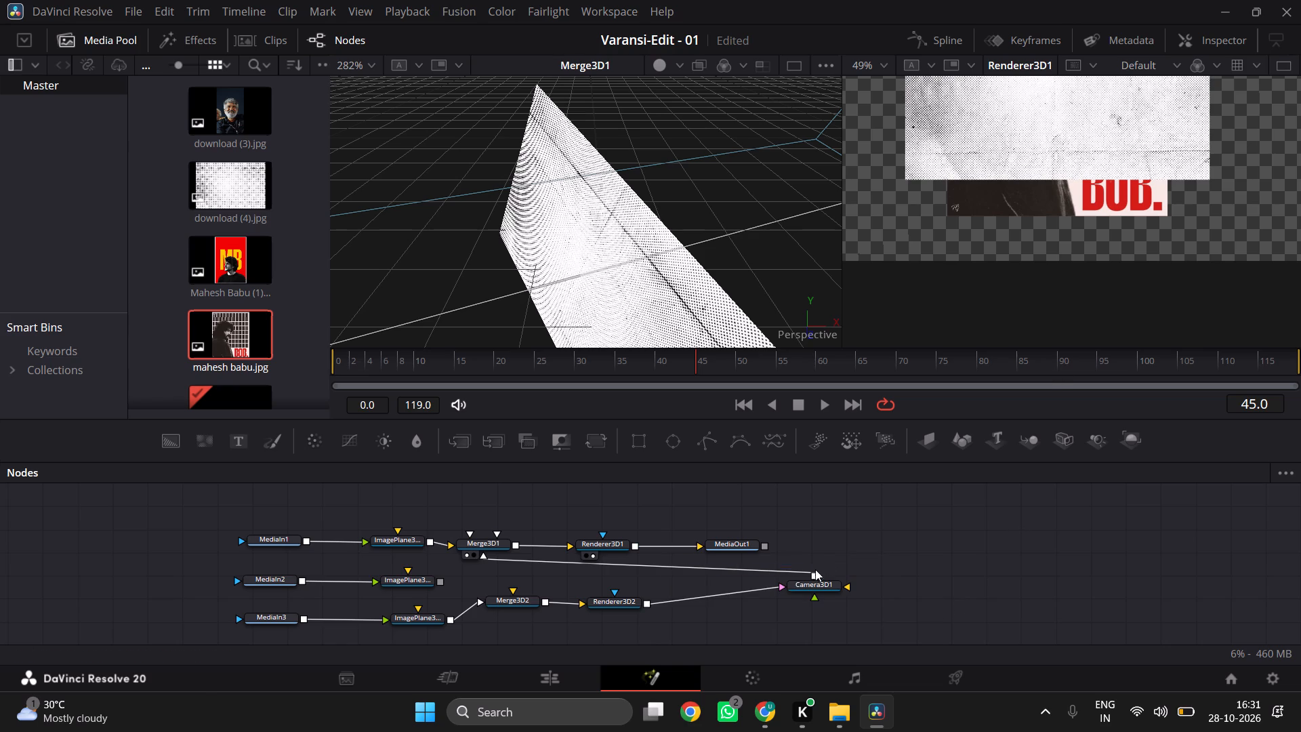
Disconnect Camera3D1's output from Merge3D1's scene input and check the whole rendered frame.
{"action": "left_click_drag", "start_coordinate": [813, 574], "coordinate": [811, 592]}
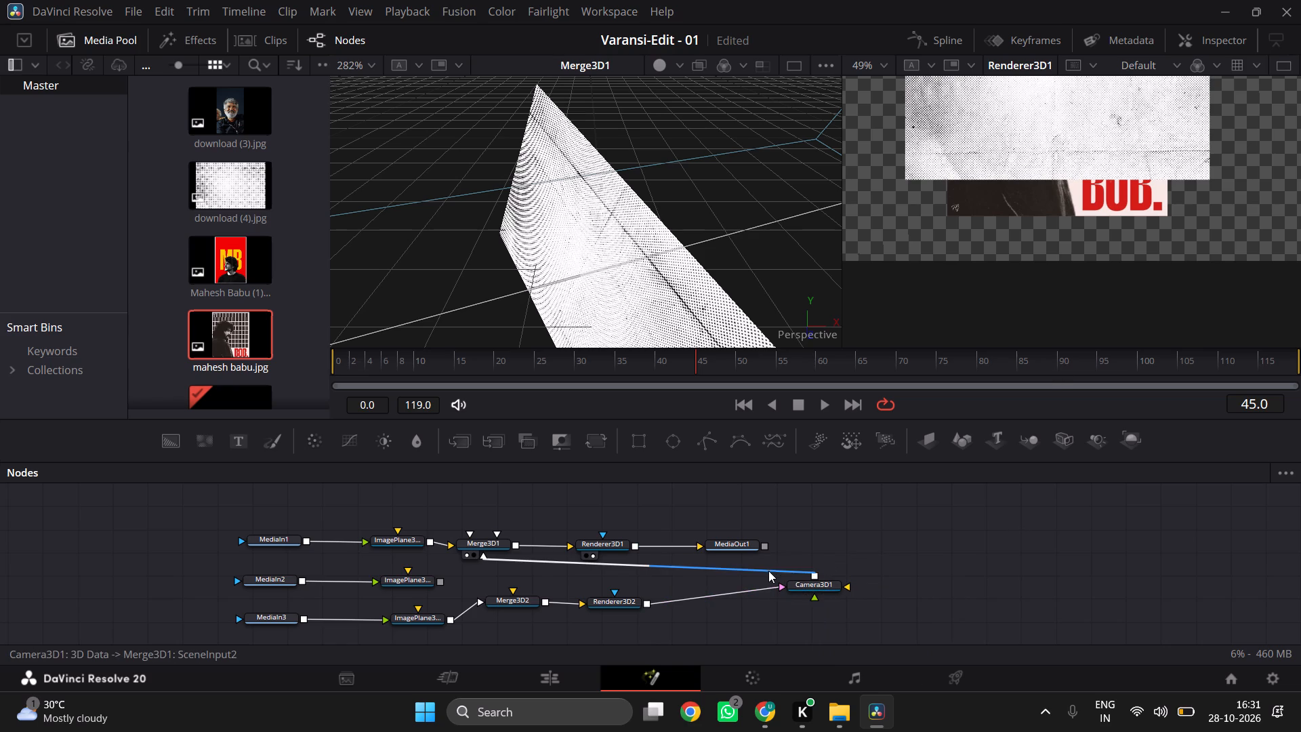
{"action": "left_click_drag", "start_coordinate": [764, 569], "coordinate": [777, 593]}
{"action": "left_click", "coordinate": [670, 562]}
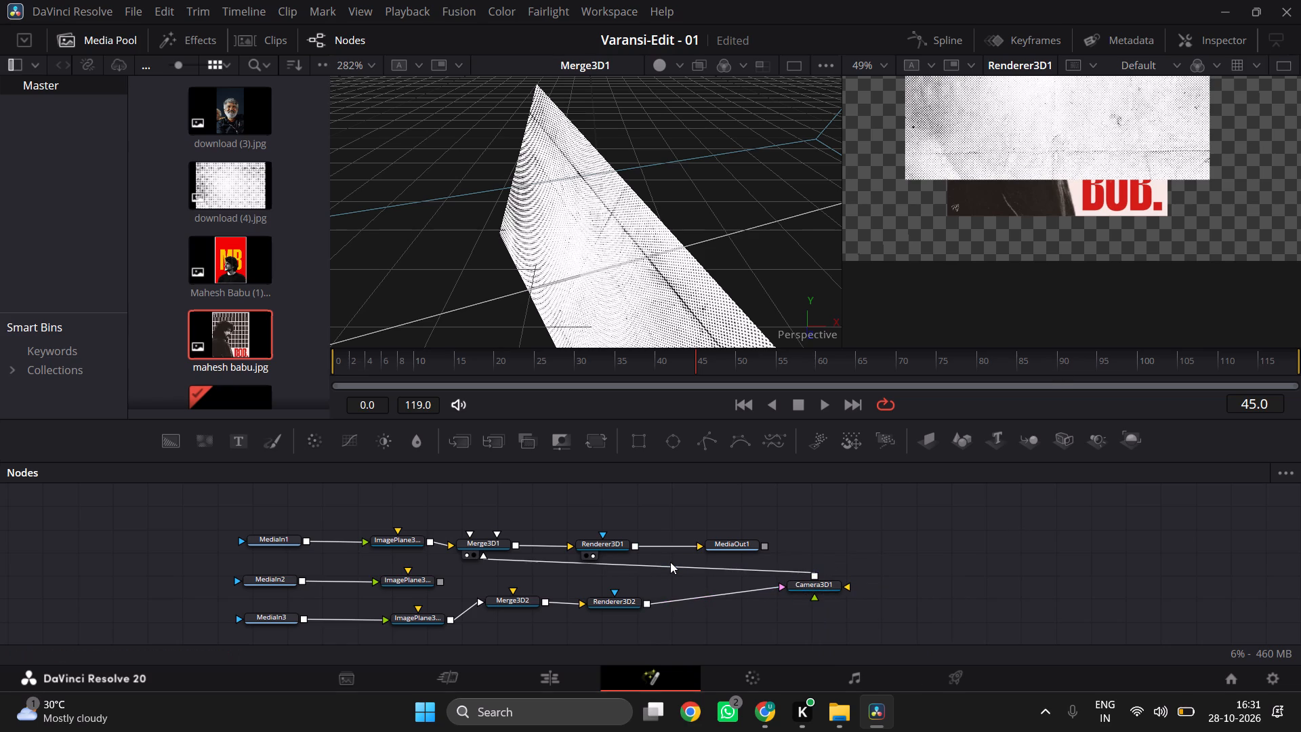
{"action": "left_click", "coordinate": [674, 567]}
{"action": "double_click", "coordinate": [674, 567]}
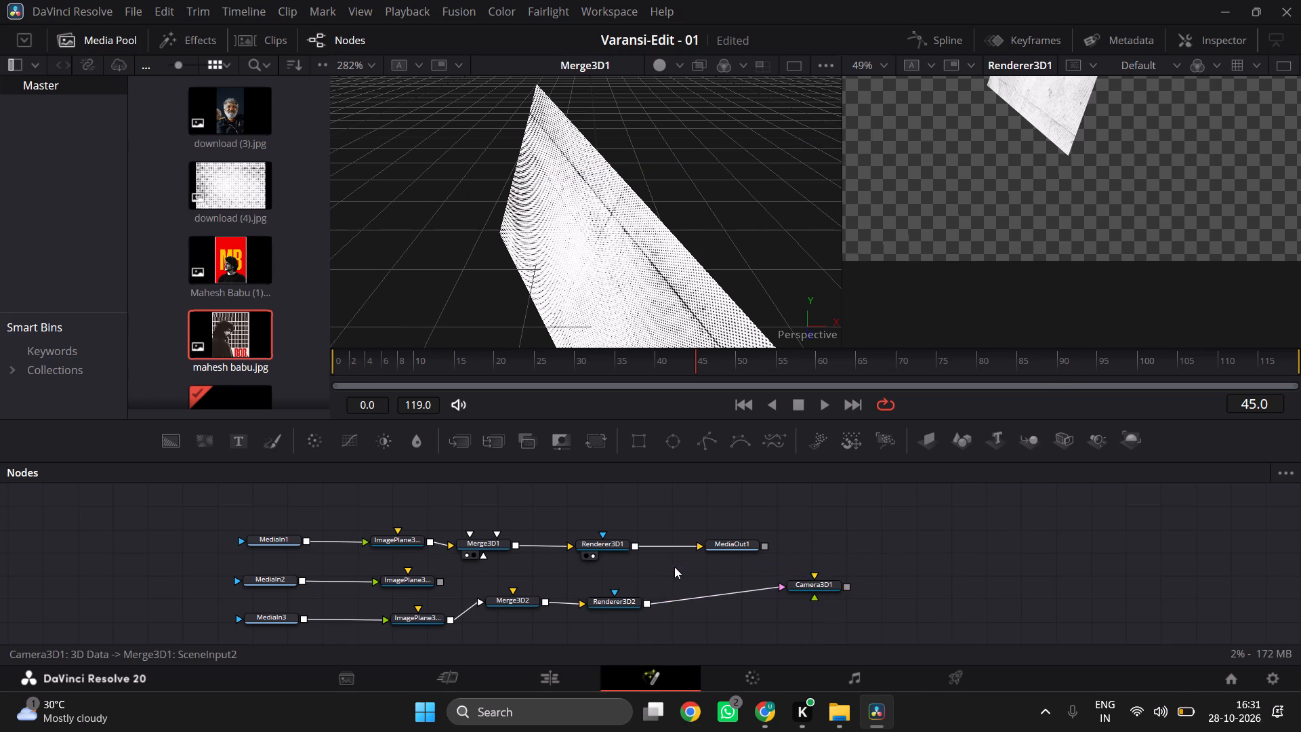
{"action": "scroll", "coordinate": [1073, 79], "scroll_direction": "up", "scroll_amount": 1}
{"action": "scroll", "coordinate": [1045, 210], "scroll_direction": "up", "scroll_amount": 2, "text": "ctrl"}
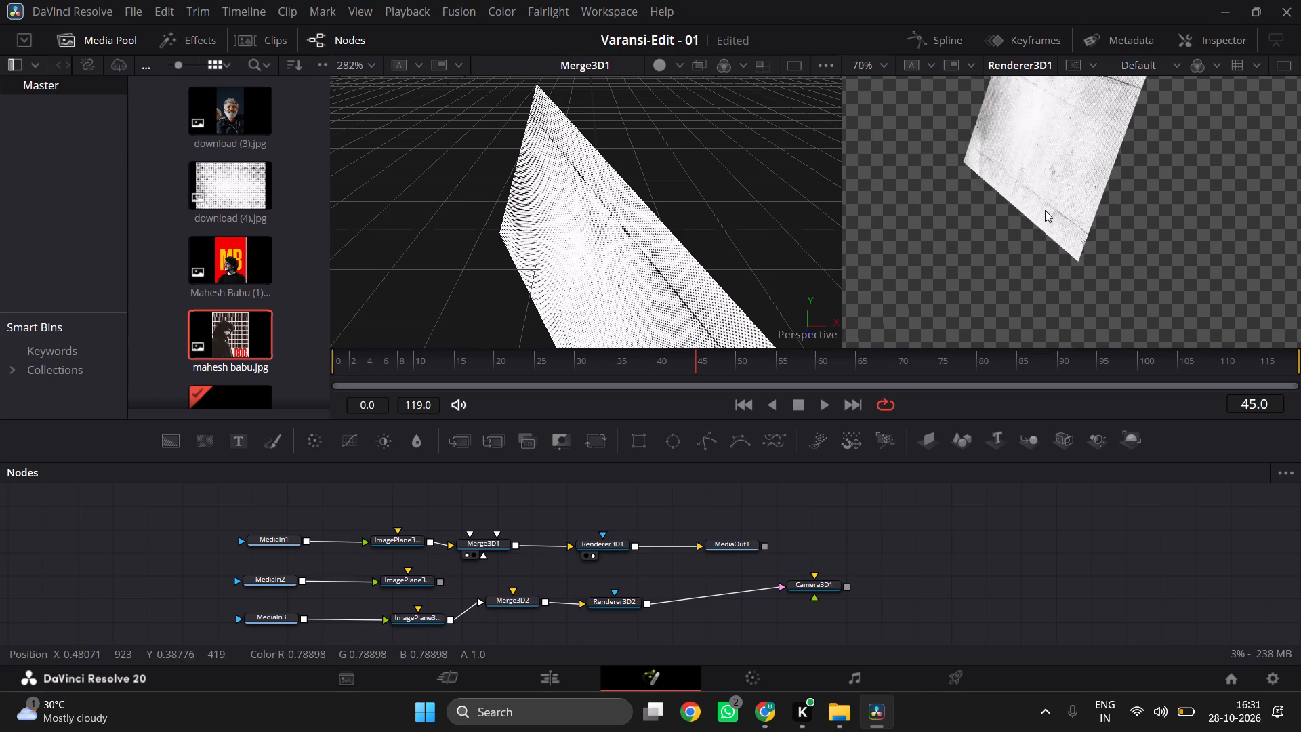
{"action": "scroll", "coordinate": [1045, 210], "scroll_direction": "up", "scroll_amount": 2, "text": "ctrl"}
{"action": "scroll", "coordinate": [1045, 210], "scroll_direction": "down", "scroll_amount": 5, "text": "ctrl"}
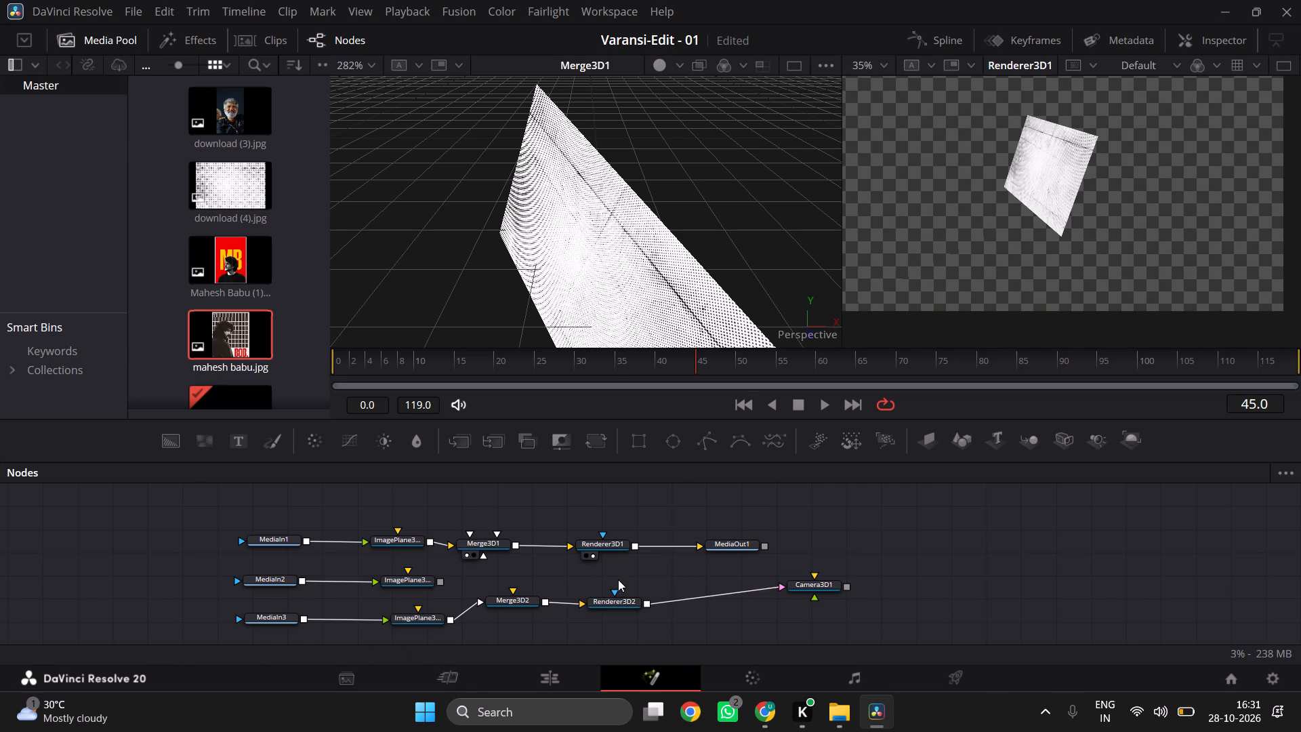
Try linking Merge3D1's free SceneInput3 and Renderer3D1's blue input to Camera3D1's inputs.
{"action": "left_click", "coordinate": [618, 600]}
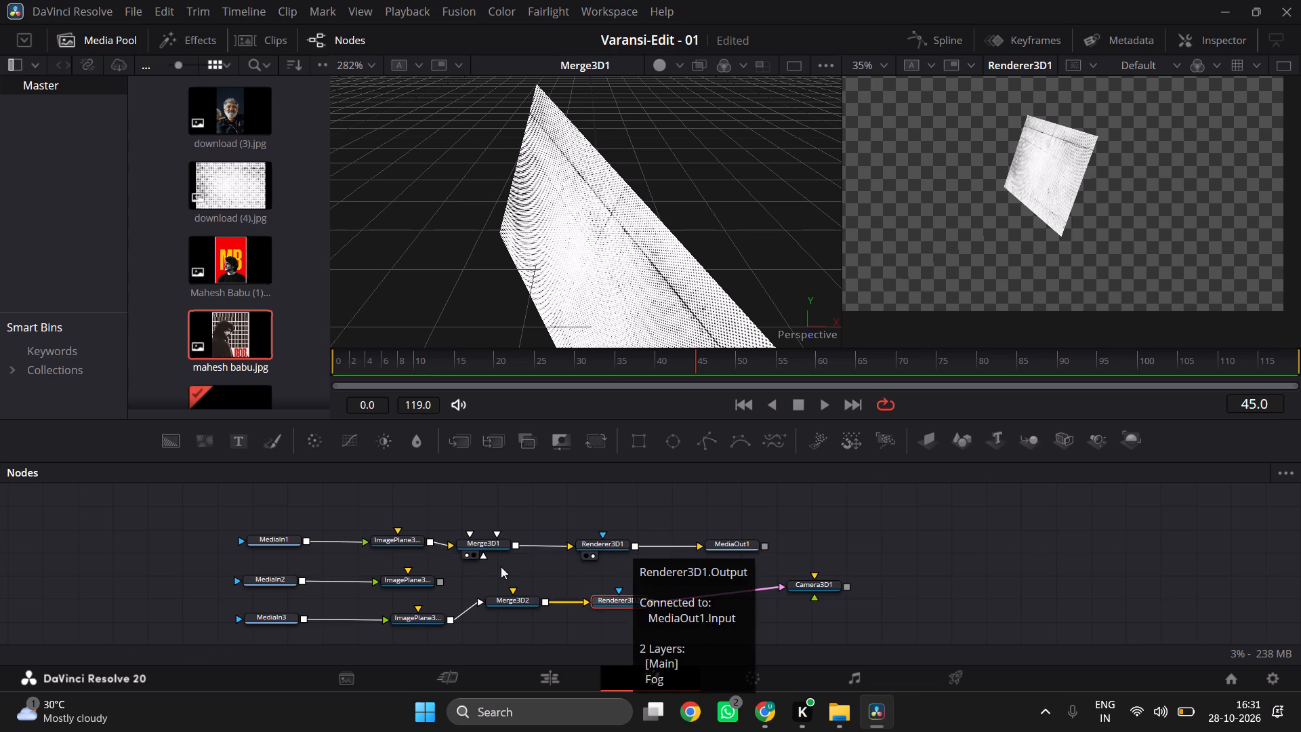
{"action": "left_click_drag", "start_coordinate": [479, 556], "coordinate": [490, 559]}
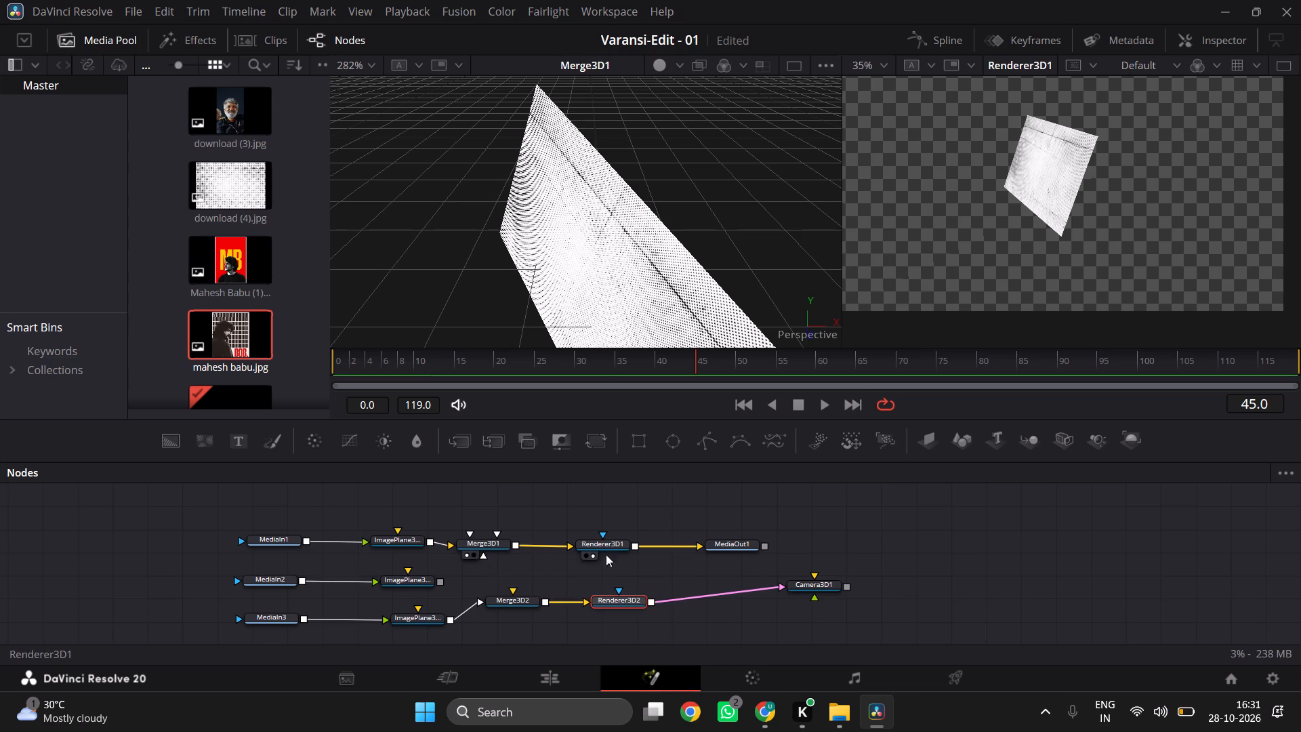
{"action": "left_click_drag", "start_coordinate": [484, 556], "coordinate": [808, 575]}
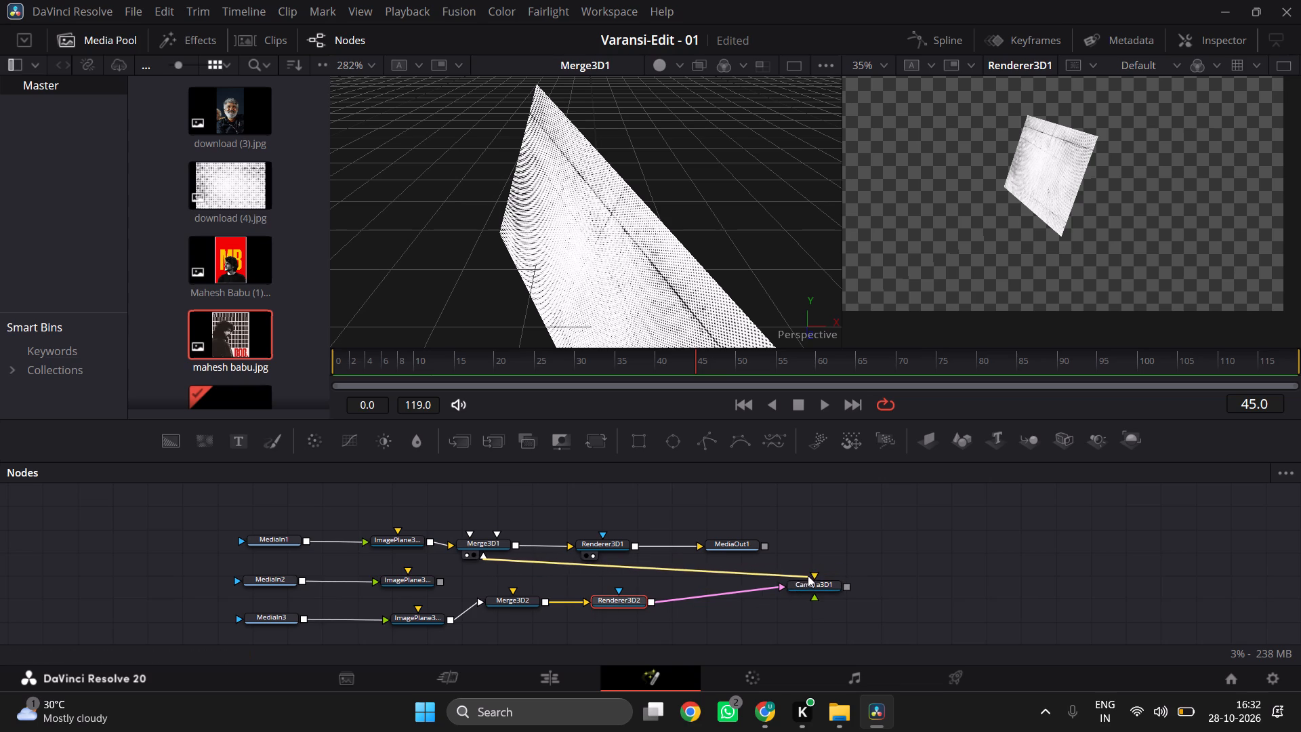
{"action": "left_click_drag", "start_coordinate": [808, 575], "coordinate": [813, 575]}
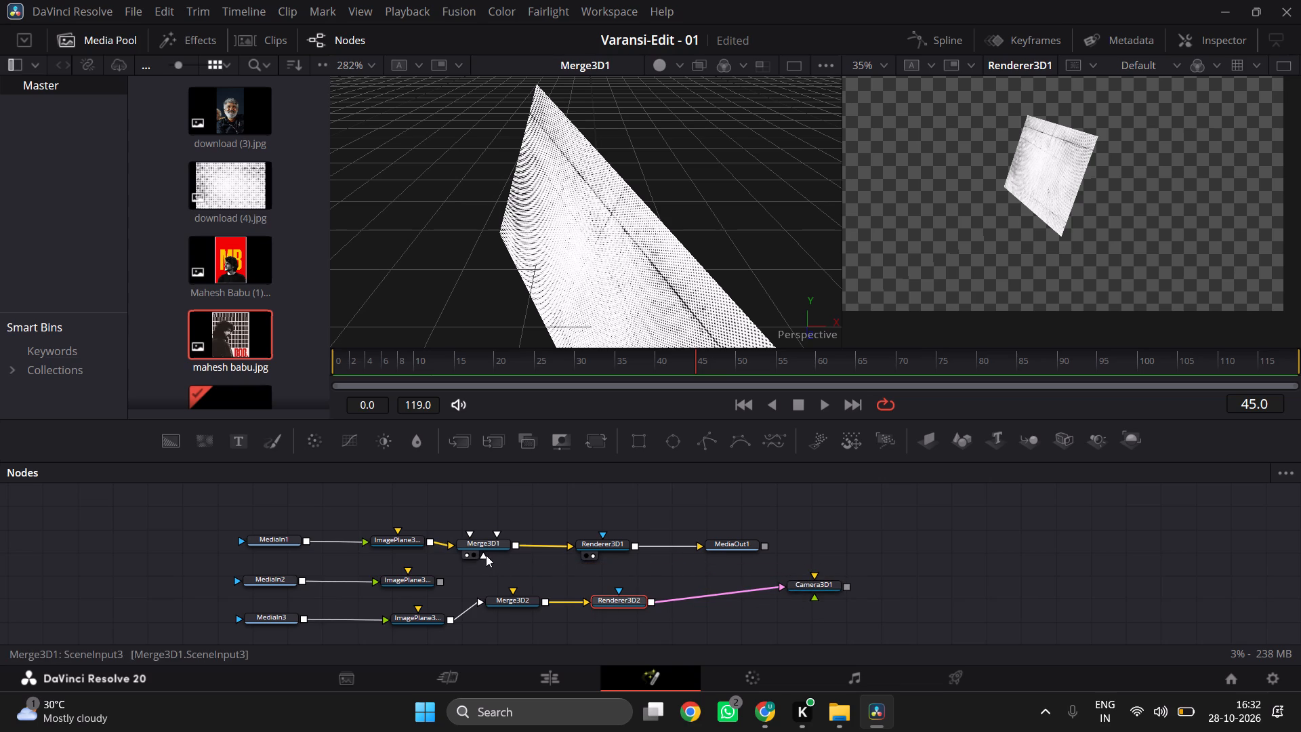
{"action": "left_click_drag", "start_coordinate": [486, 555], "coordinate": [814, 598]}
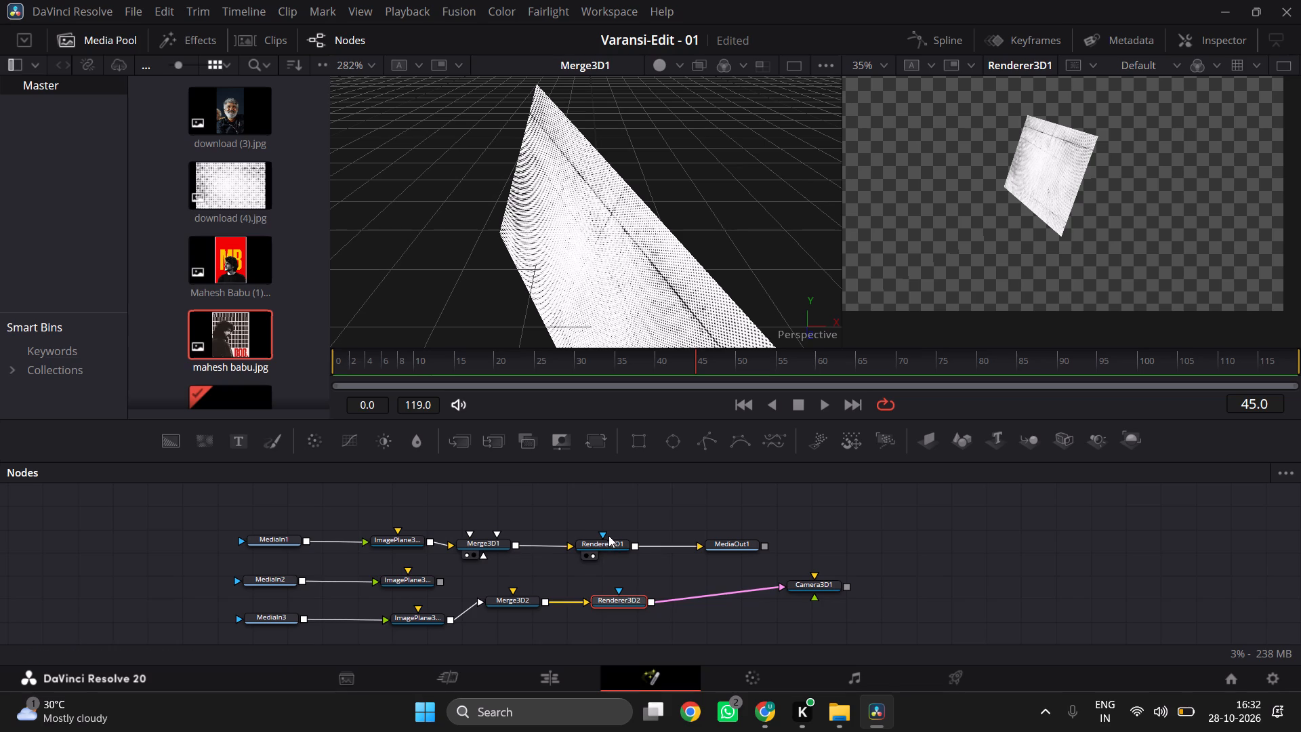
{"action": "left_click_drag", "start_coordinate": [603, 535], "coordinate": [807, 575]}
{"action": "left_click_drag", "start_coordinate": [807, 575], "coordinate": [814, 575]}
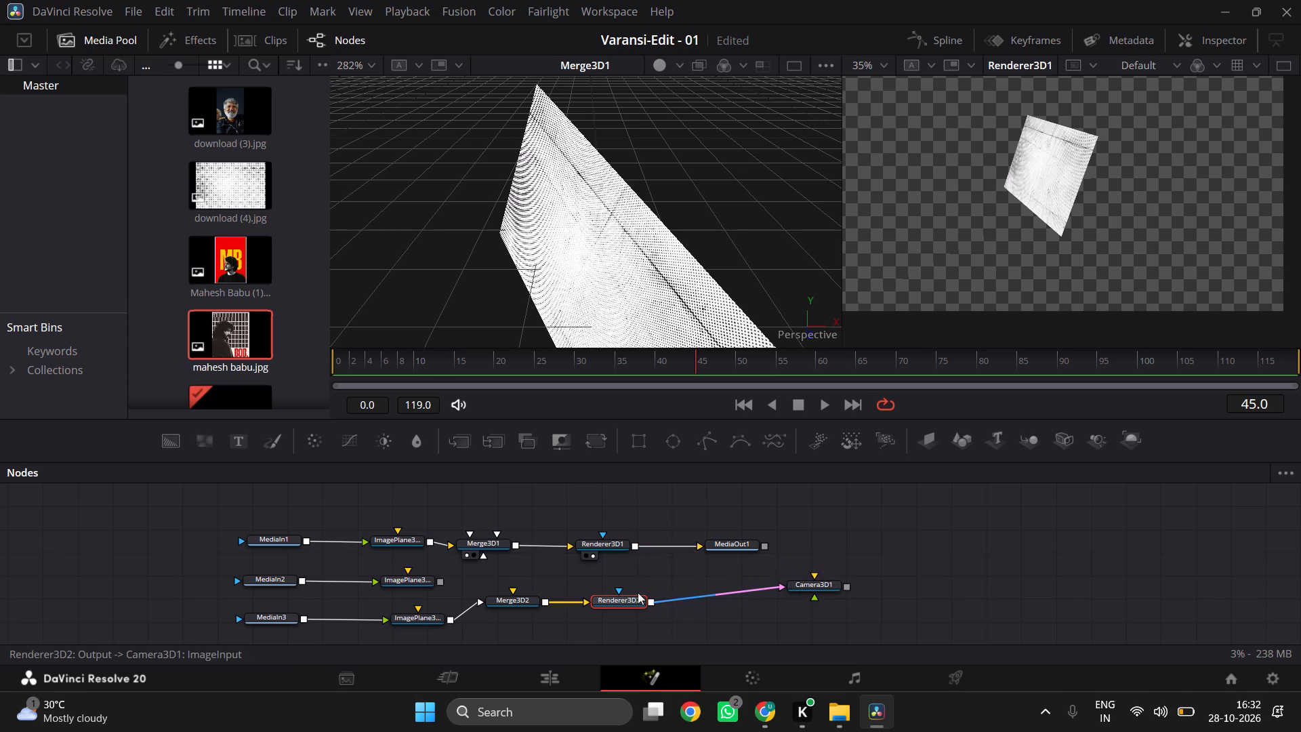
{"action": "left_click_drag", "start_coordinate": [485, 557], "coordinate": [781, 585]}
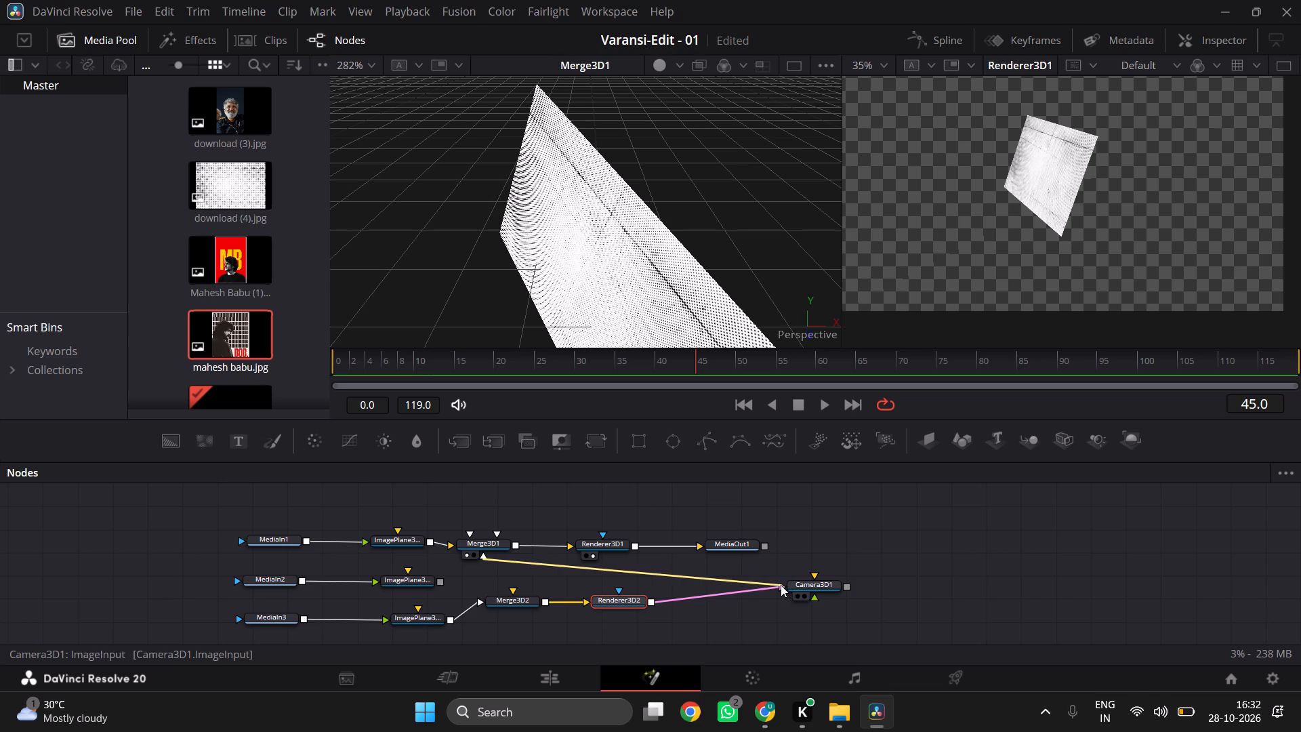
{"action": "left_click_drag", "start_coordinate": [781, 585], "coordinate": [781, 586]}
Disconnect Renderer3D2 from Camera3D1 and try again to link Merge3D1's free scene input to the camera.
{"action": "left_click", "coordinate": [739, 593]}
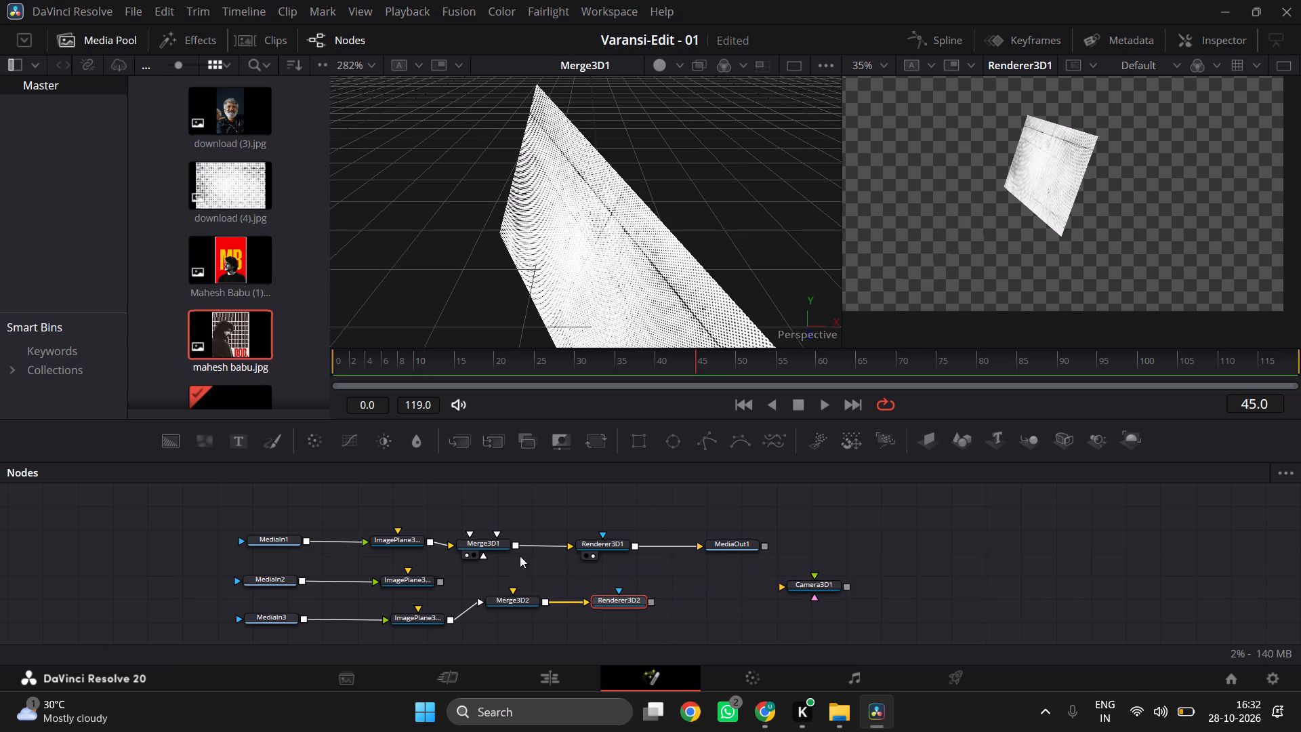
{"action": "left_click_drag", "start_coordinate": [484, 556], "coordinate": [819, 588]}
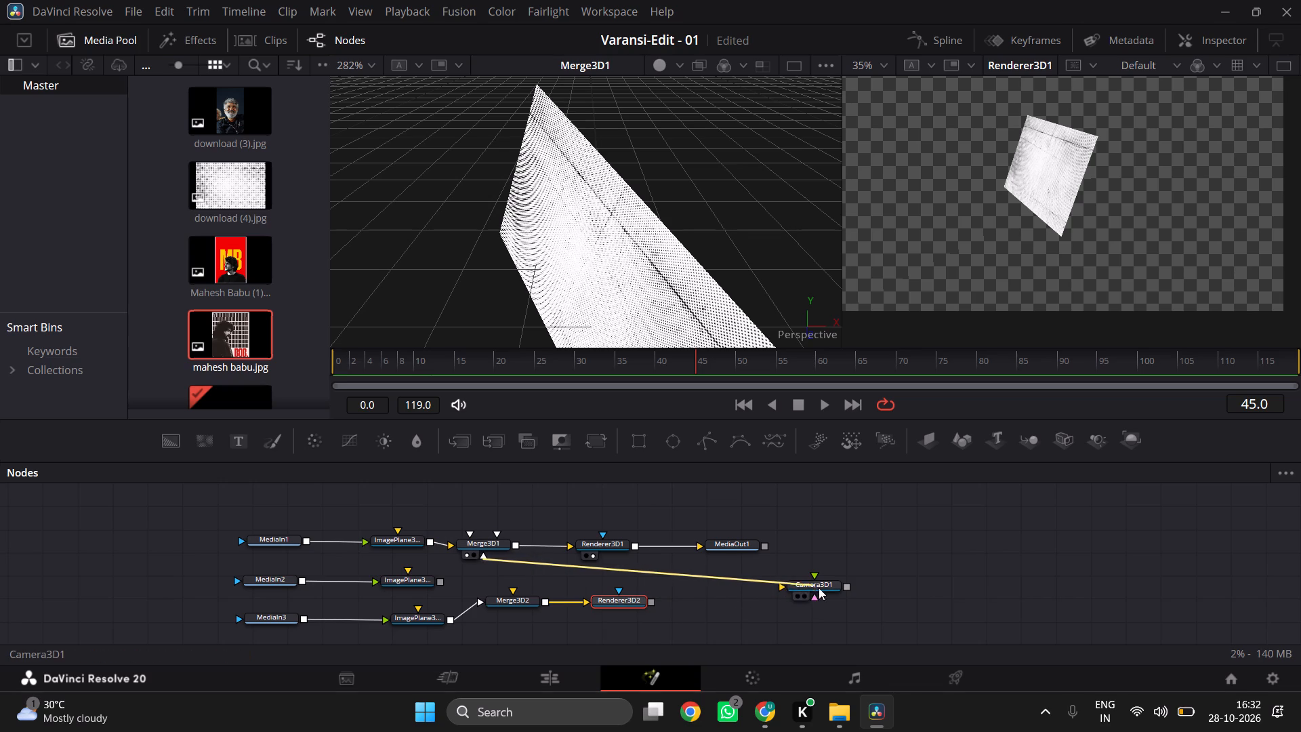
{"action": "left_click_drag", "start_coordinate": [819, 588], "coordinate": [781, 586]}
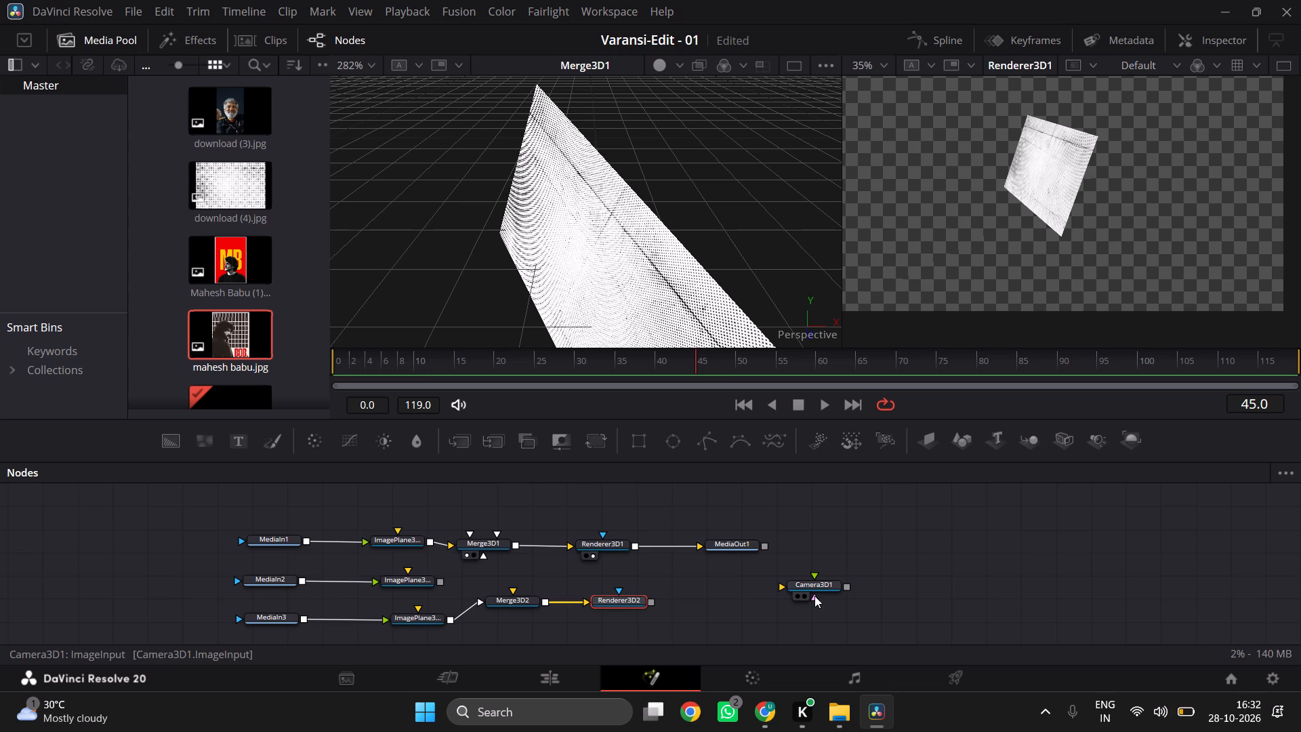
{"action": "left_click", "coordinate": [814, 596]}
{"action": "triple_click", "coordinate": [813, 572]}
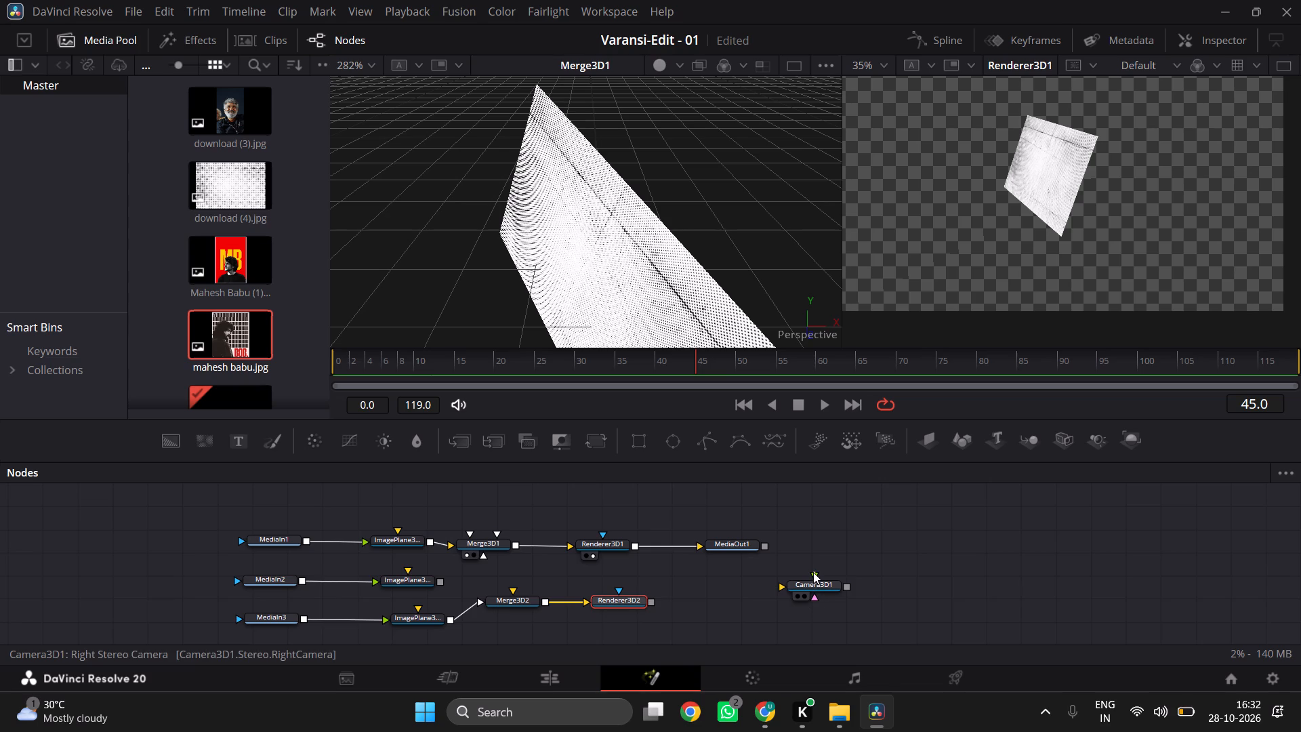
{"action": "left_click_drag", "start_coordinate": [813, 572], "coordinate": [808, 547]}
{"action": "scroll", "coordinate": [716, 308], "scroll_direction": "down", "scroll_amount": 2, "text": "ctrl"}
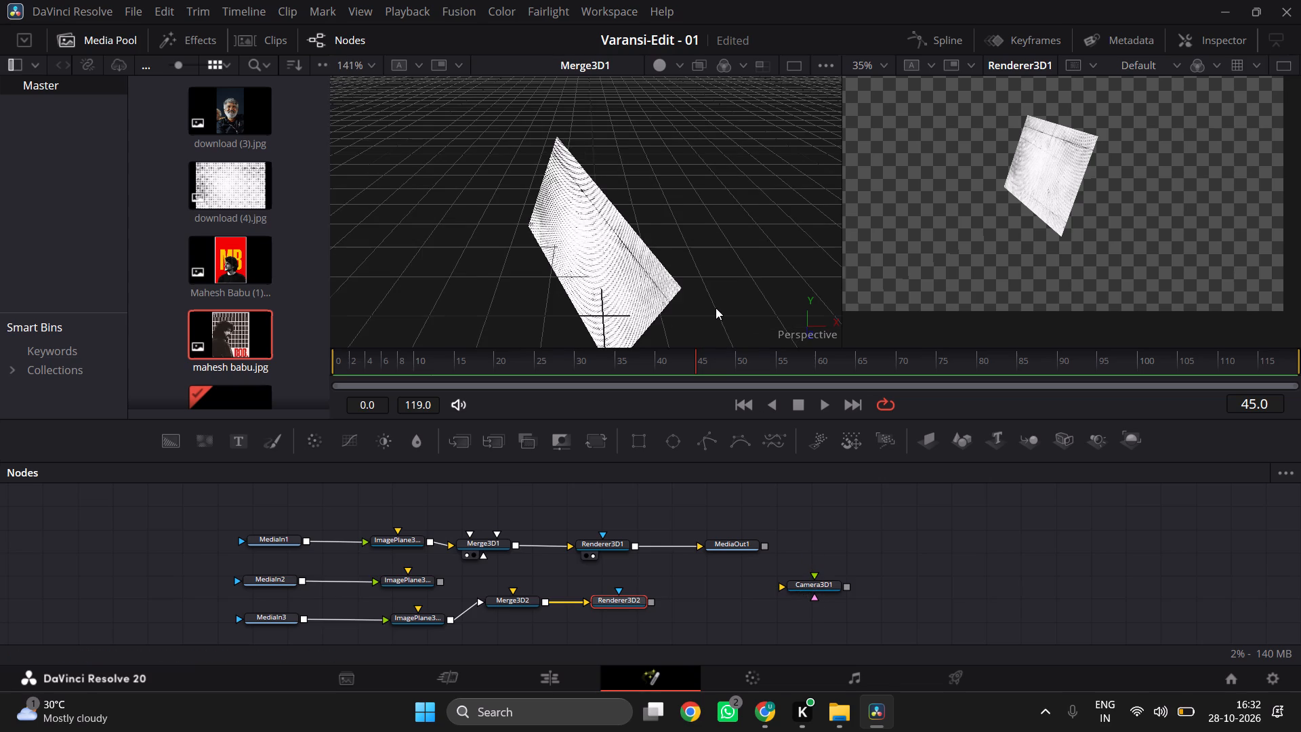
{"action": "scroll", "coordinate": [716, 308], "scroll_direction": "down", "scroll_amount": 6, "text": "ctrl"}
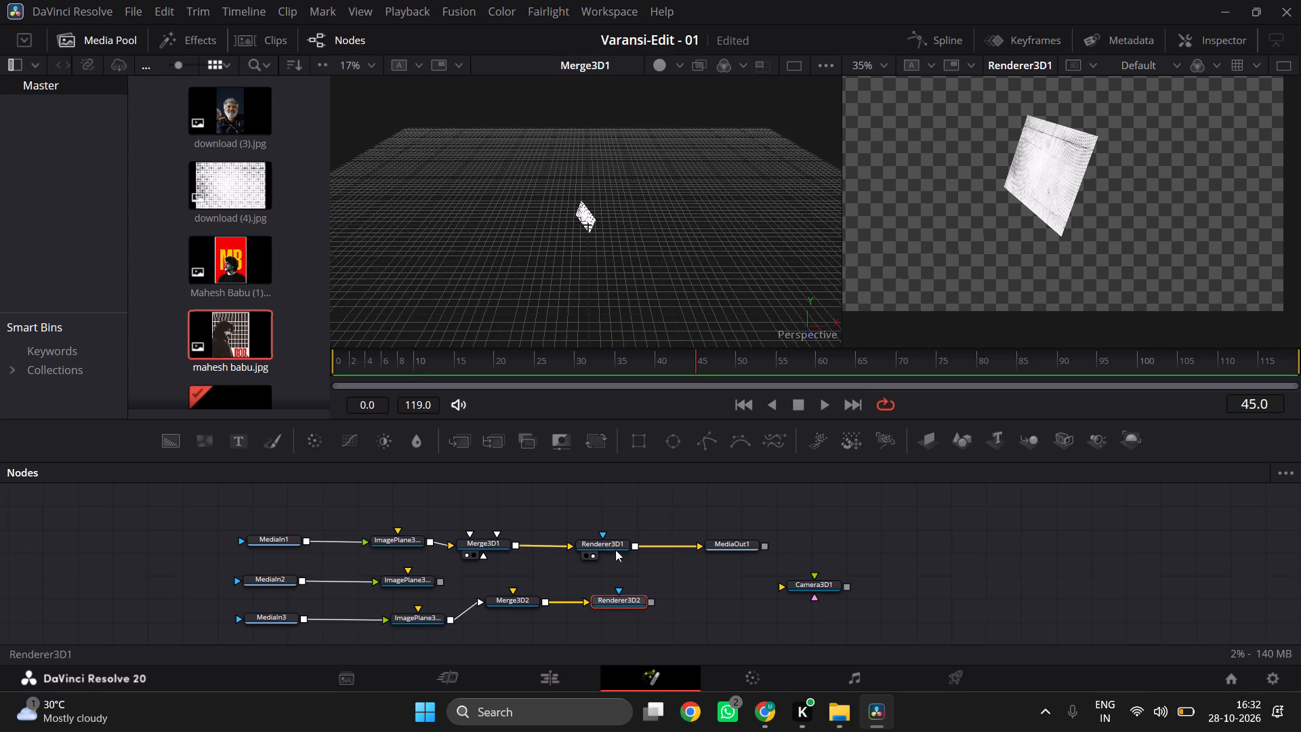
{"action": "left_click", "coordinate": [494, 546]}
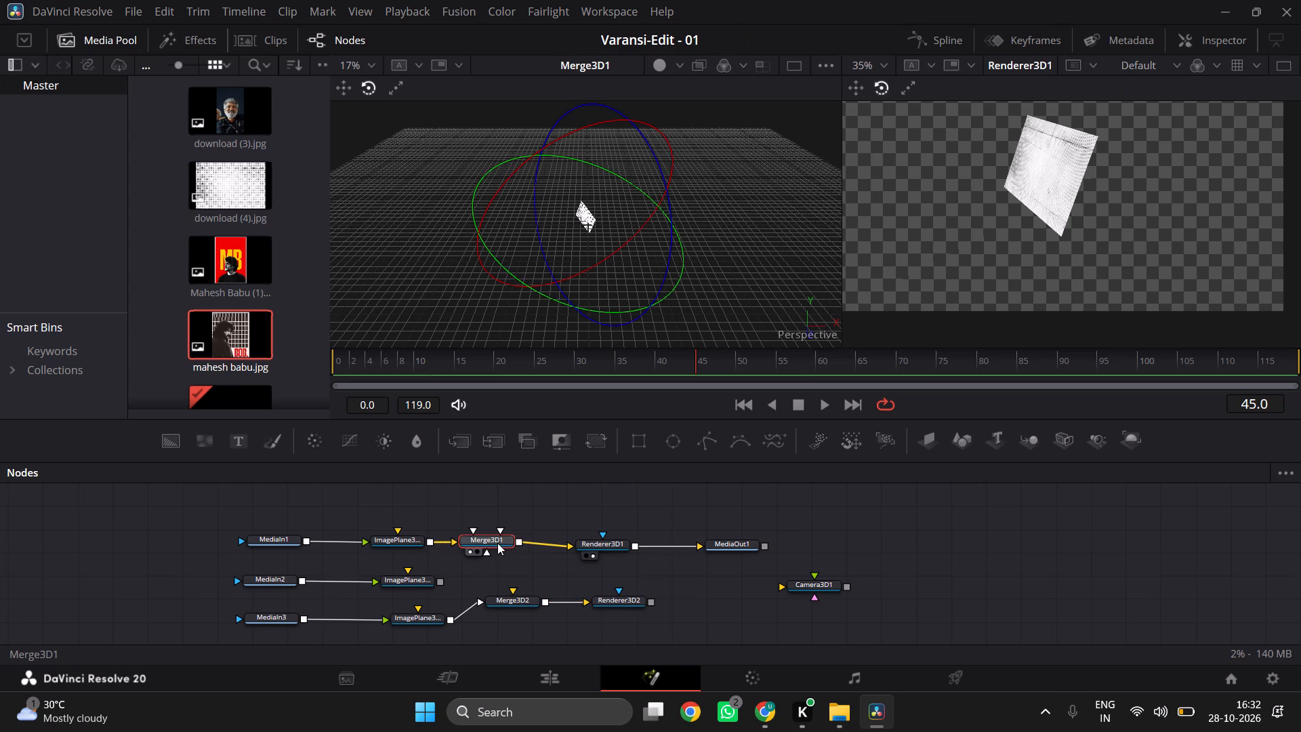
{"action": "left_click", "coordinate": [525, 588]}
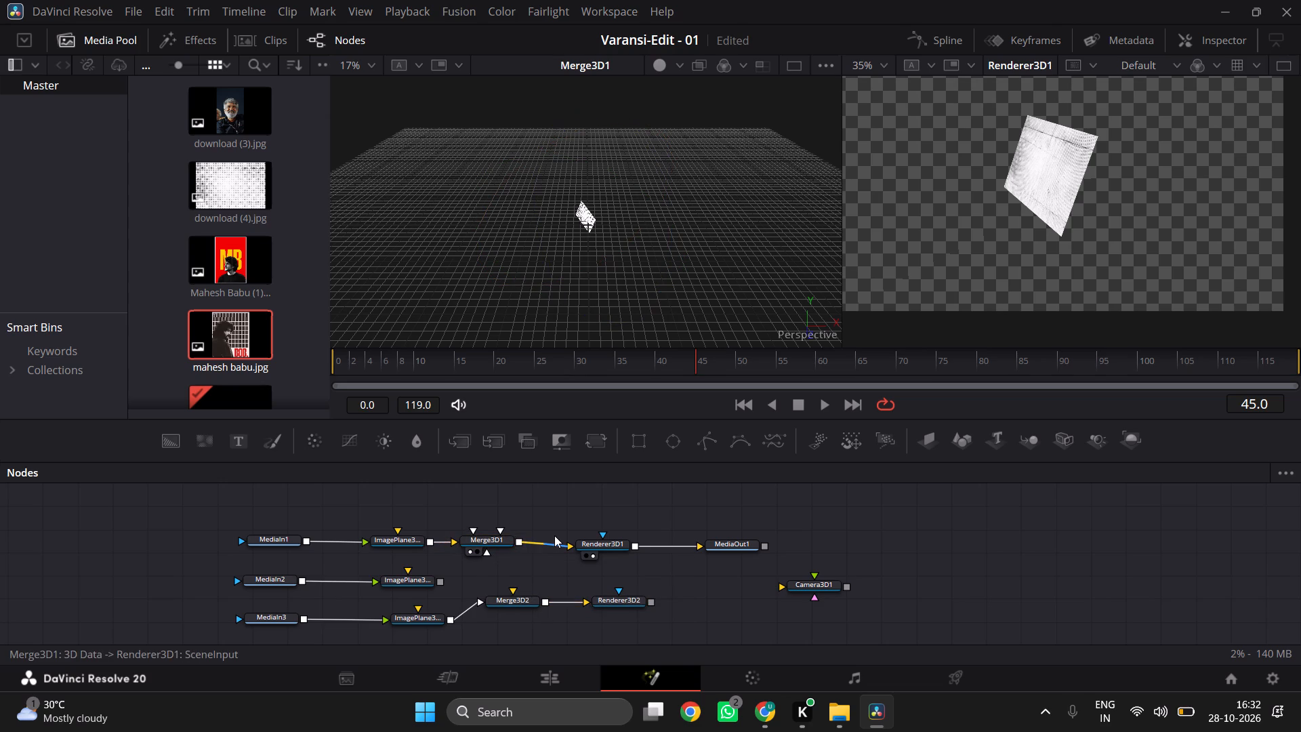
Undo the recent node changes back to the point where Camera3D1 feeds Merge3D1's scene input.
{"action": "key", "text": "ctrl+z"}
{"action": "key", "text": "ctrl+z"}
{"action": "key", "text": "ctrl+z"}
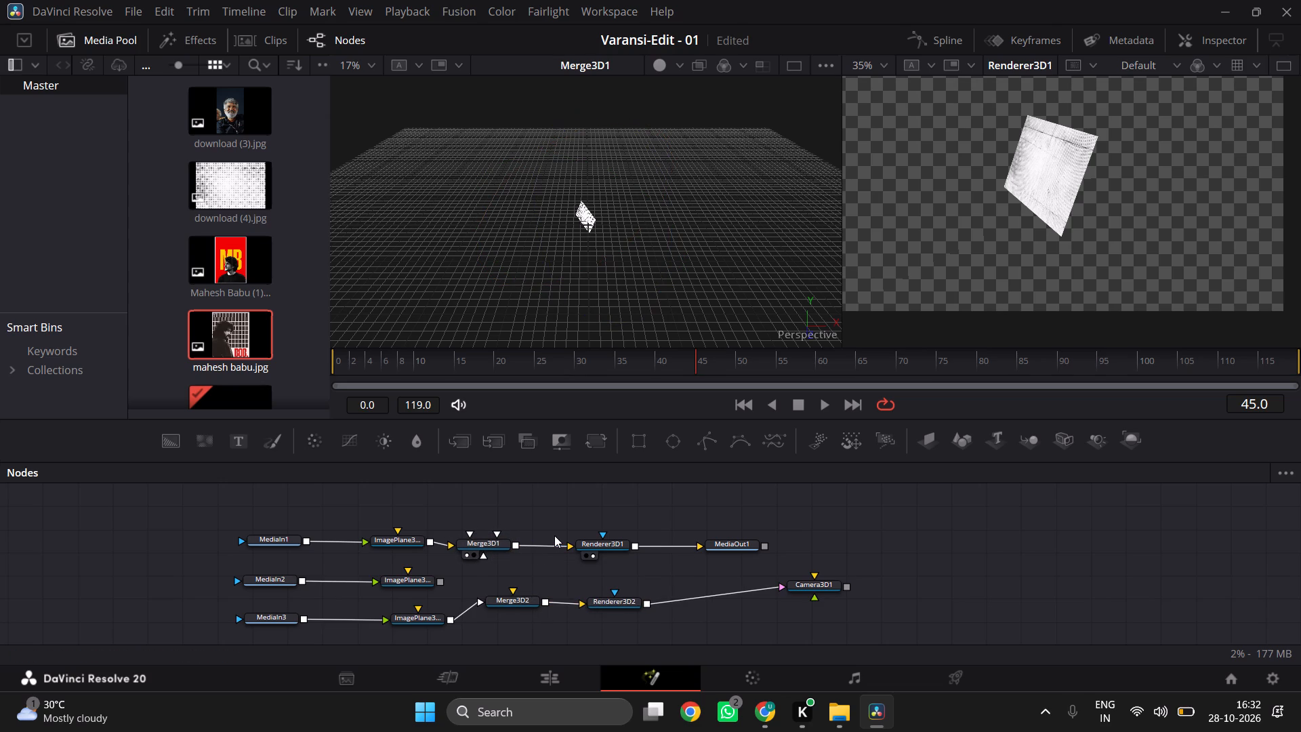
{"action": "key", "text": "ctrl+z"}
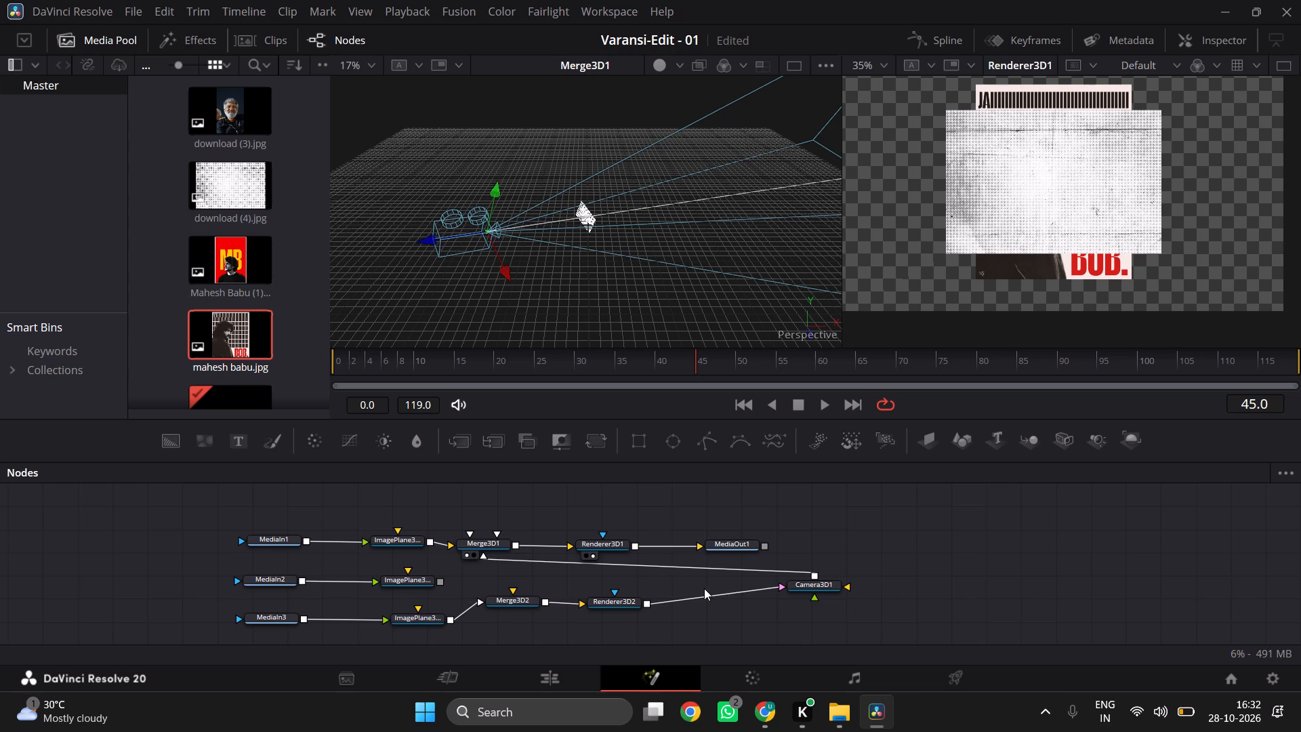
Disconnect Renderer3D2's output from Camera3D1's image input and inspect Renderer3D1's frame at 100% zoom.
{"action": "left_click", "coordinate": [707, 593]}
{"action": "left_click", "coordinate": [707, 593]}
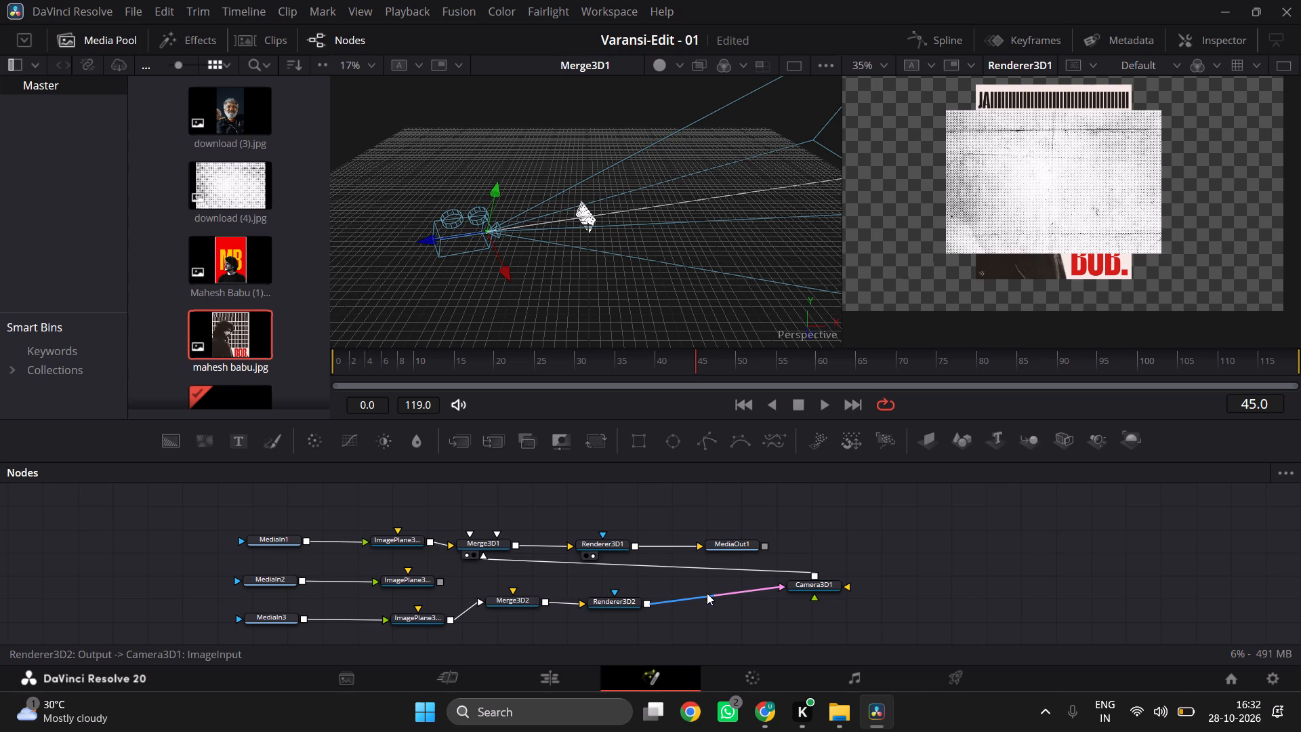
{"action": "left_click_drag", "start_coordinate": [751, 584], "coordinate": [755, 590]}
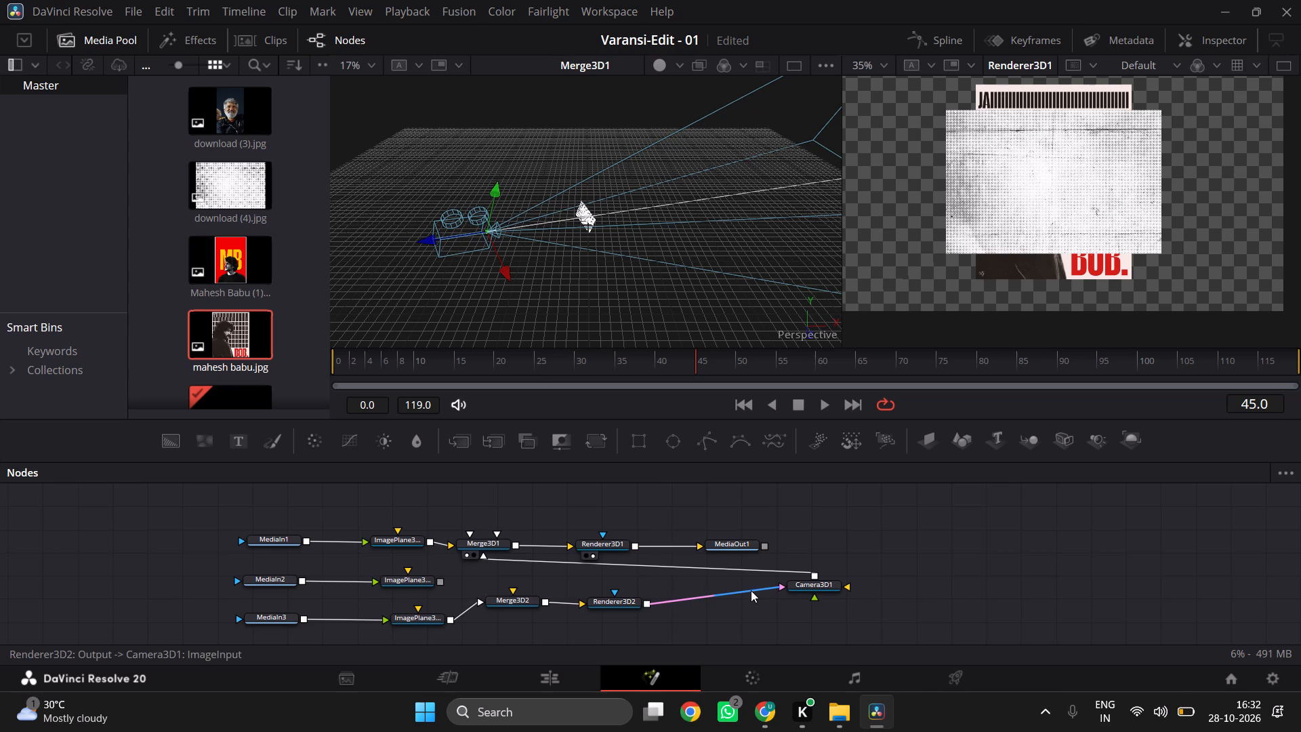
{"action": "left_click", "coordinate": [749, 590]}
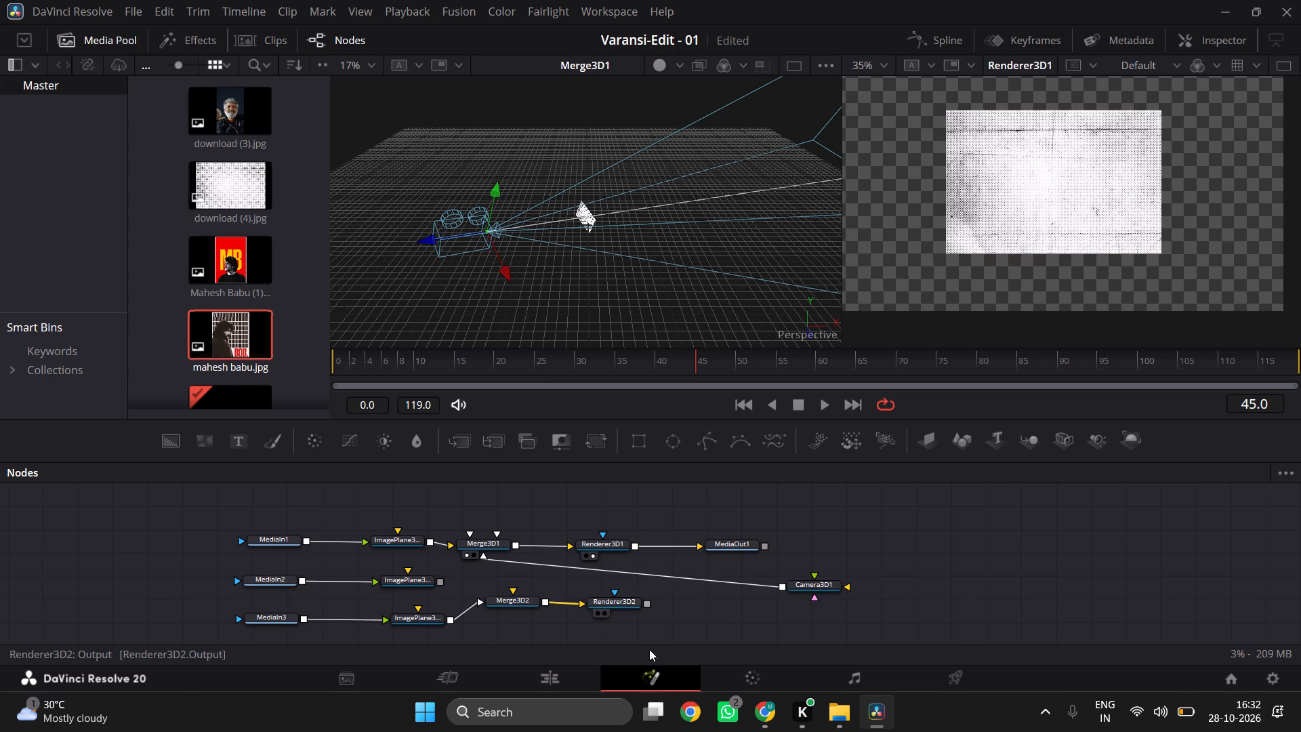
{"action": "left_click", "coordinate": [864, 61]}
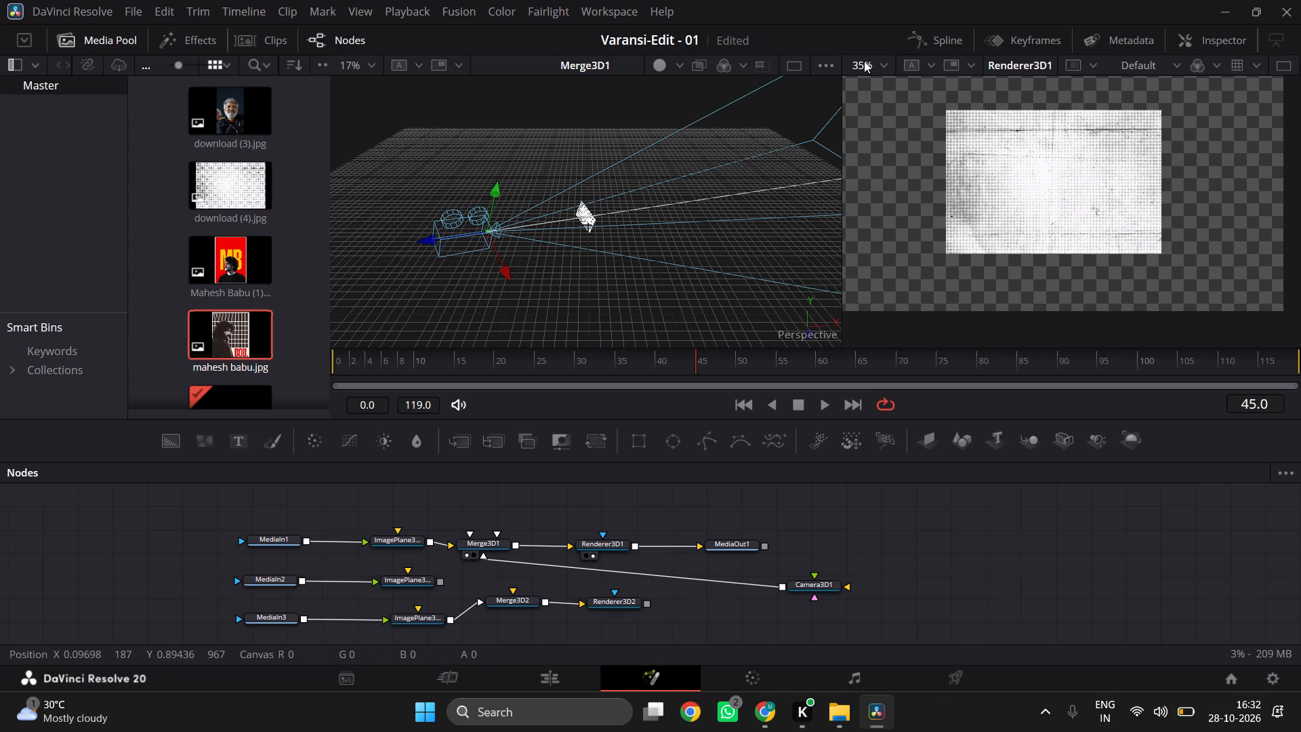
{"action": "left_click", "coordinate": [889, 145]}
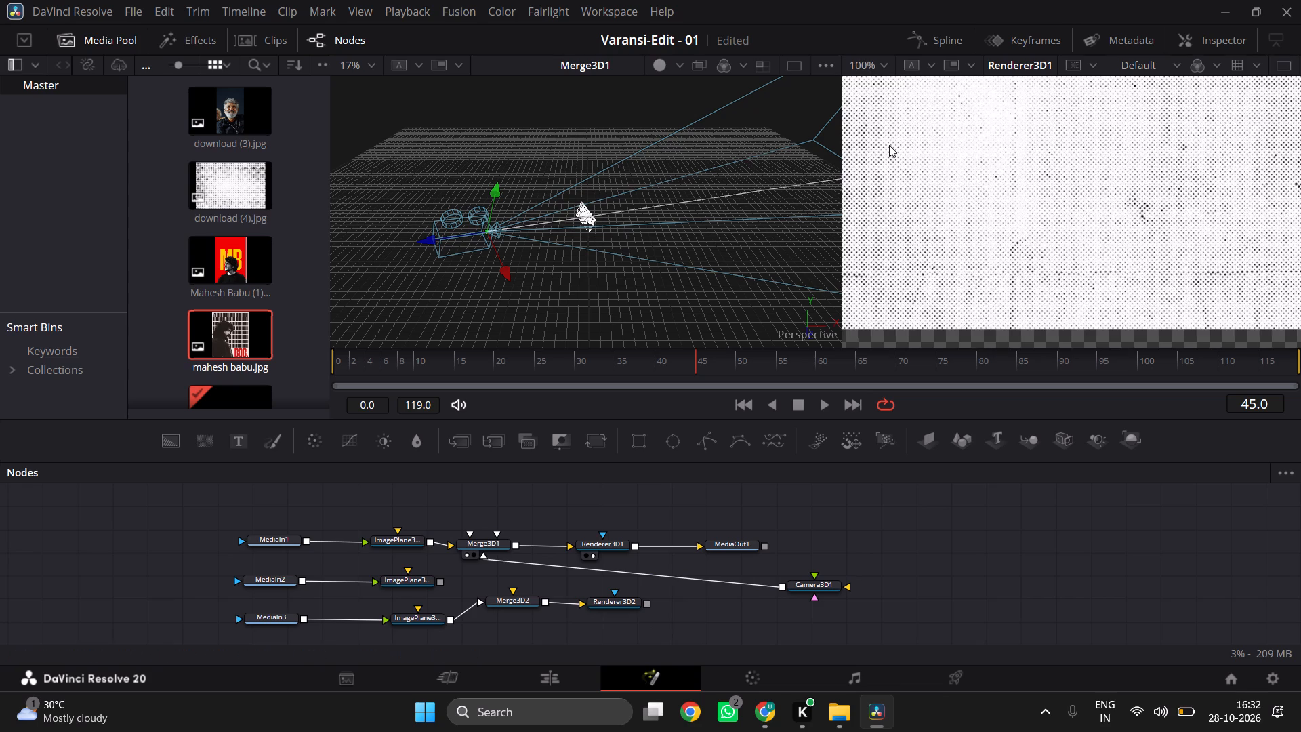
{"action": "scroll", "coordinate": [992, 175], "scroll_direction": "up", "scroll_amount": 1}
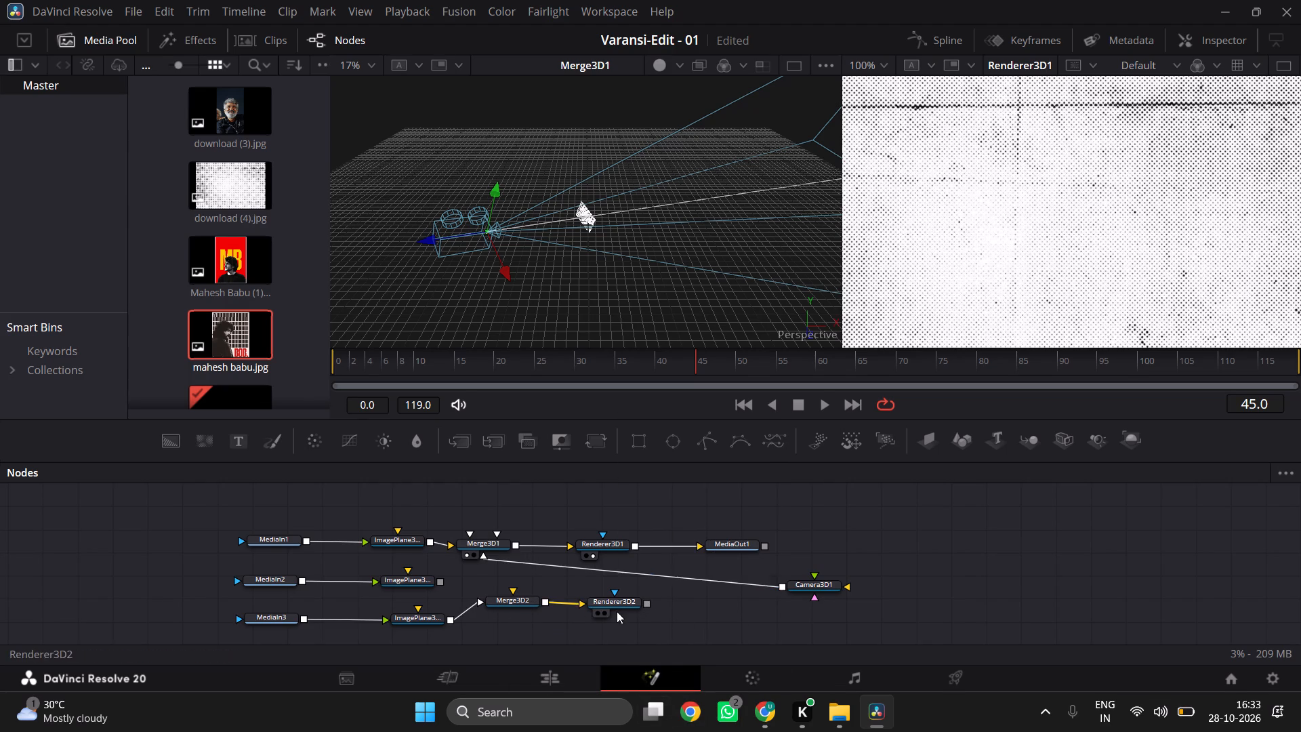
Disconnect Merge3D2 from Renderer3D2 and move Renderer3D2 out of the chain, beyond MediaOut1.
{"action": "left_click", "coordinate": [571, 603]}
{"action": "left_click_drag", "start_coordinate": [617, 605], "coordinate": [919, 530]}
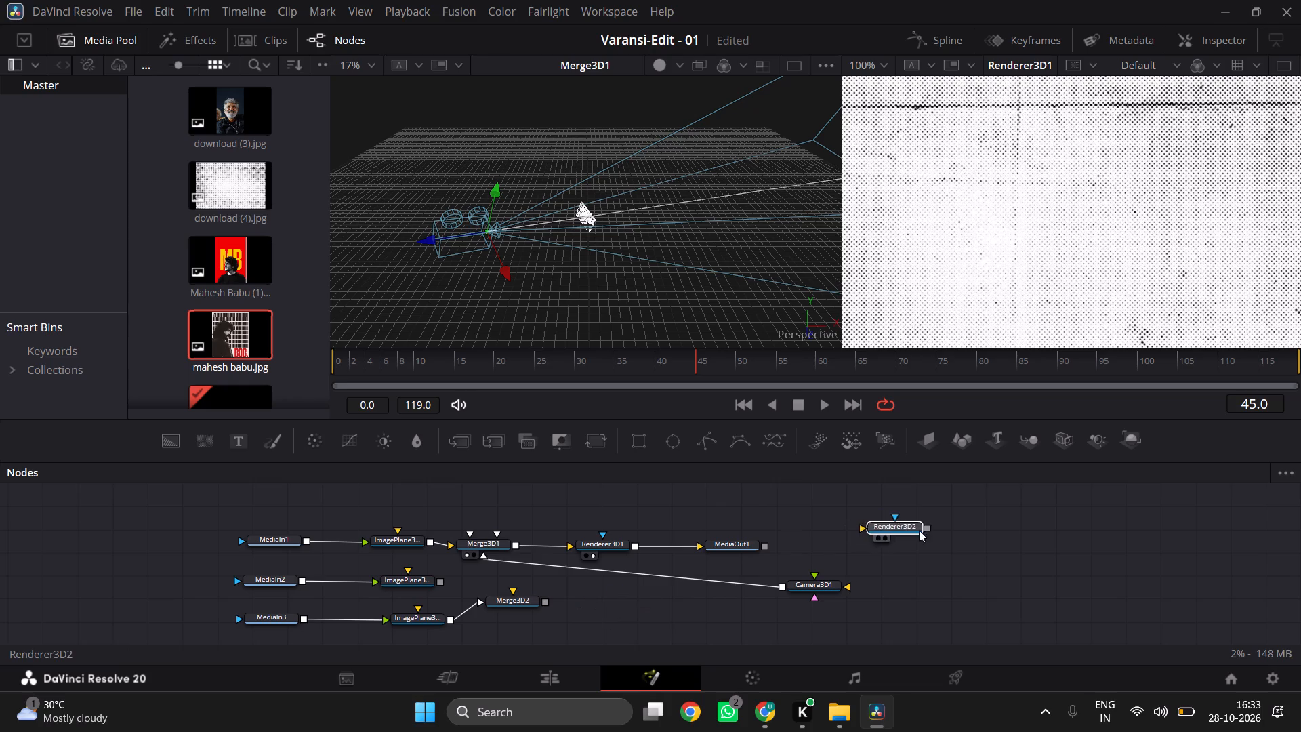
{"action": "left_click_drag", "start_coordinate": [919, 530], "coordinate": [926, 530]}
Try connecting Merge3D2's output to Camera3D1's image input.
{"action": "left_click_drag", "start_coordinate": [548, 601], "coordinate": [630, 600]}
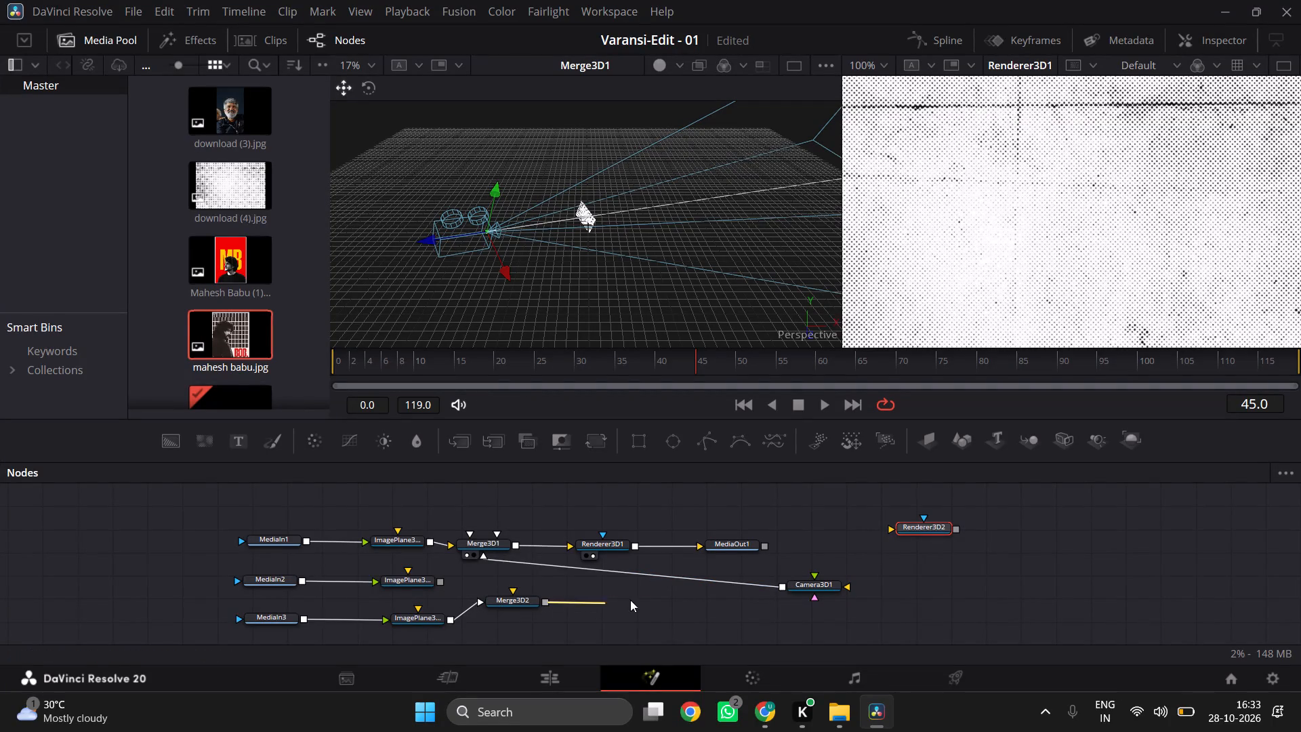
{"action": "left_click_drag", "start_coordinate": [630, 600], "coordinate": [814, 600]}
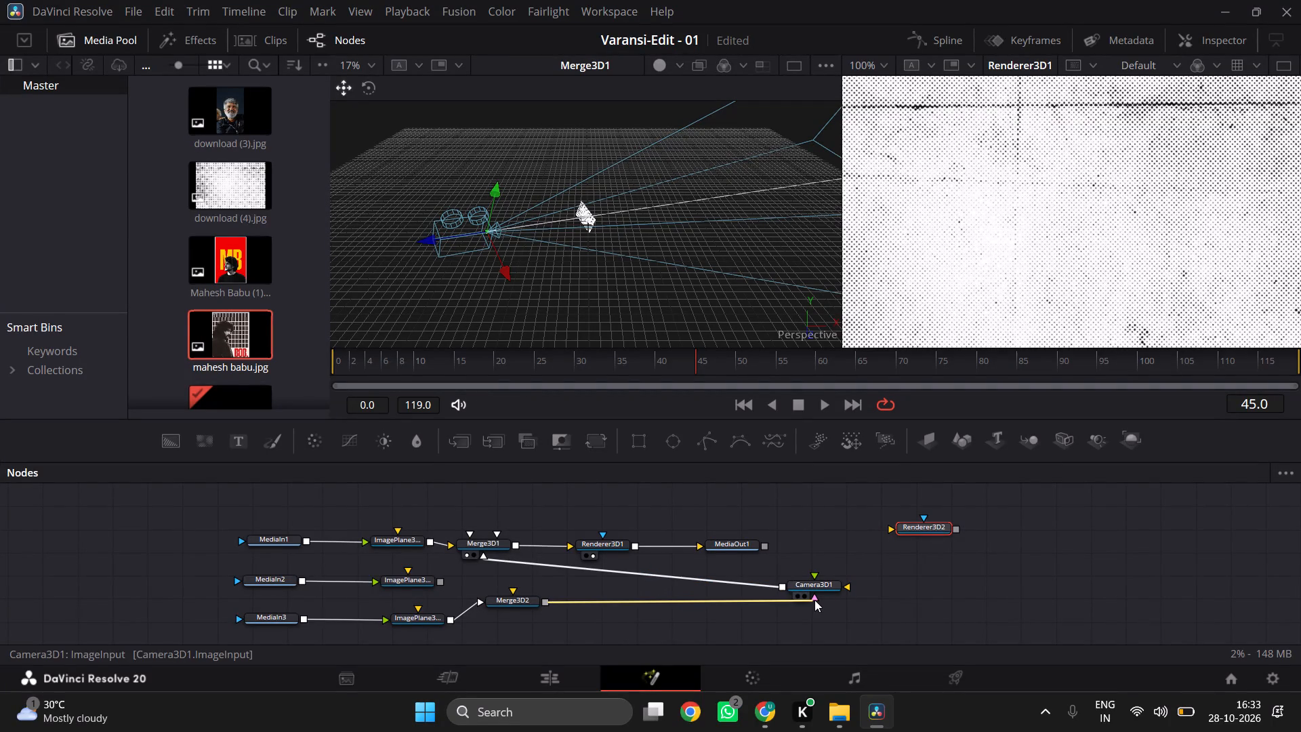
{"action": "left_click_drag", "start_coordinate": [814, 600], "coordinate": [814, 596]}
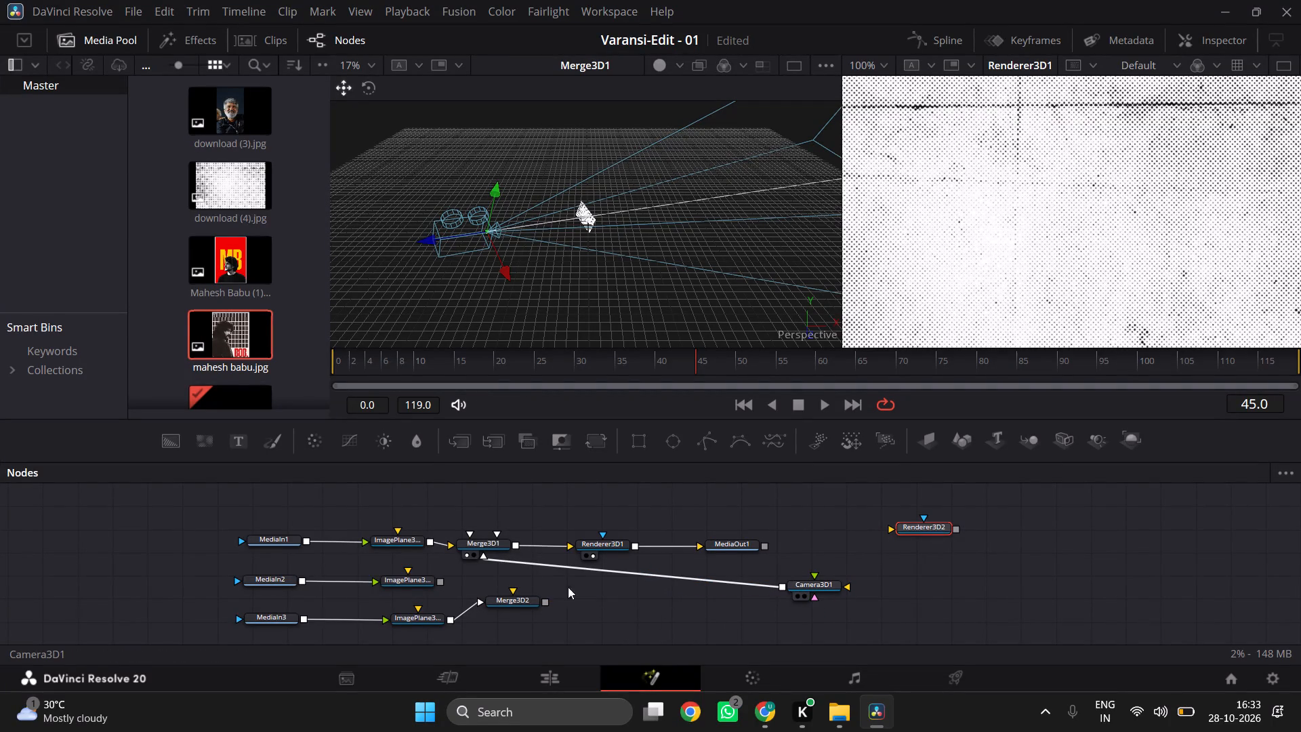
Connect Merge3D2's output to Camera3D1's Right Stereo Camera input and check the perspective view and rendered frame.
{"action": "left_click_drag", "start_coordinate": [544, 603], "coordinate": [725, 588]}
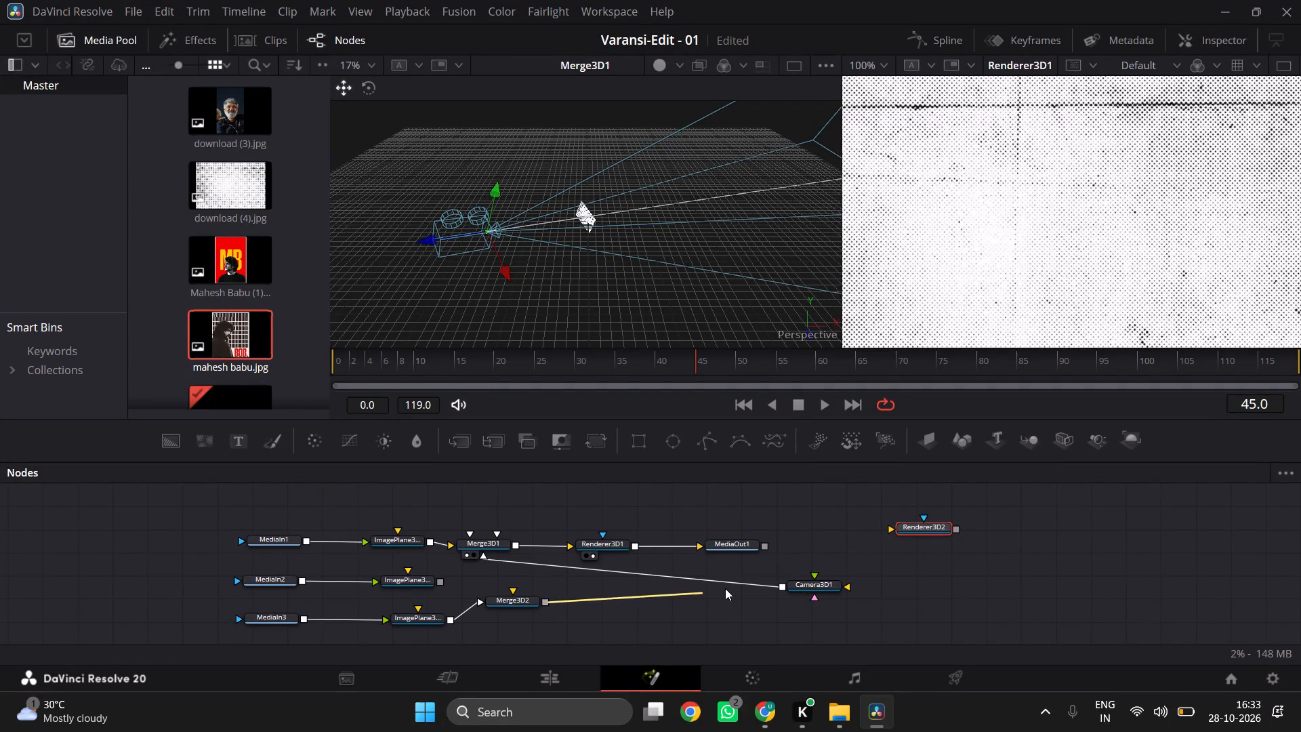
{"action": "left_click_drag", "start_coordinate": [725, 588], "coordinate": [814, 576]}
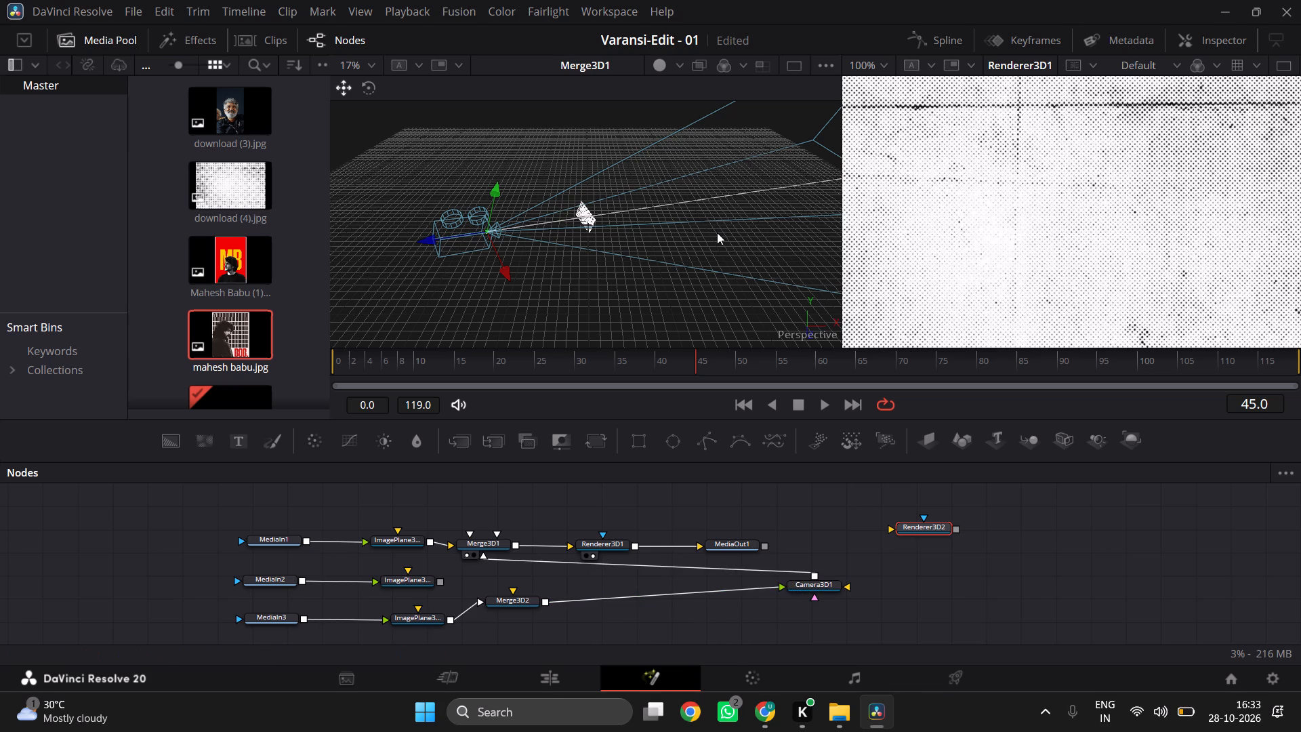
{"action": "scroll", "coordinate": [717, 232], "scroll_direction": "up", "scroll_amount": 2, "text": "ctrl"}
{"action": "scroll", "coordinate": [717, 232], "scroll_direction": "down", "scroll_amount": 3, "text": "ctrl"}
{"action": "scroll", "coordinate": [978, 198], "scroll_direction": "down", "scroll_amount": 3, "text": "ctrl"}
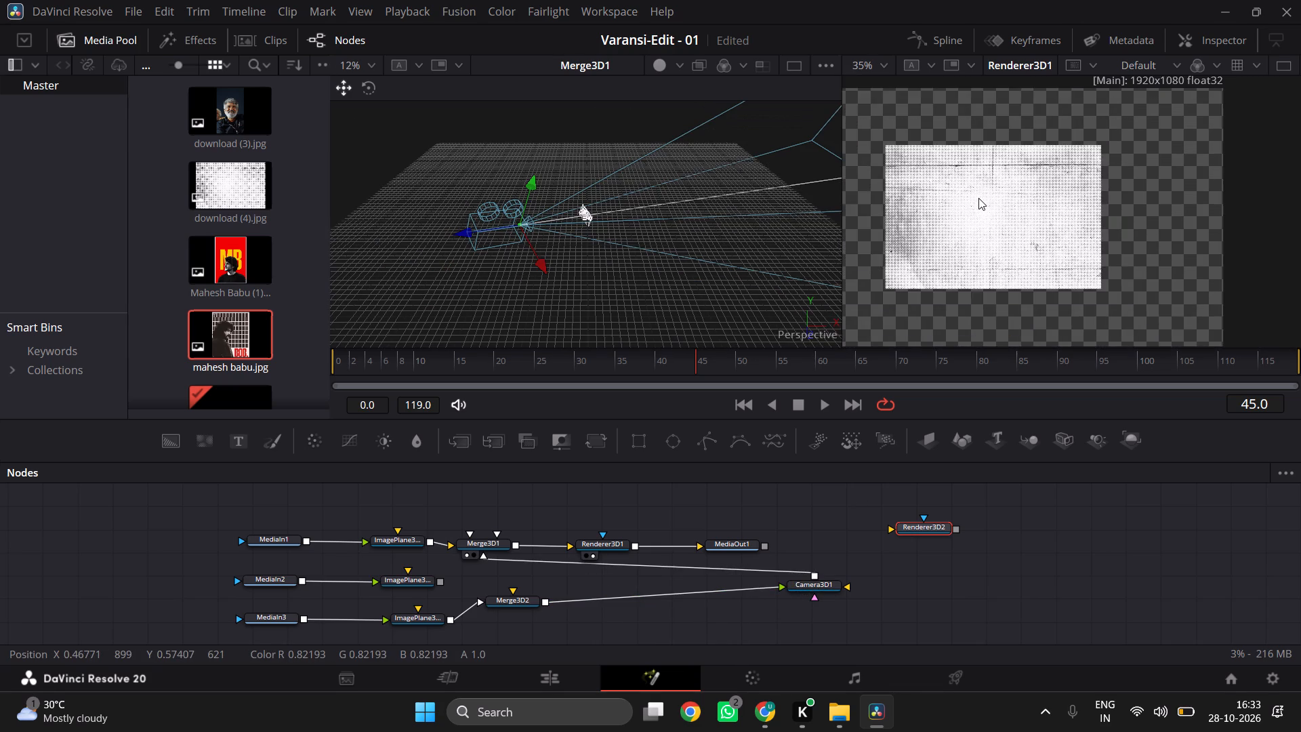
{"action": "scroll", "coordinate": [978, 198], "scroll_direction": "up", "scroll_amount": 3, "text": "ctrl"}
{"action": "scroll", "coordinate": [978, 198], "scroll_direction": "right", "scroll_amount": 1}
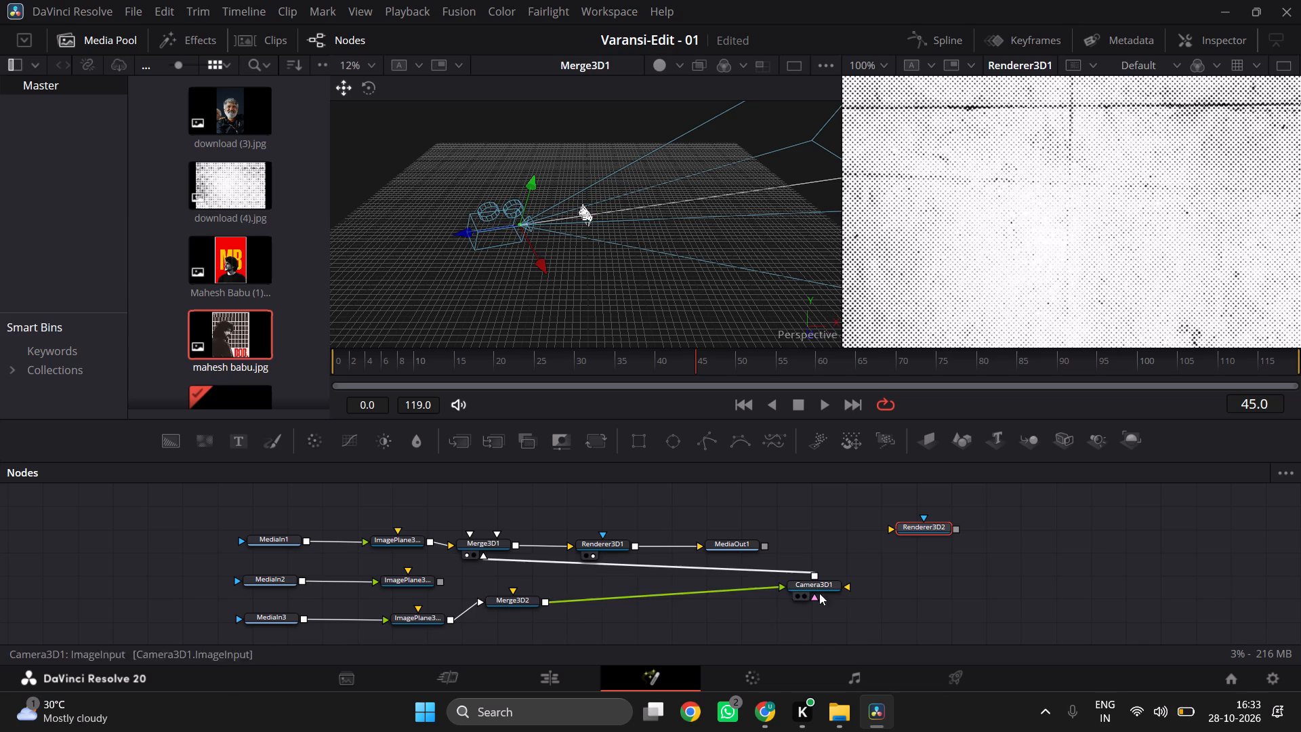
Move the Camera3D1 node directly above Merge3D1 in the node graph.
{"action": "left_click_drag", "start_coordinate": [821, 584], "coordinate": [495, 494]}
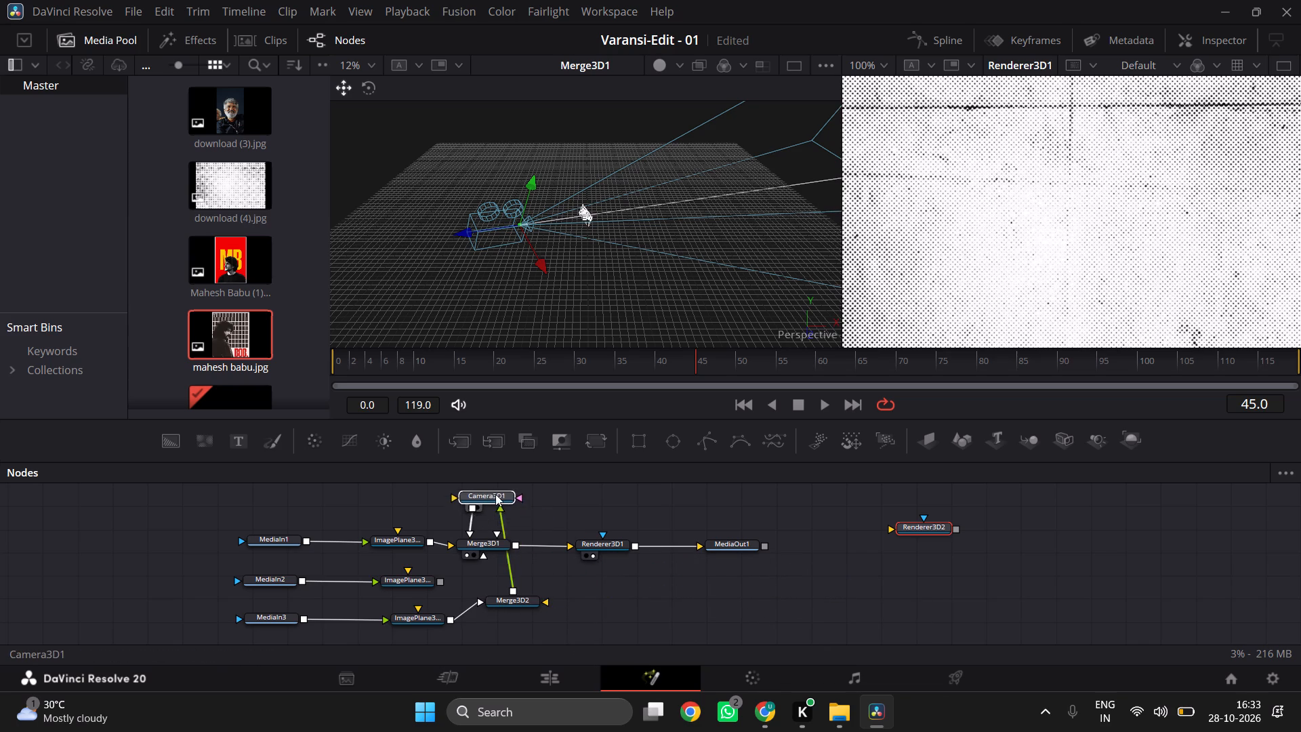
{"action": "left_click_drag", "start_coordinate": [495, 494], "coordinate": [500, 492]}
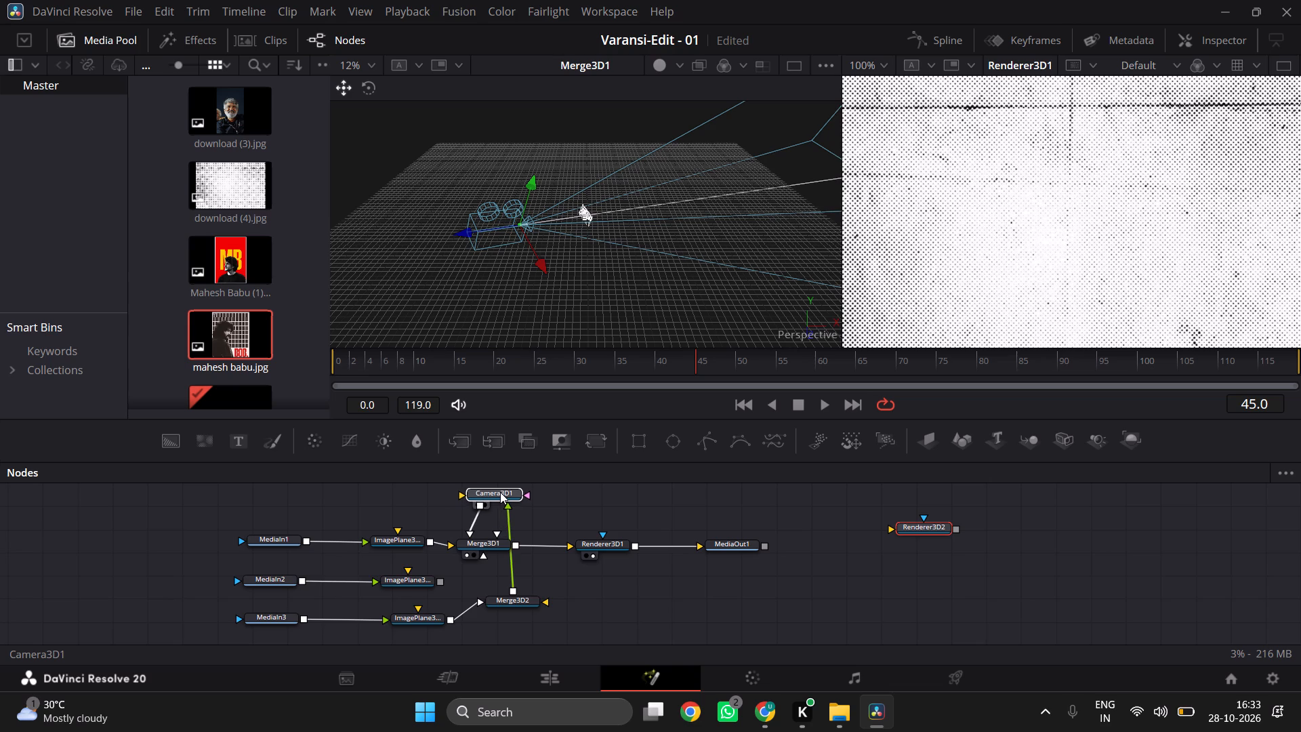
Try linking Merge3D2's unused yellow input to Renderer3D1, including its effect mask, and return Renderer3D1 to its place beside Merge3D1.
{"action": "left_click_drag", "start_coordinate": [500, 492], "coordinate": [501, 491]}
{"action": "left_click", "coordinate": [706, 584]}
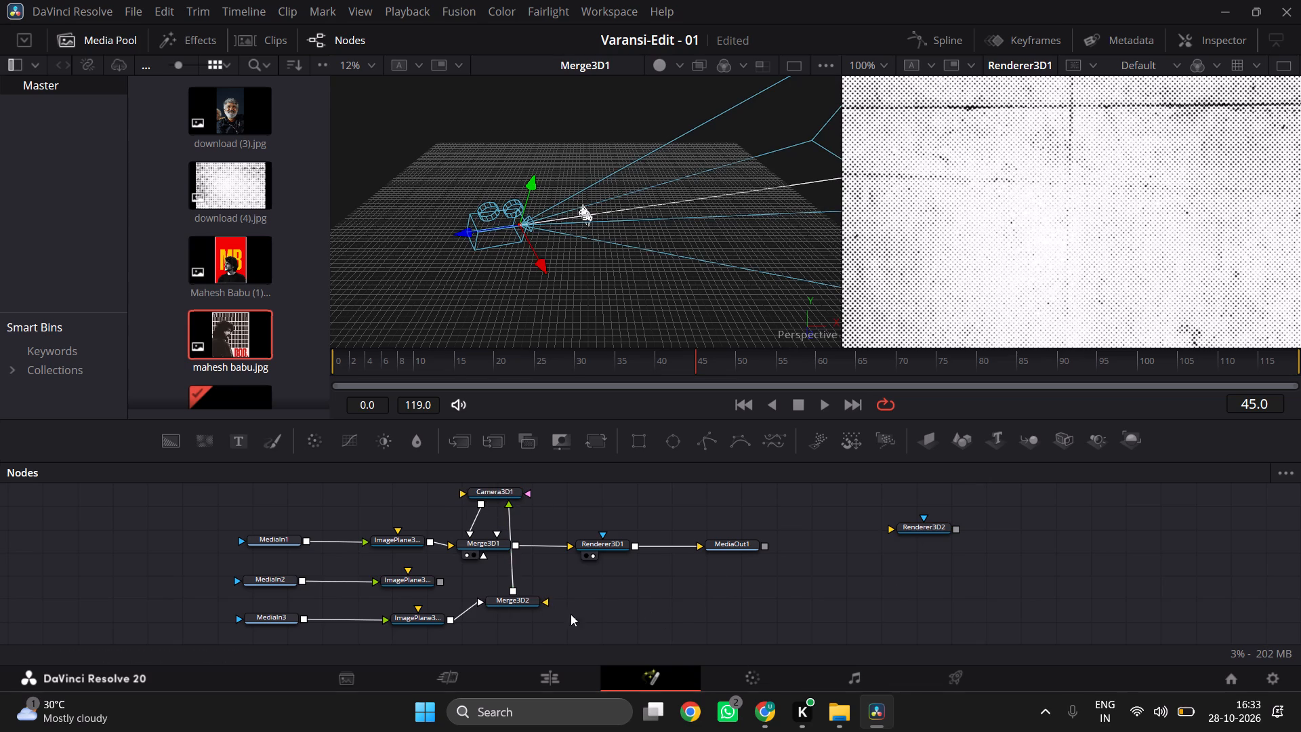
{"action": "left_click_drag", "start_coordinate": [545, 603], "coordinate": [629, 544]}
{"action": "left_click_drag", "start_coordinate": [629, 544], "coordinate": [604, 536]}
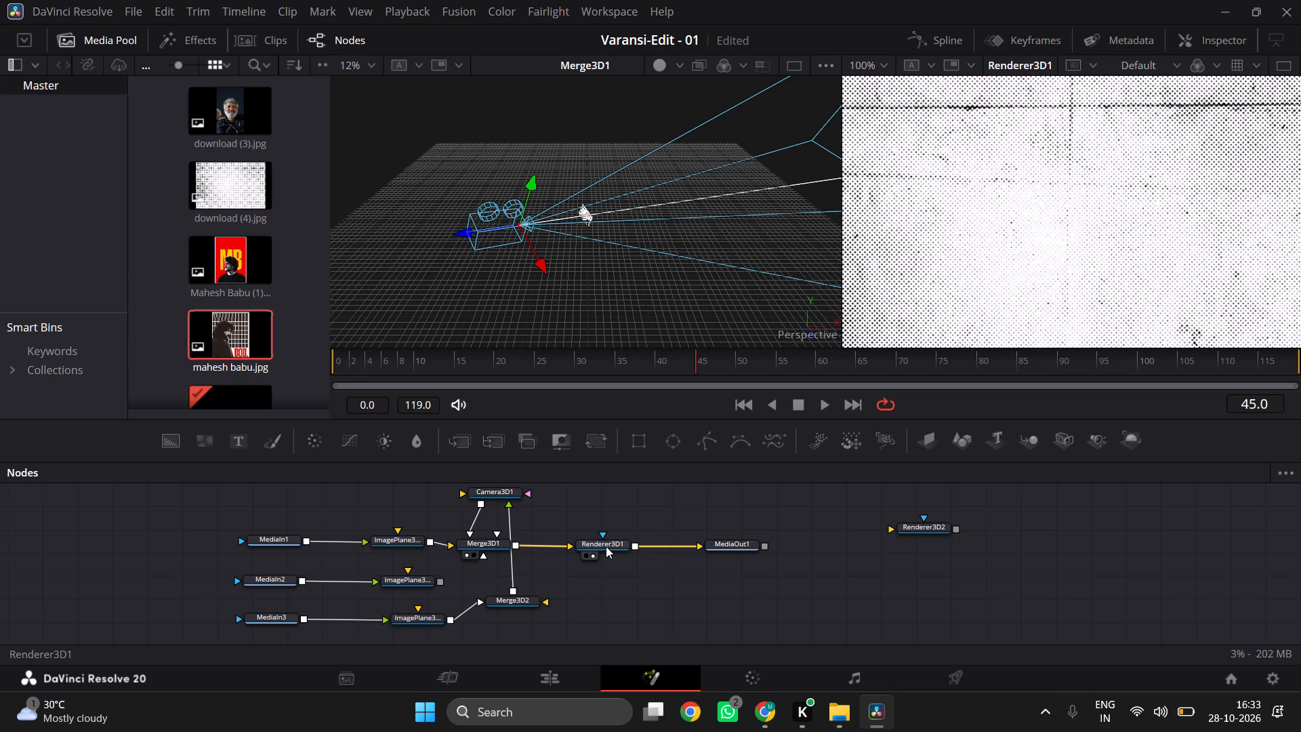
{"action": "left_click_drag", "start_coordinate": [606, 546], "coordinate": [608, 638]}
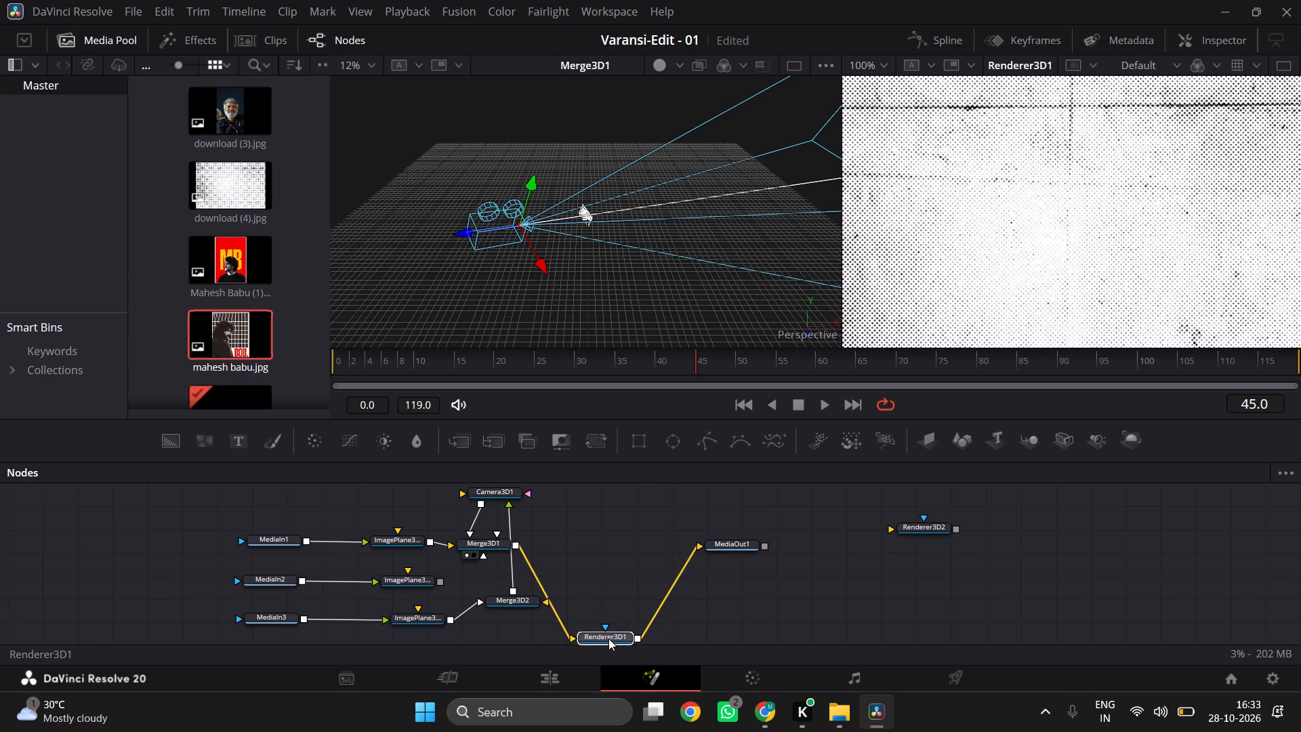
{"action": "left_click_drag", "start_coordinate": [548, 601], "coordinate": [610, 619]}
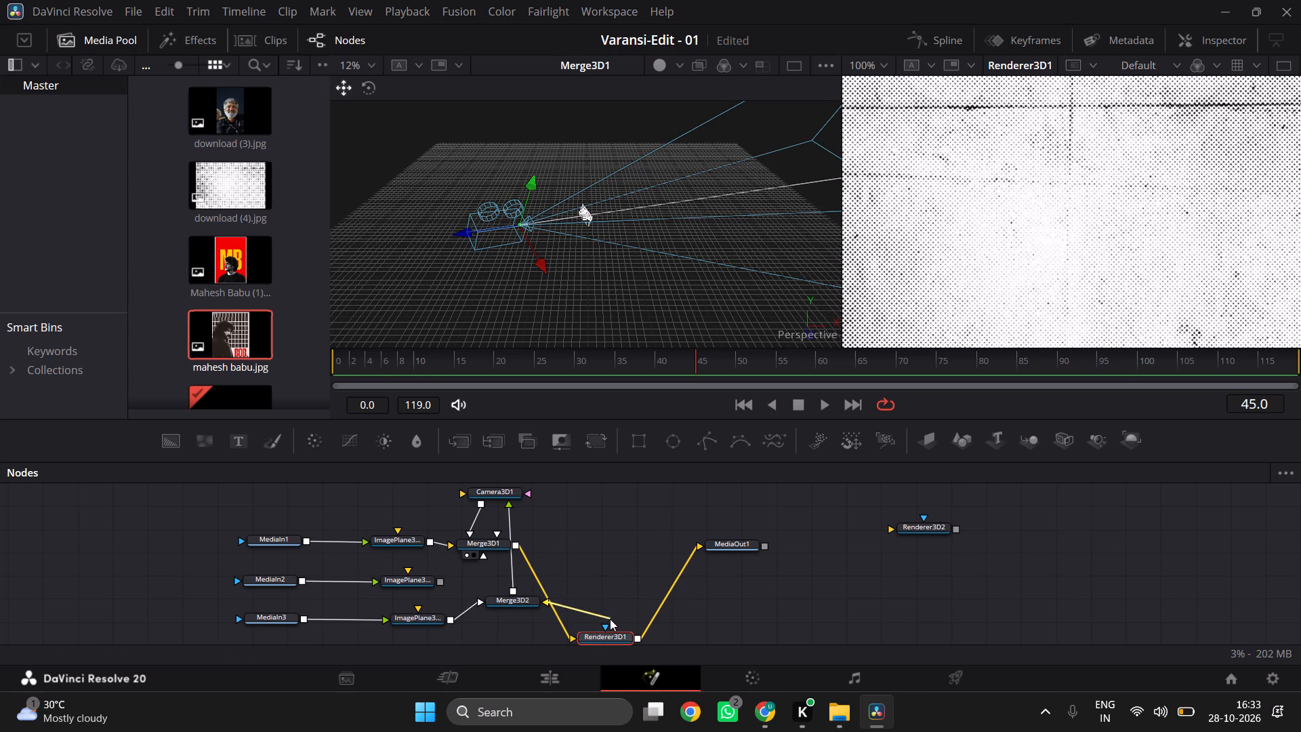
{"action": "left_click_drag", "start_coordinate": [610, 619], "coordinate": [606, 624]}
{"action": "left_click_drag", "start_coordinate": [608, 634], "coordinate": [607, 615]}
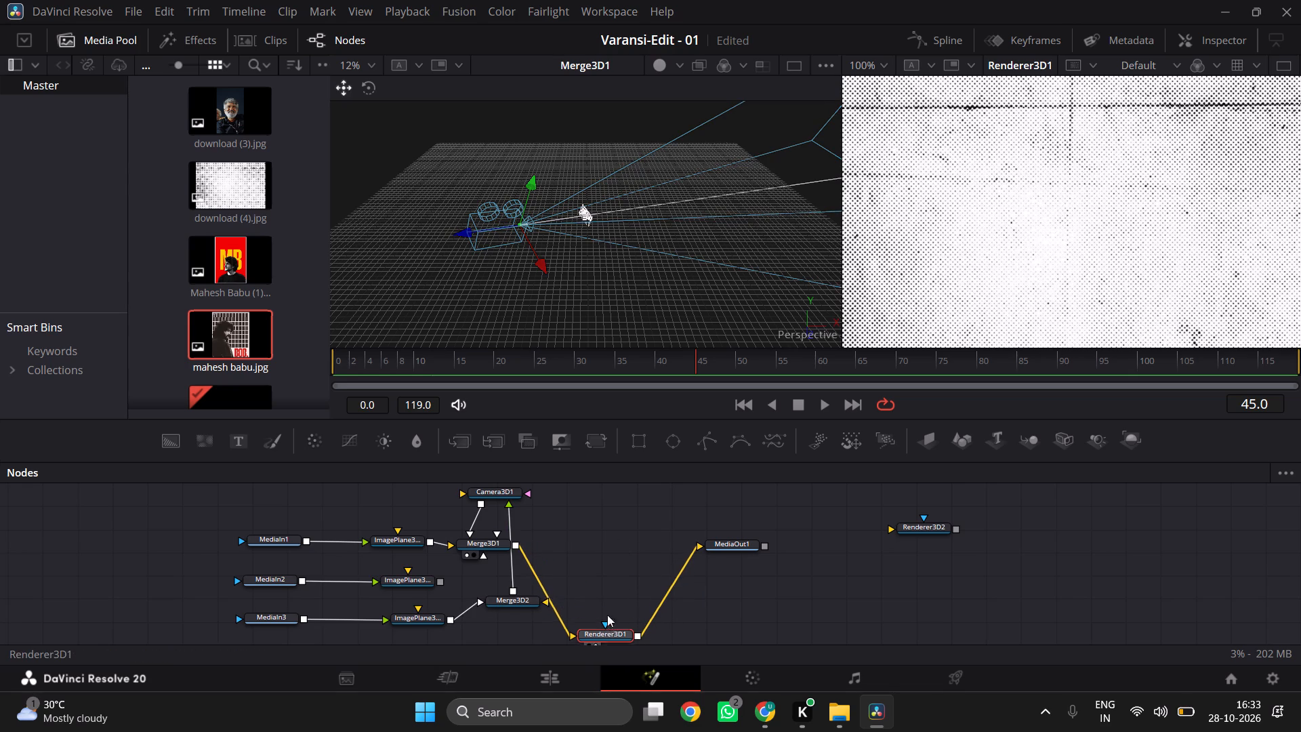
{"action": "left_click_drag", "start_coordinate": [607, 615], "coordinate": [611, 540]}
Move the Renderer3D2 node beside Merge3D2, below Renderer3D1 in the node graph.
{"action": "left_click_drag", "start_coordinate": [915, 527], "coordinate": [625, 599]}
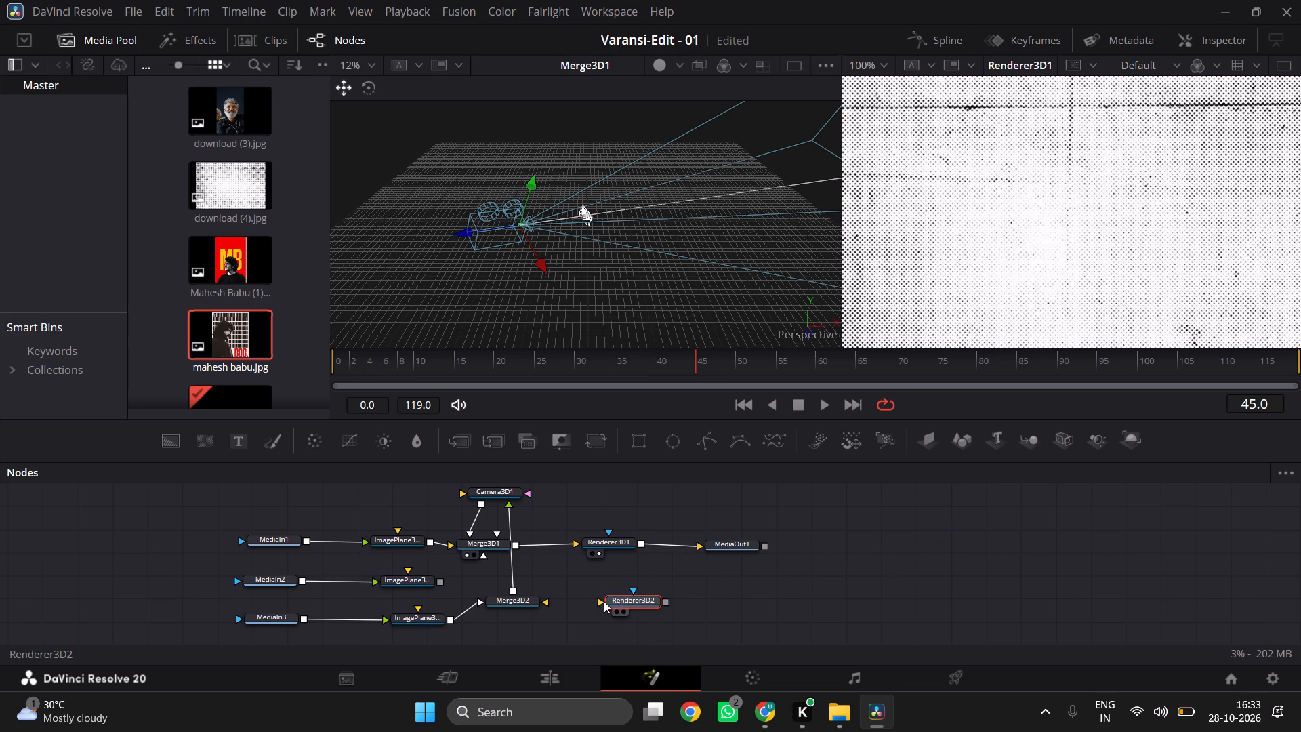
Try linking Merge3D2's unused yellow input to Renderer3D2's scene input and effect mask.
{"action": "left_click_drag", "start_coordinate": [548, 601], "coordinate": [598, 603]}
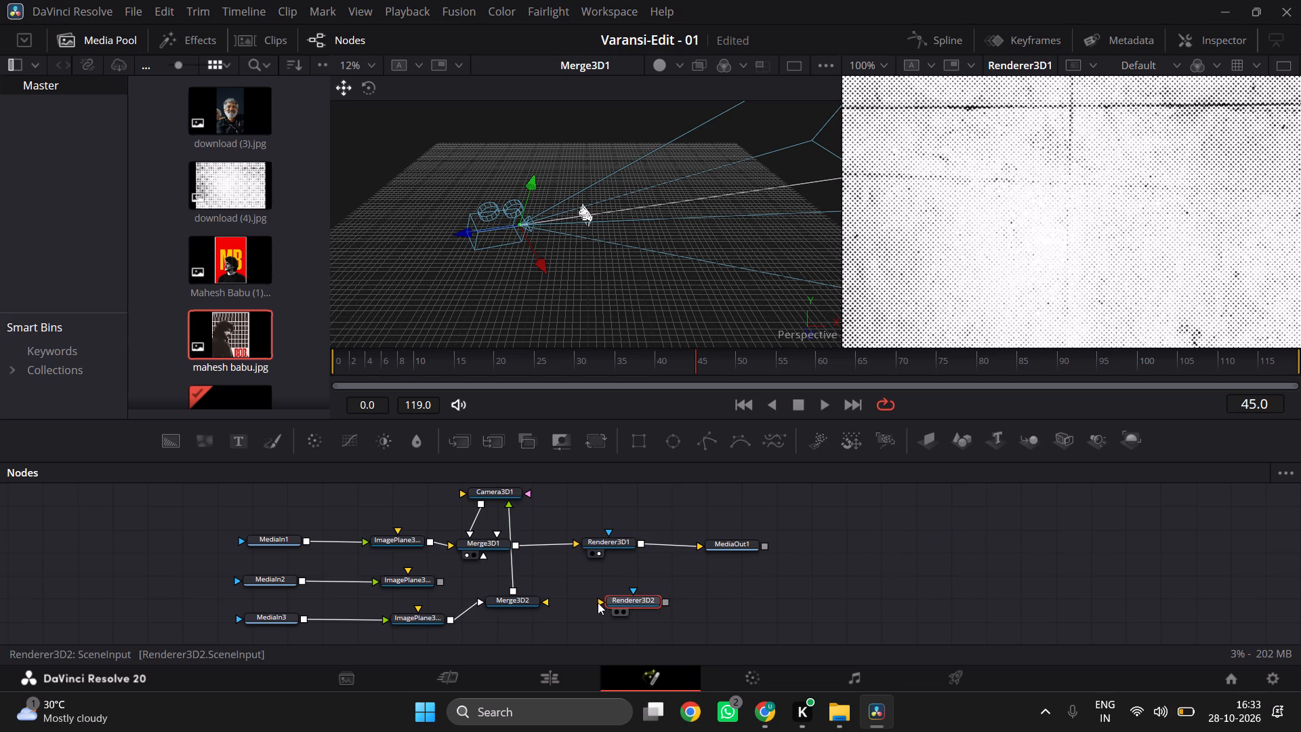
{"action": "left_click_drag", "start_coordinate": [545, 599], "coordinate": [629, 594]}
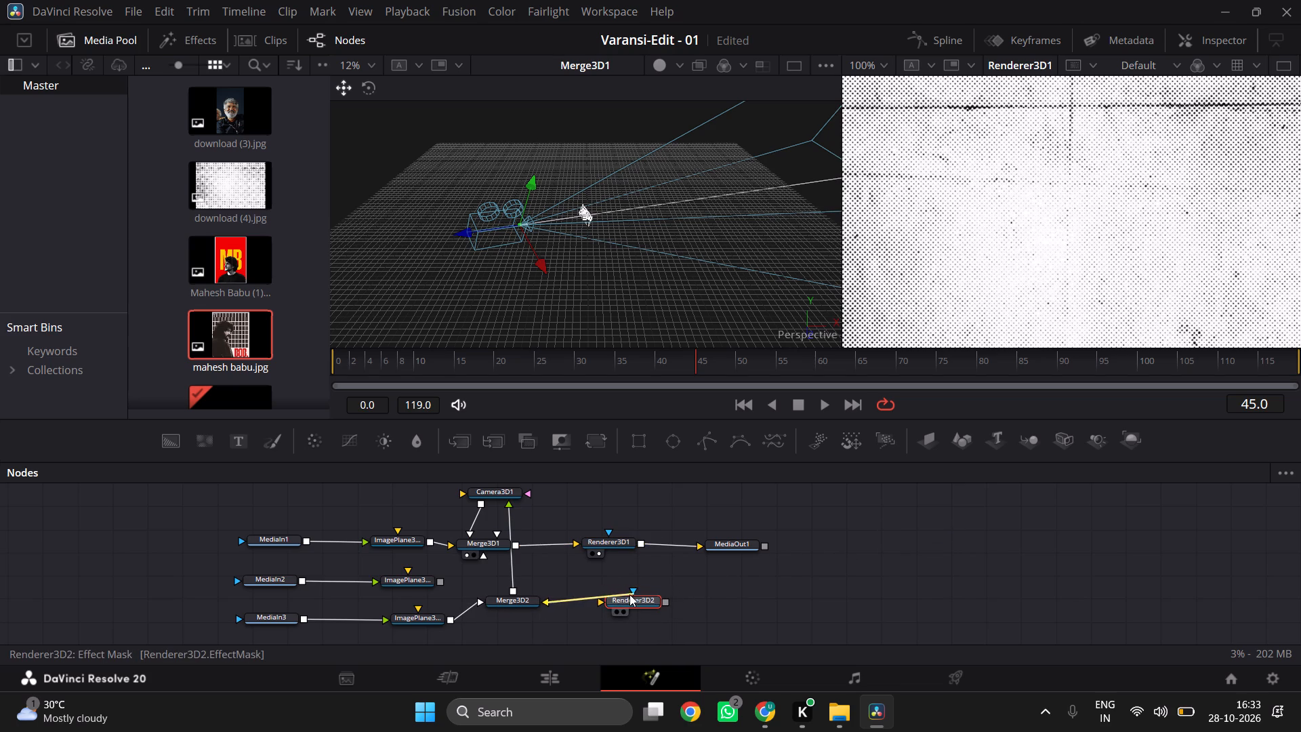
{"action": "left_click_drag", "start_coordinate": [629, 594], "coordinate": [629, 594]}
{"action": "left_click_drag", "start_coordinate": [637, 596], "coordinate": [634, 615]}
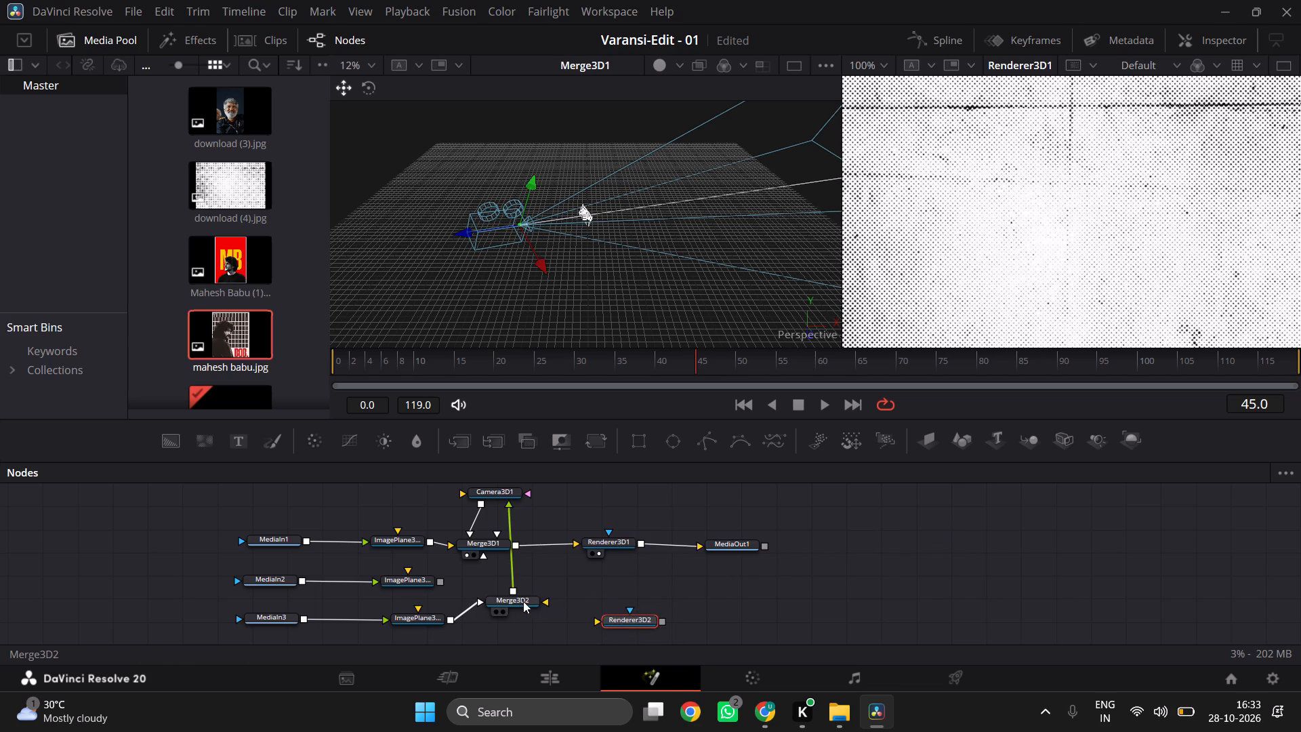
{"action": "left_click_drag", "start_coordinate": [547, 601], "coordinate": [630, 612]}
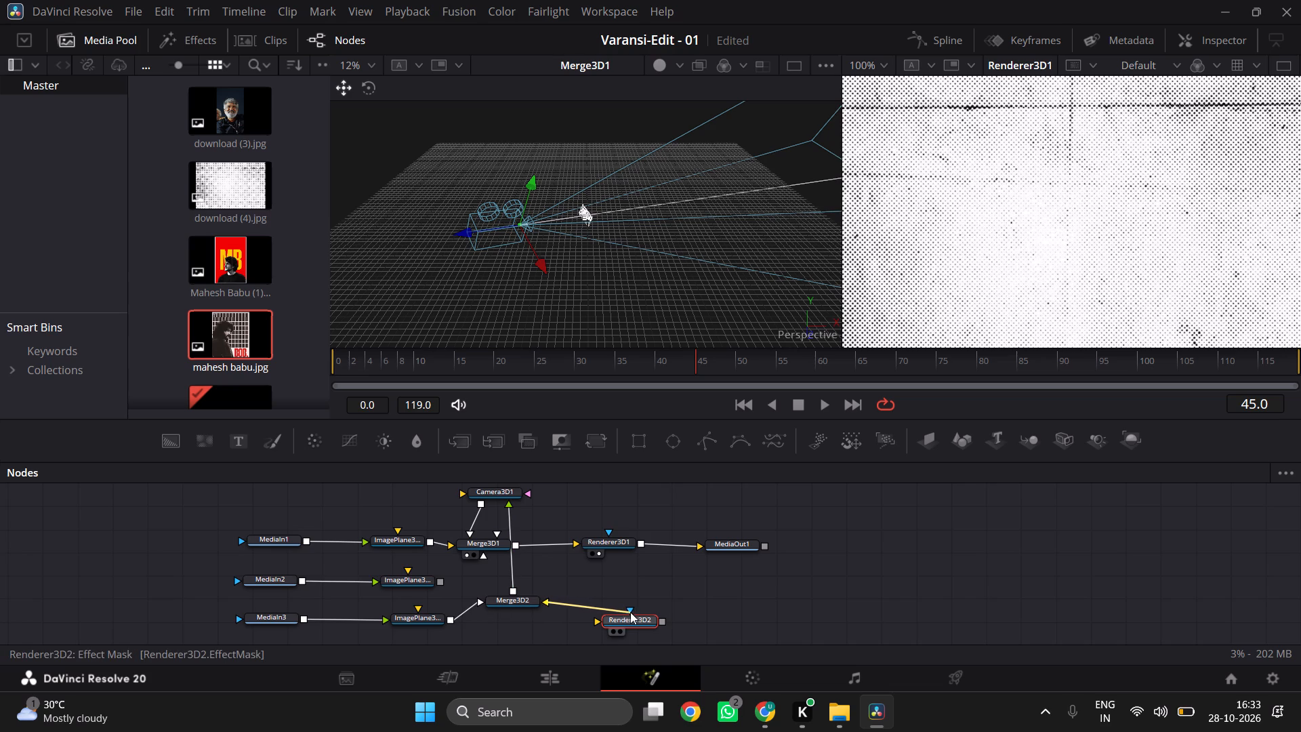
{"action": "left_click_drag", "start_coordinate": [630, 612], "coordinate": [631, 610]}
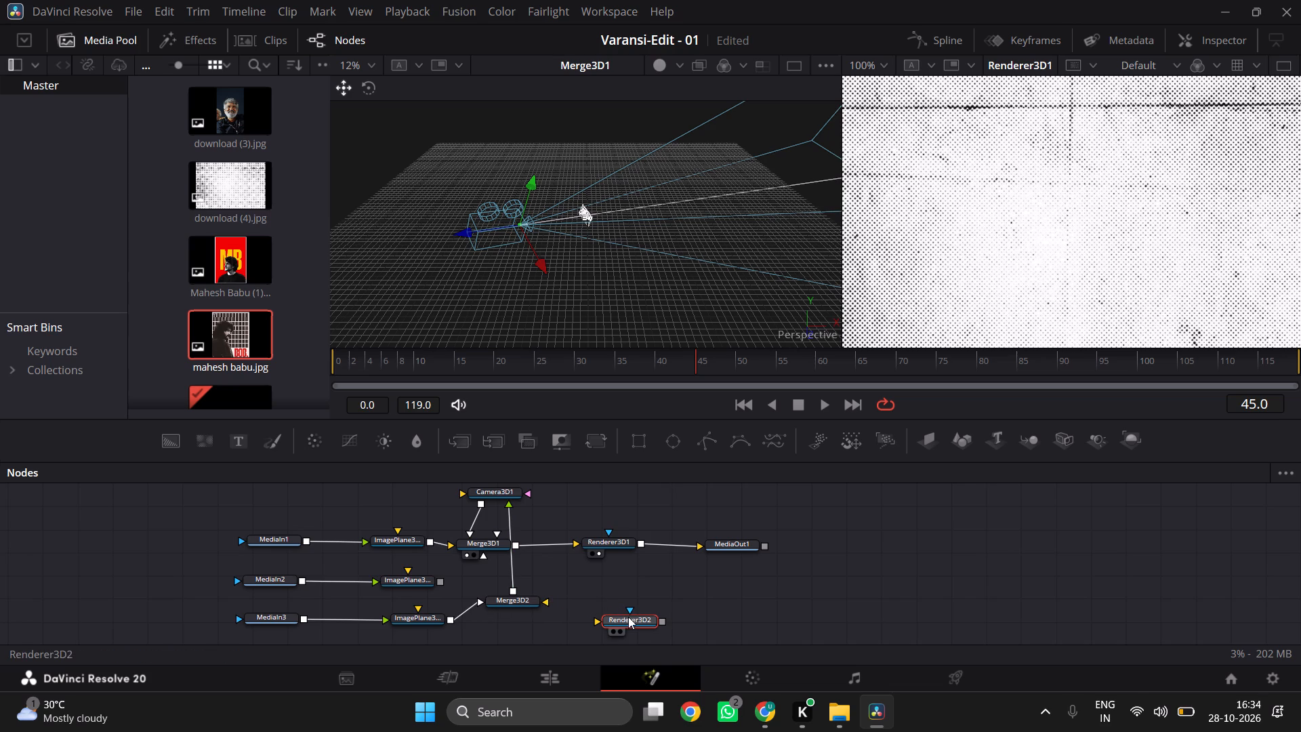
Connect Merge3D2's output to Renderer3D2's scene input and align Renderer3D2 just below Renderer3D1.
{"action": "left_click_drag", "start_coordinate": [596, 619], "coordinate": [512, 593]}
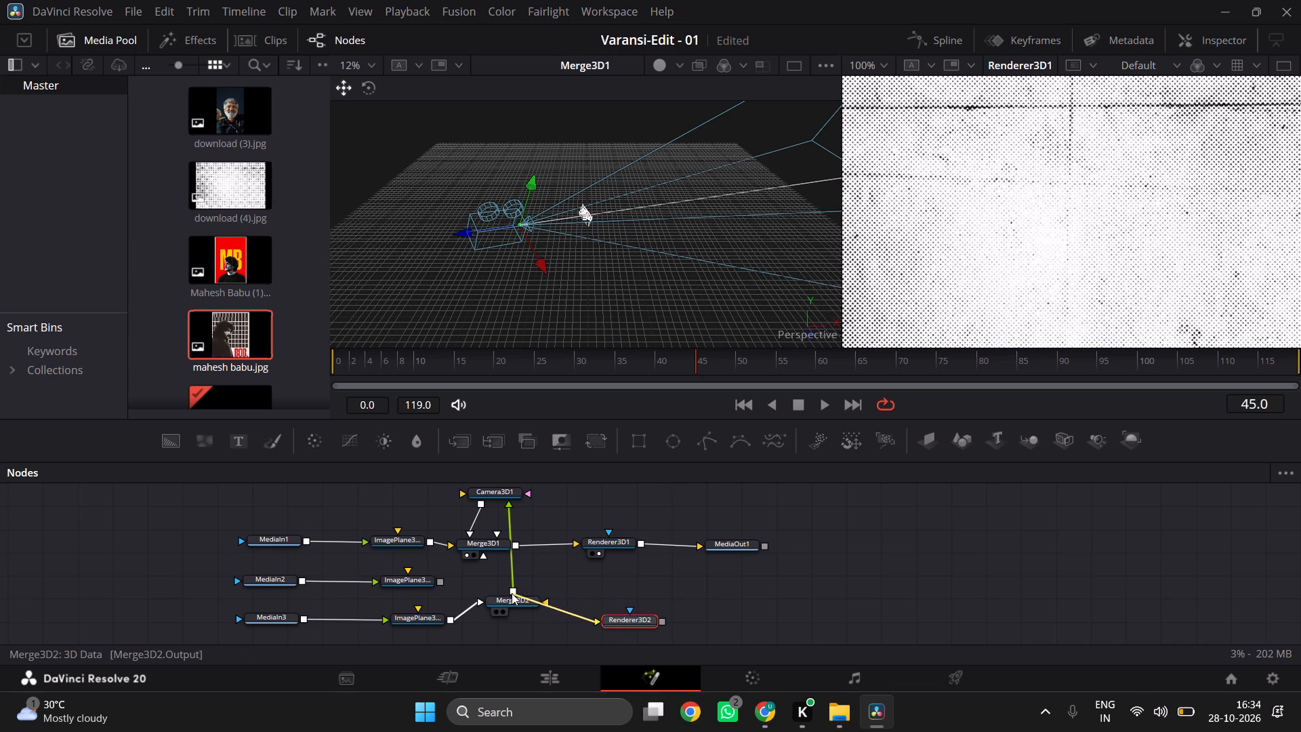
{"action": "left_click_drag", "start_coordinate": [512, 593], "coordinate": [514, 591]}
{"action": "left_click_drag", "start_coordinate": [639, 620], "coordinate": [636, 608]}
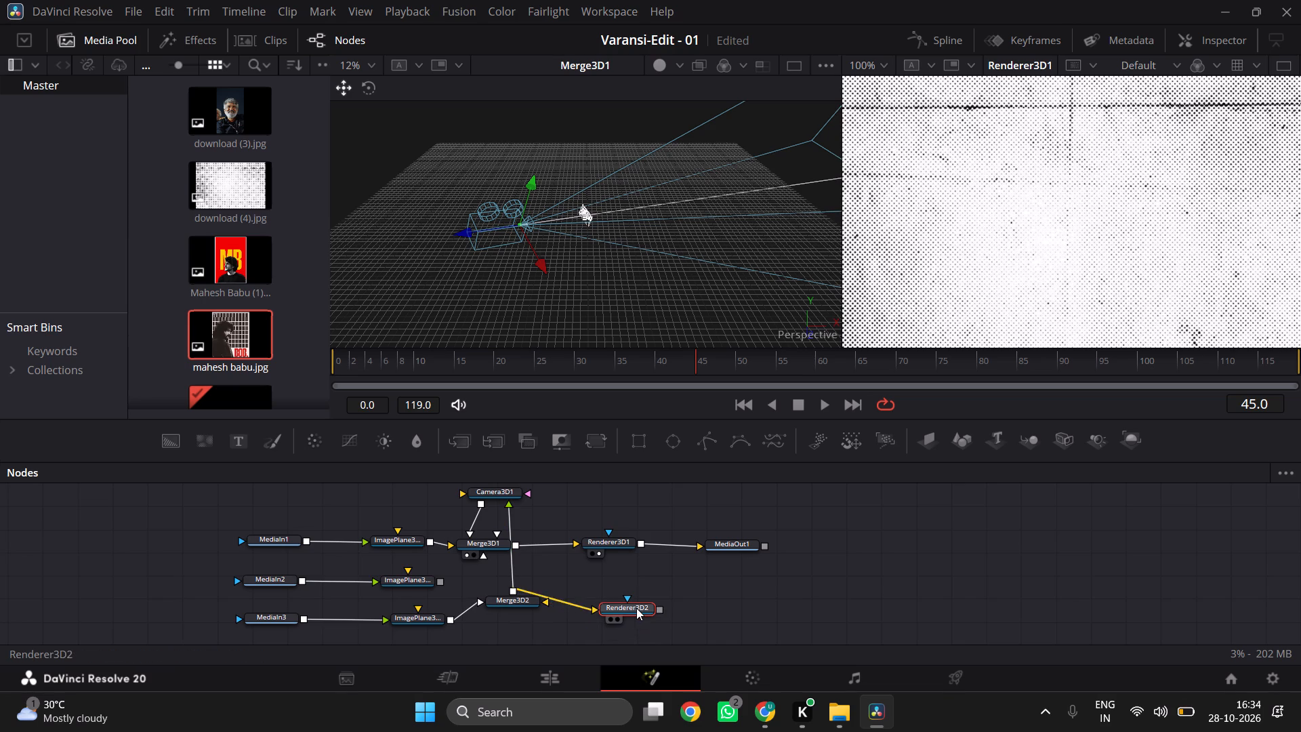
{"action": "left_click_drag", "start_coordinate": [636, 608], "coordinate": [644, 592]}
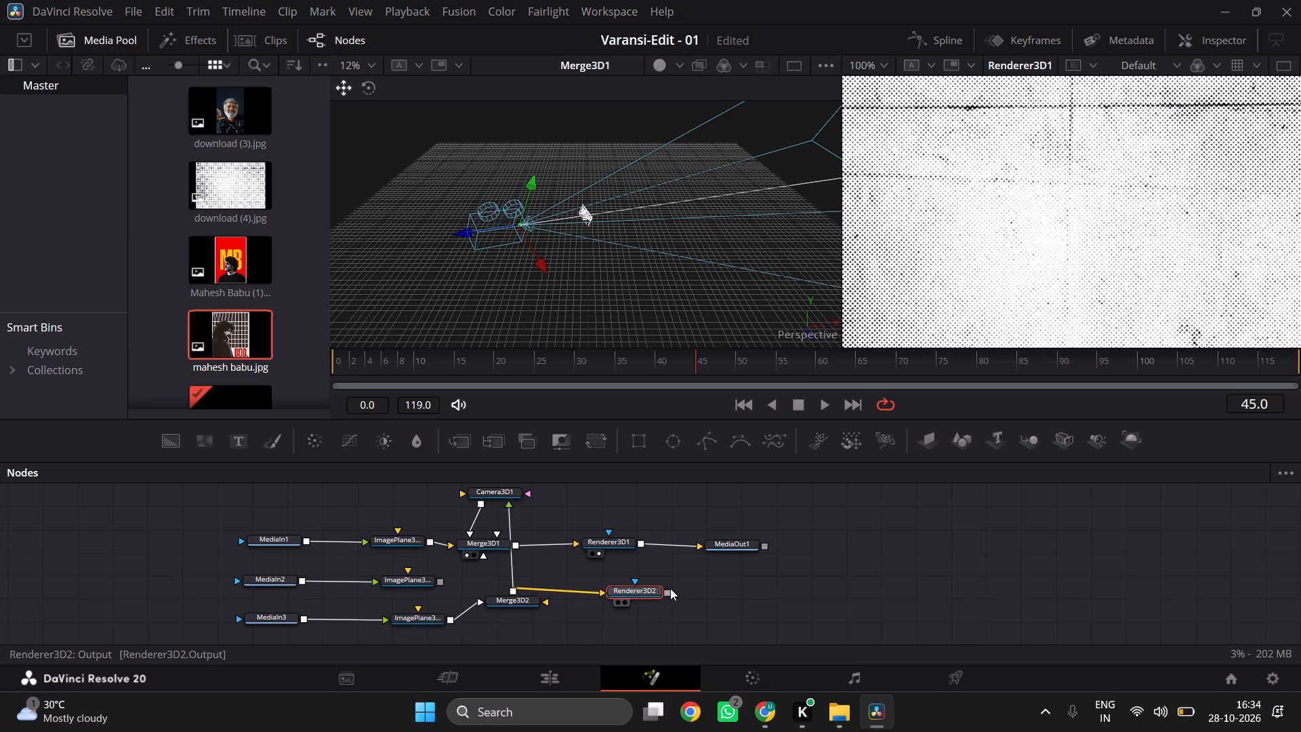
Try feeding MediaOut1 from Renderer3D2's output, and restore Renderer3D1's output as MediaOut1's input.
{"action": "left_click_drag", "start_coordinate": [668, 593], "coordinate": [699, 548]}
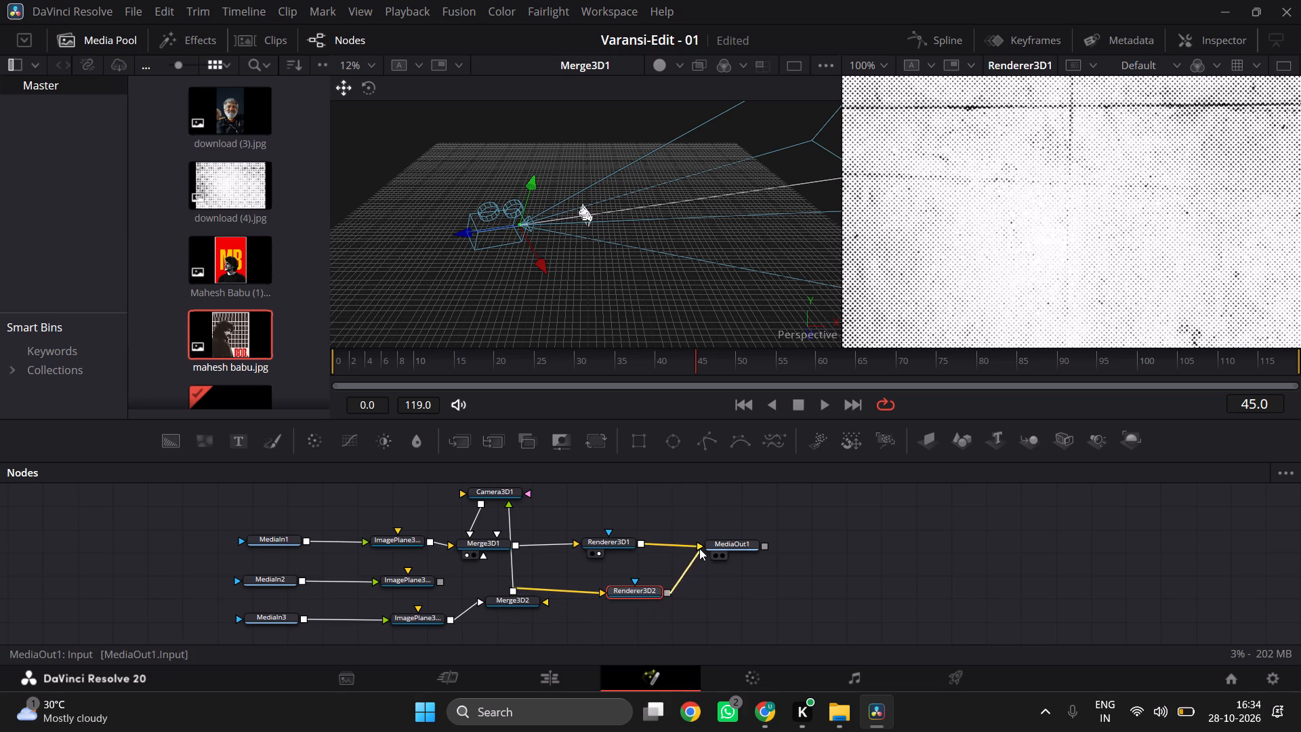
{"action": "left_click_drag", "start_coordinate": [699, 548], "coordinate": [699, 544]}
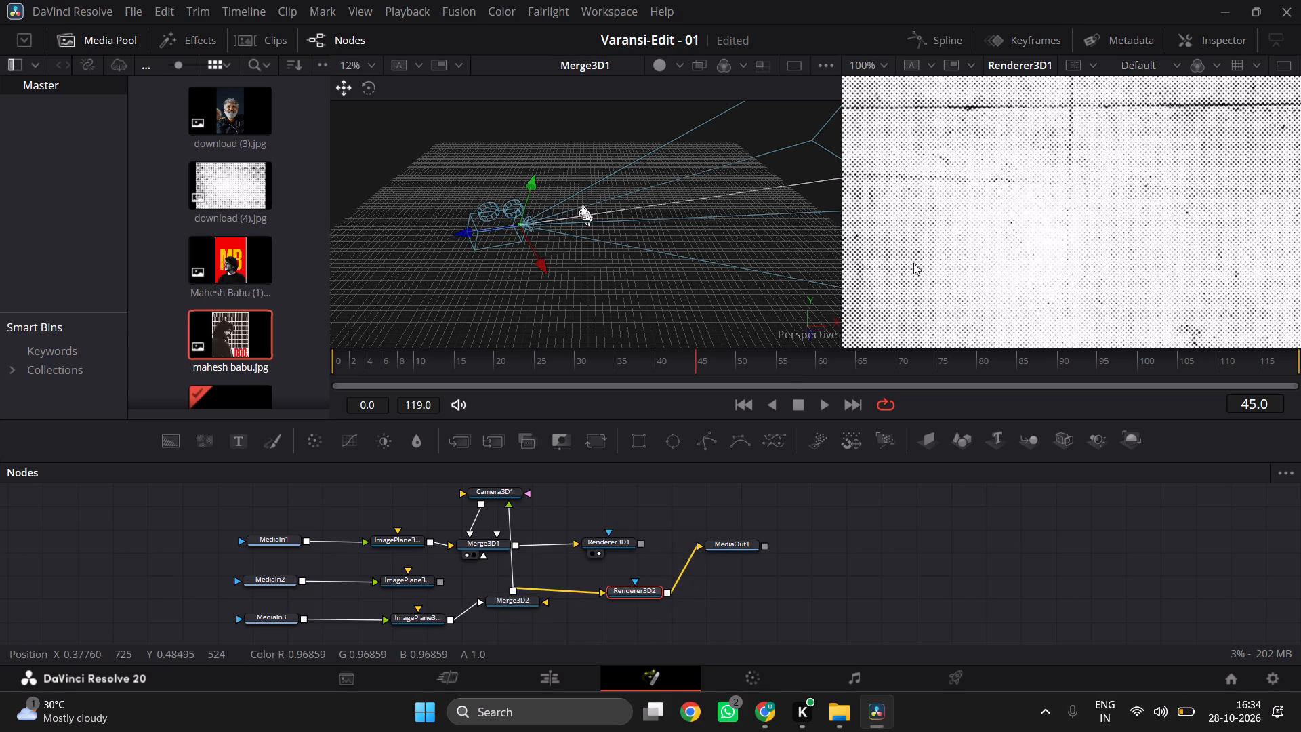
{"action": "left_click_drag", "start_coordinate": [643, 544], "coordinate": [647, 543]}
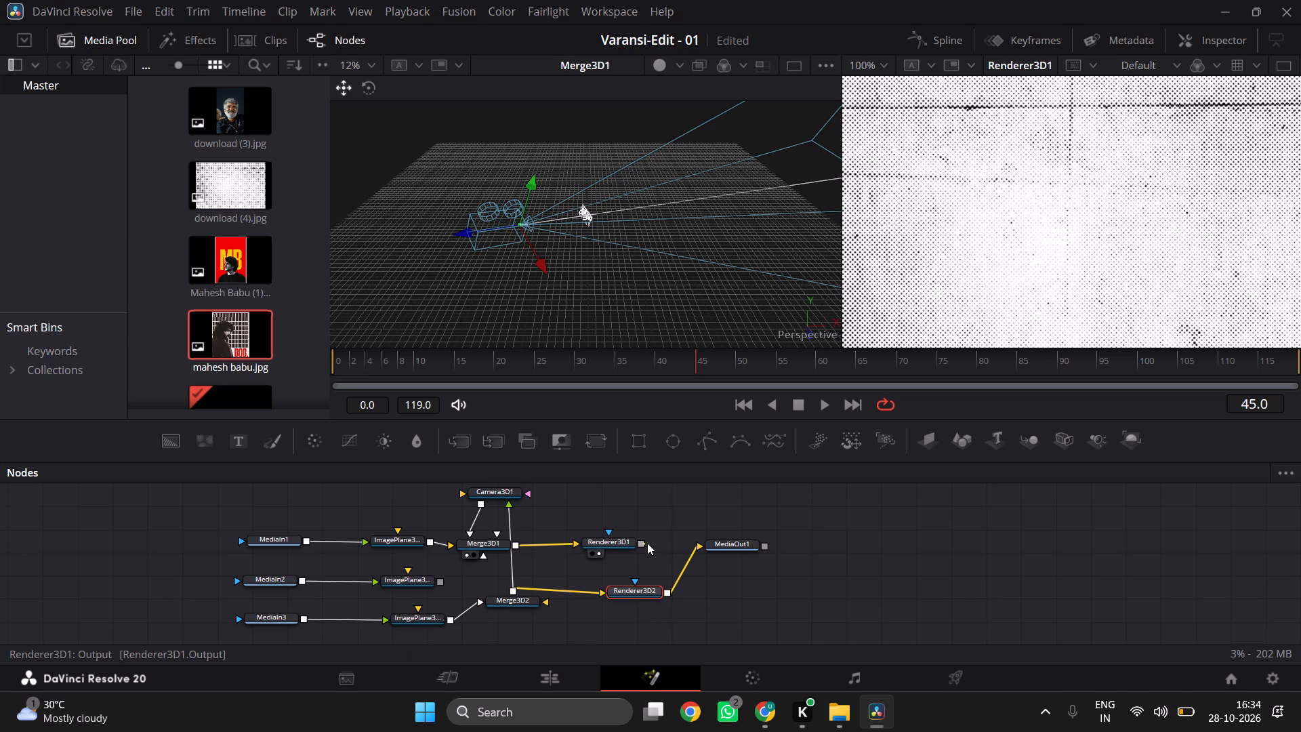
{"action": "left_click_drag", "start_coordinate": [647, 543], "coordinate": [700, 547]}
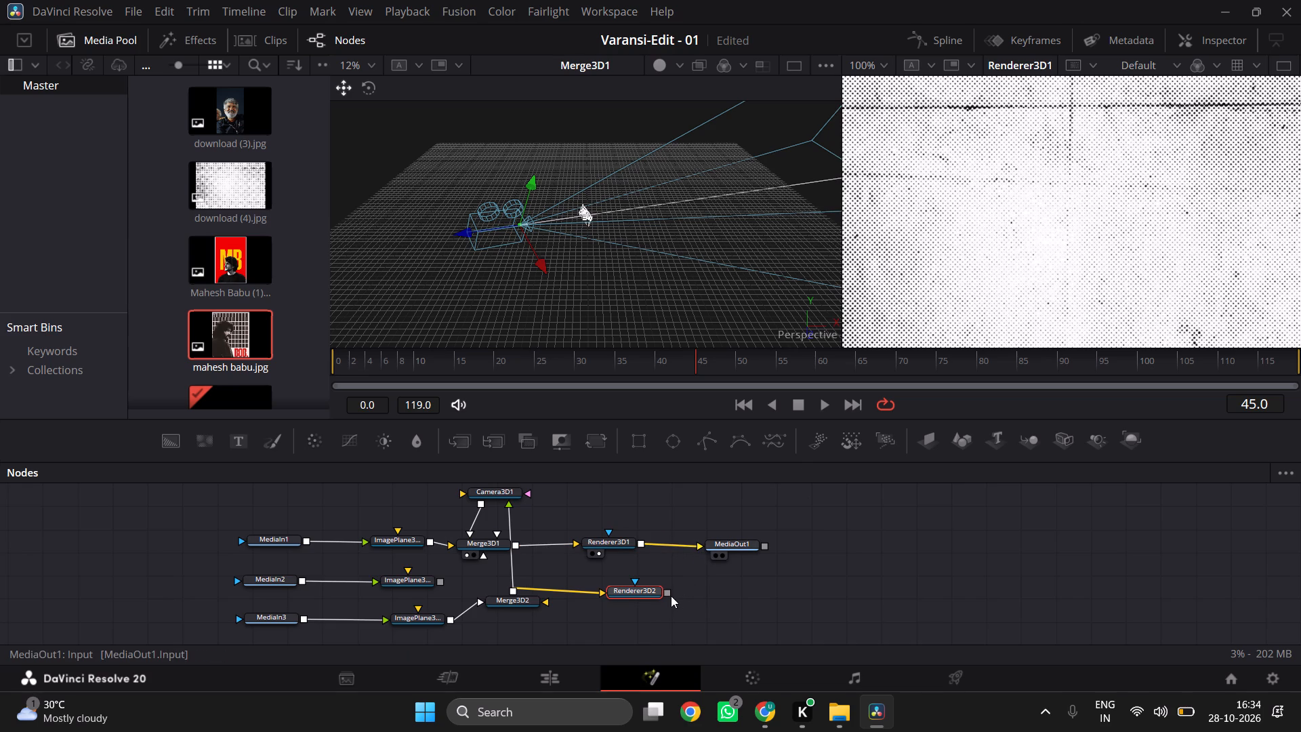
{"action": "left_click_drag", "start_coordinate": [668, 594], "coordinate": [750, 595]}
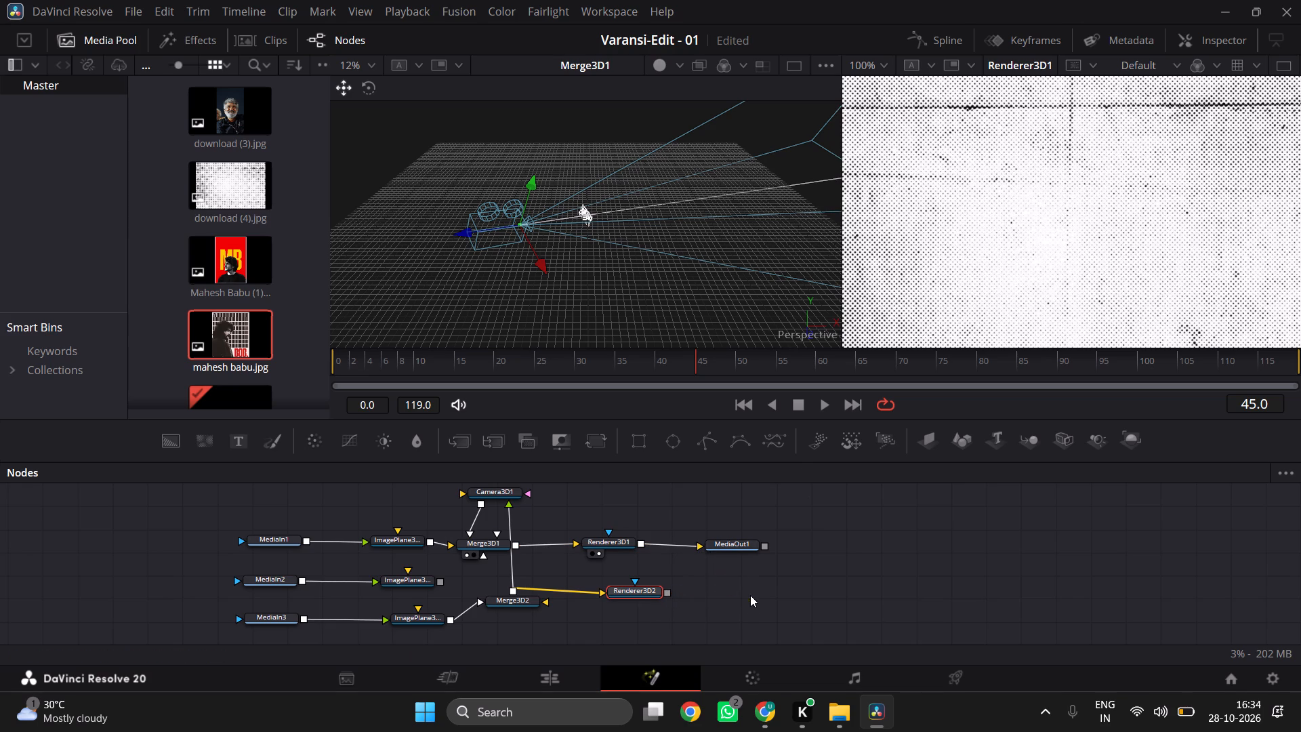